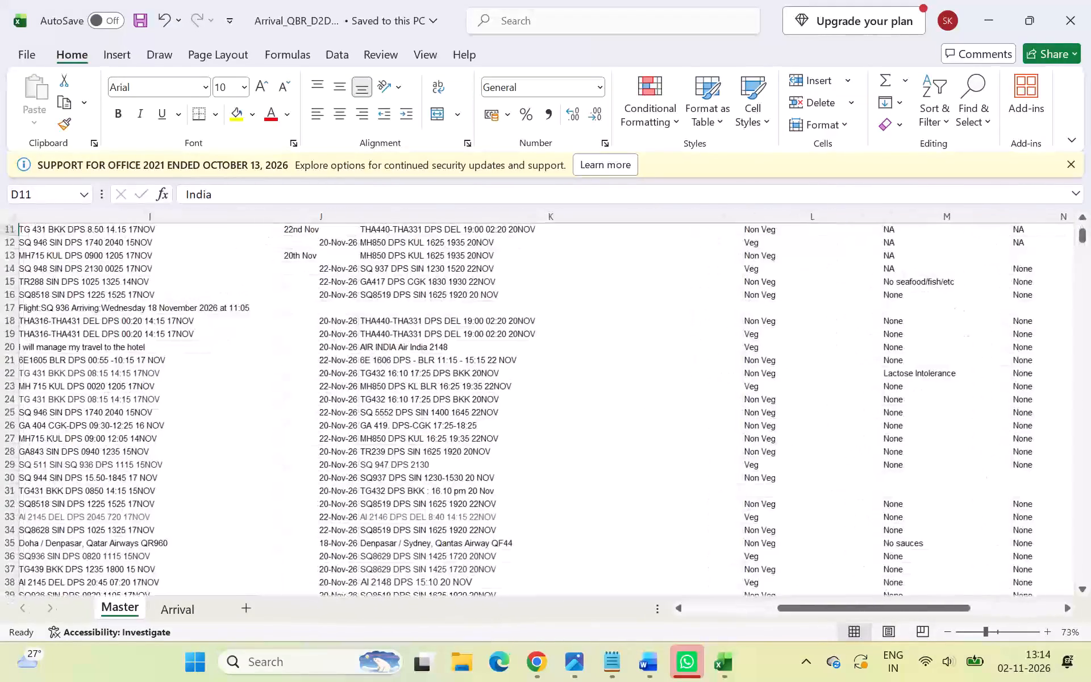
Copy the entire contents of the Master sheet, including the header row and all attendee travel columns.
scroll(584, 301, "up", 5)
scroll(584, 301, "right", 4)
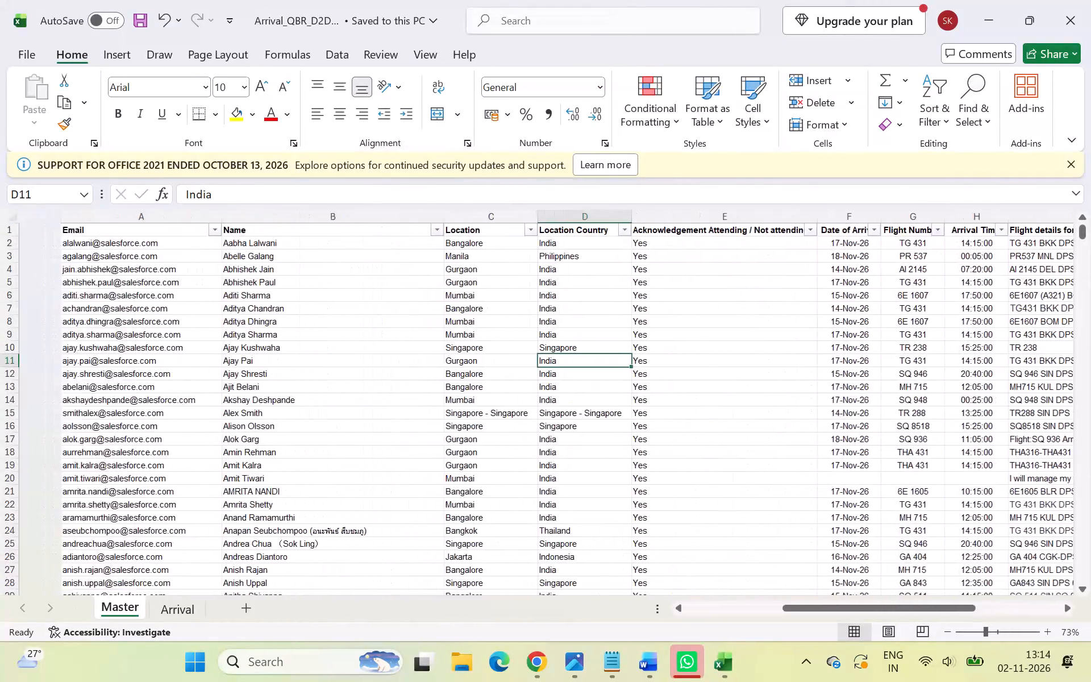
left_click(8, 213)
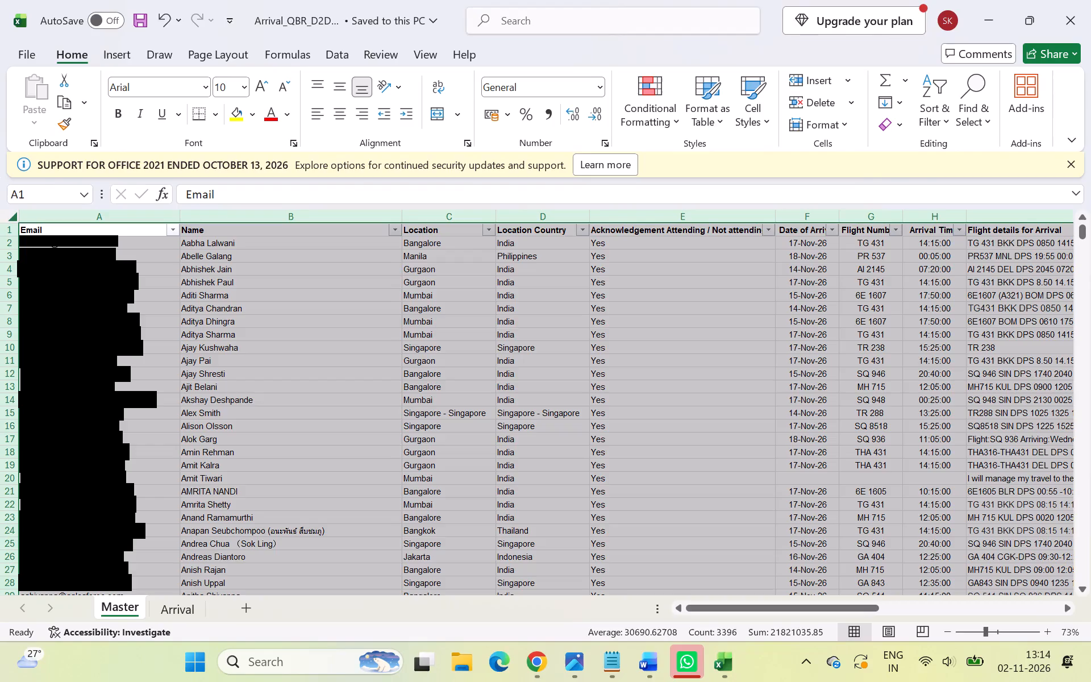
key("ctrl+c")
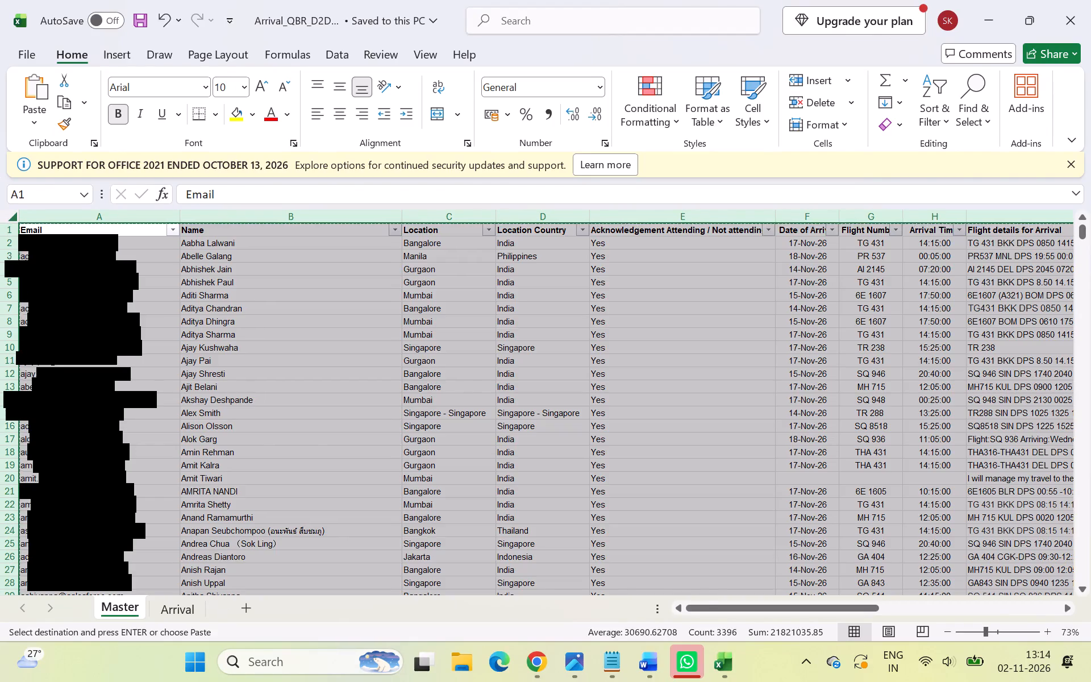
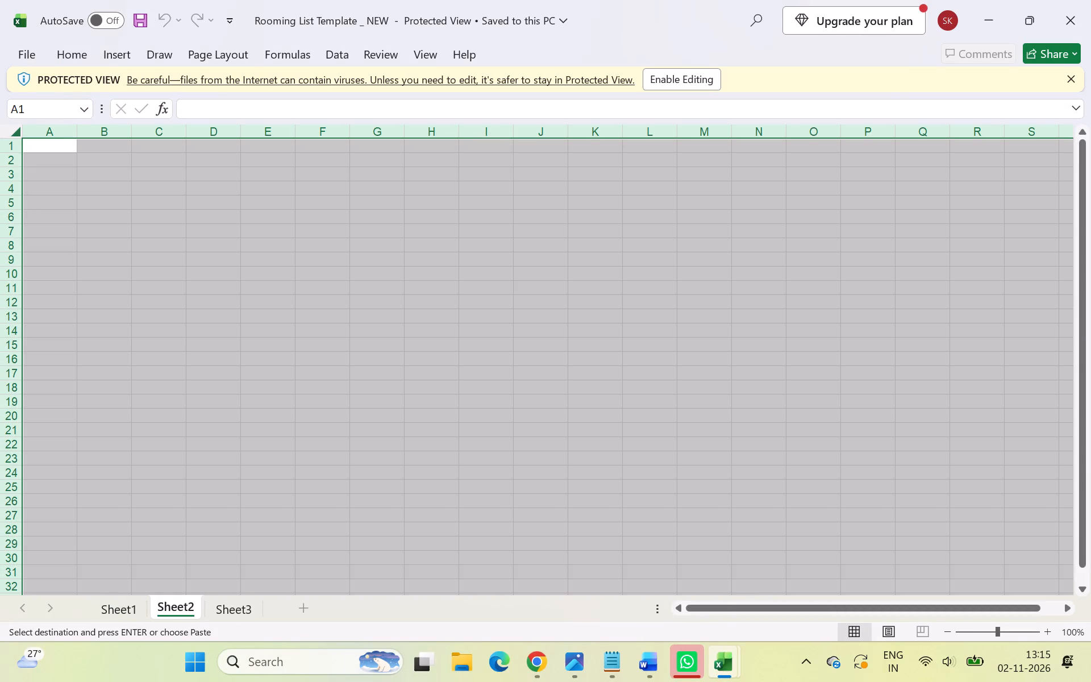
Enable editing in the Rooming List Template workbook and paste the copied Master data over the whole of Sheet2.
left_click(657, 88)
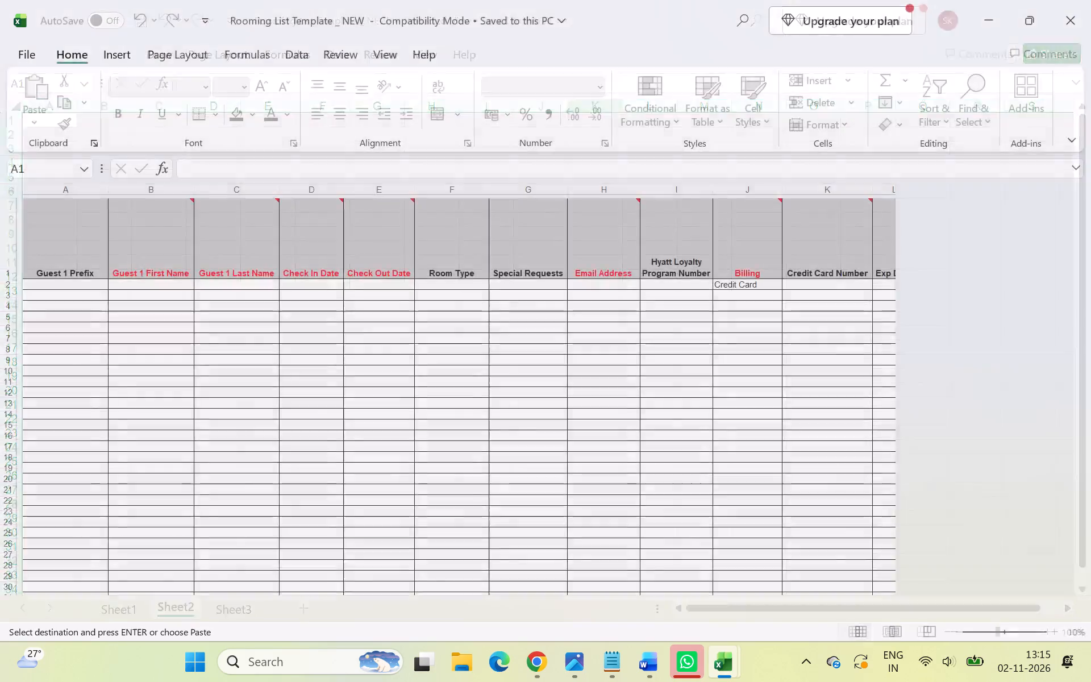
left_click(15, 185)
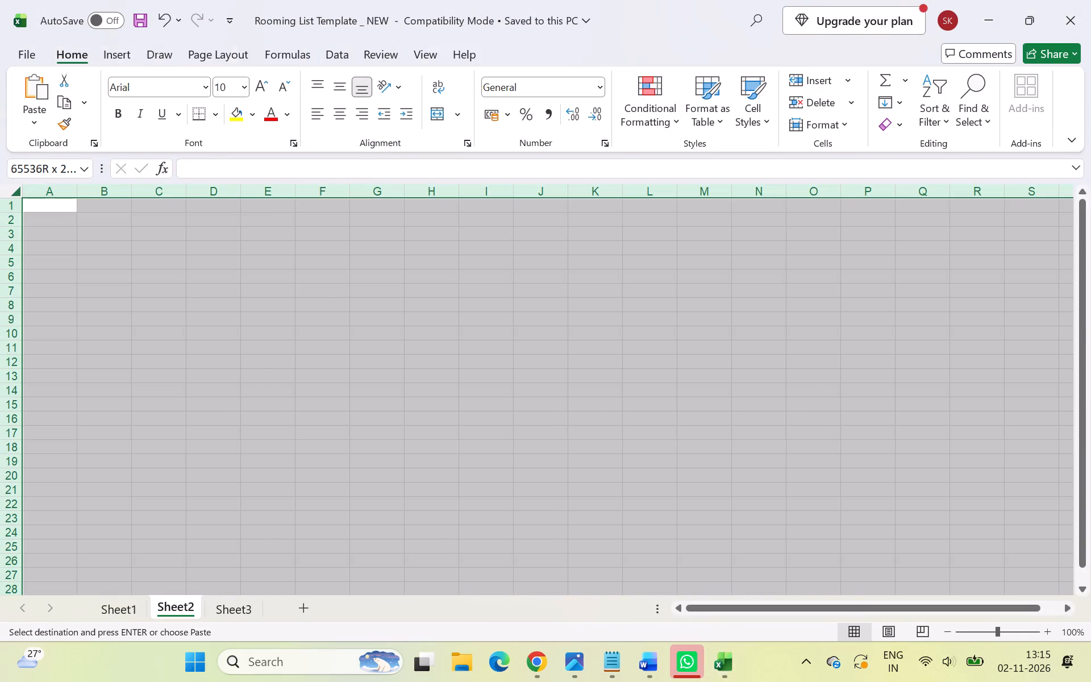
key("ctrl+v")
left_click(203, 288)
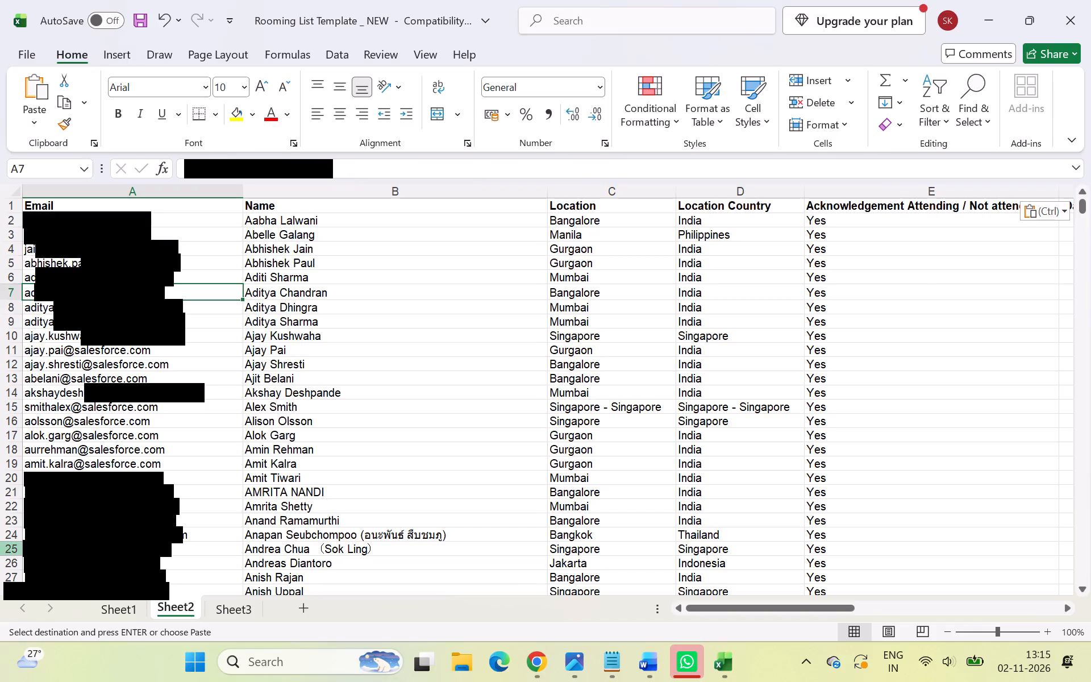
Examine the pasted attendee rows and columns on Sheet2, from names and locations to flight details, meal preferences and medical conditions.
scroll(799, 351, "left", 3)
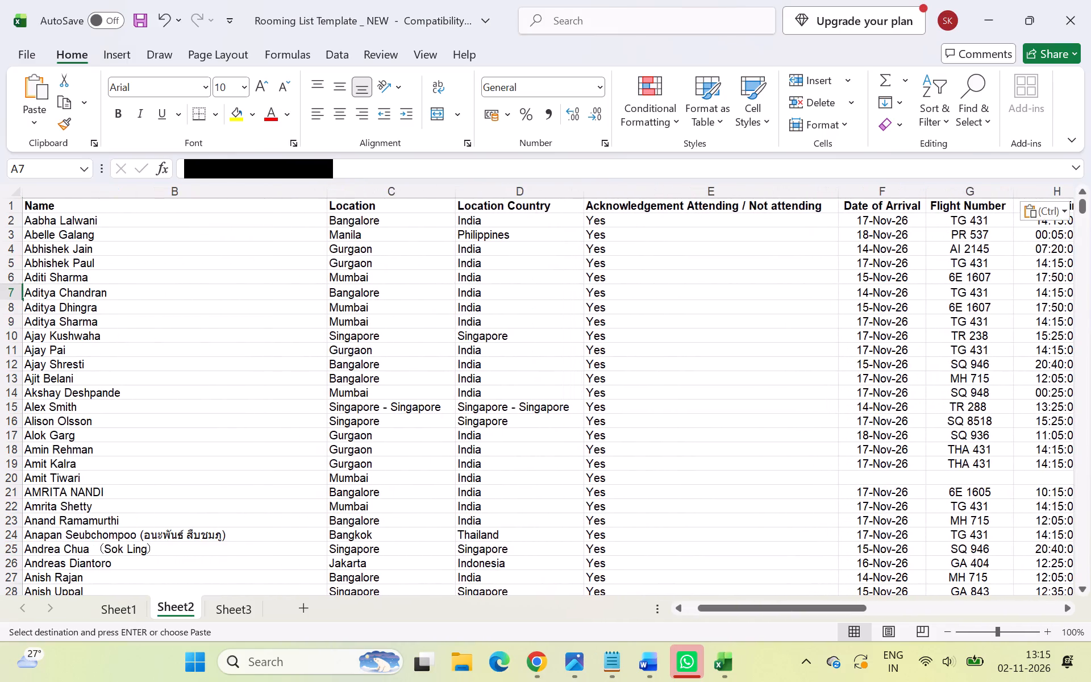
scroll(799, 351, "down", 9)
scroll(799, 351, "up", 3)
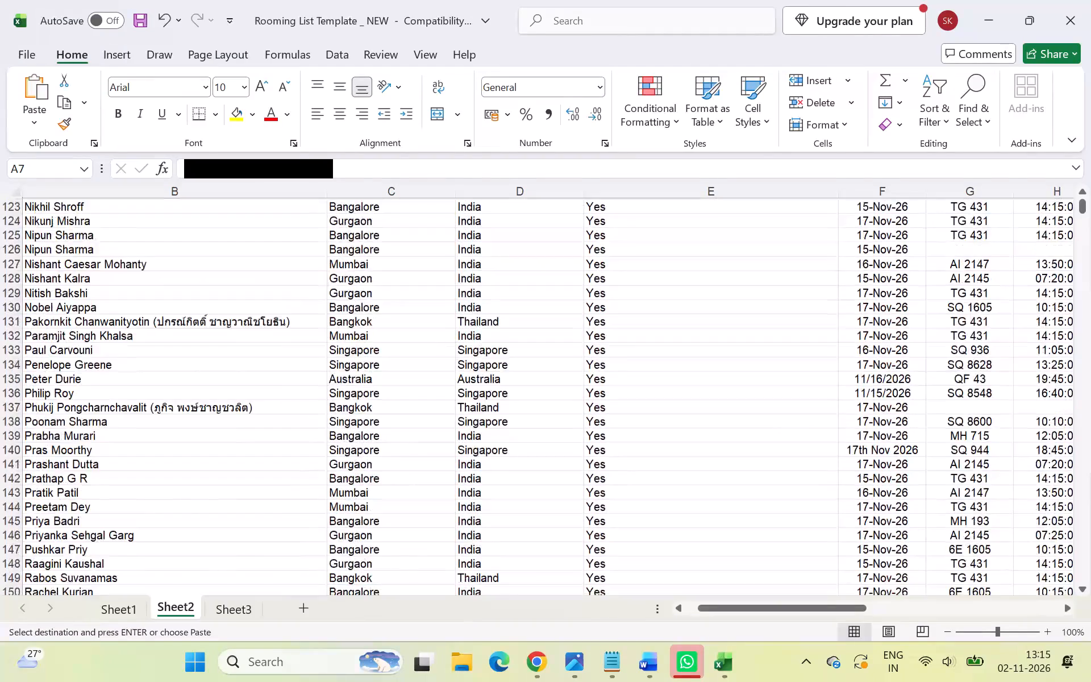
scroll(799, 351, "up", 3)
scroll(799, 351, "left", 5)
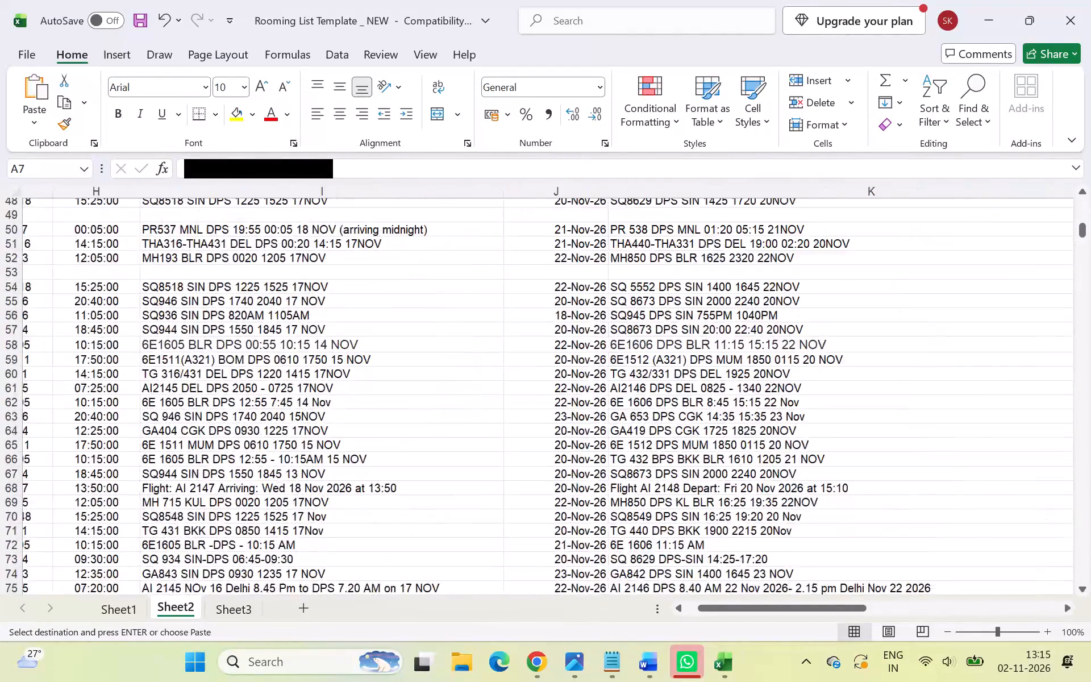
scroll(799, 351, "up", 5)
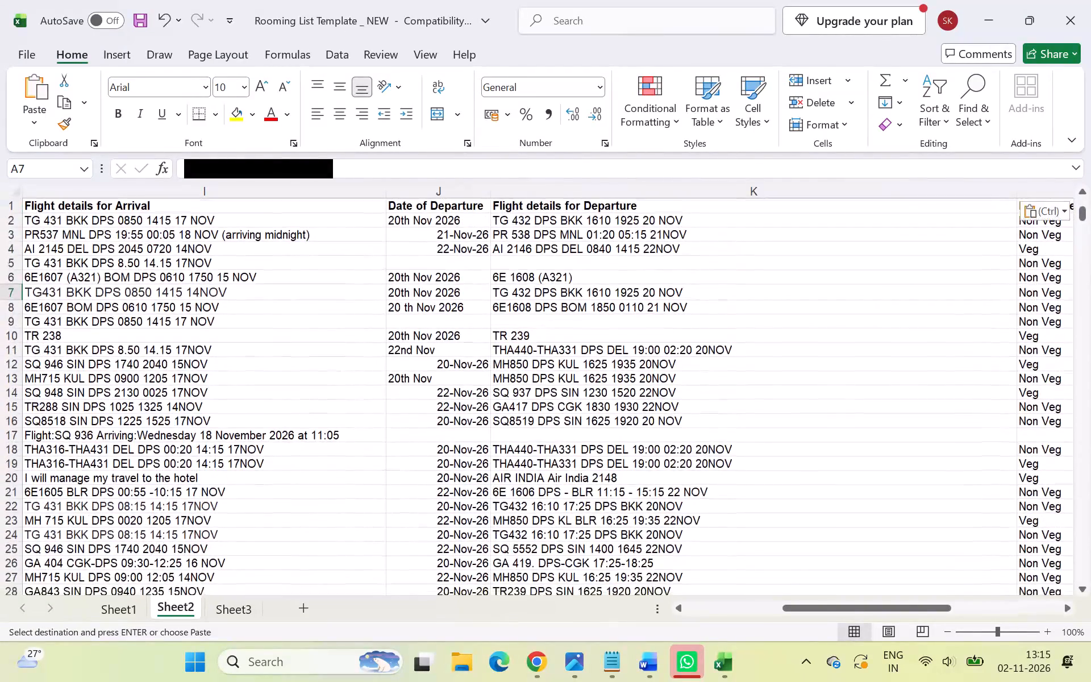
scroll(799, 351, "left", 1)
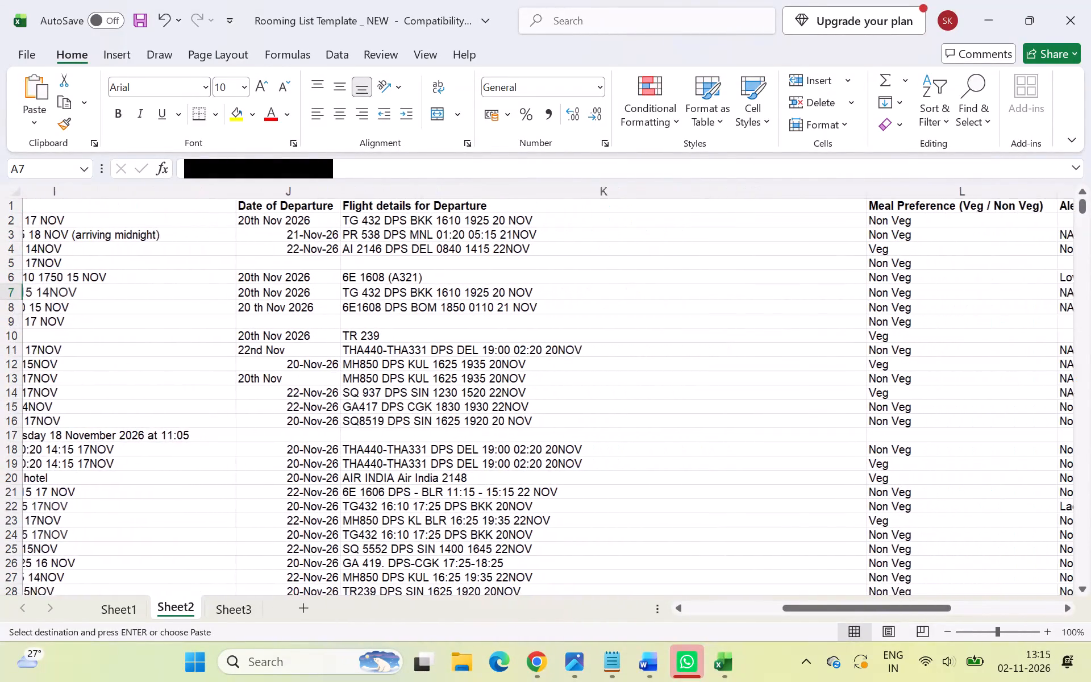
scroll(799, 351, "right", 8)
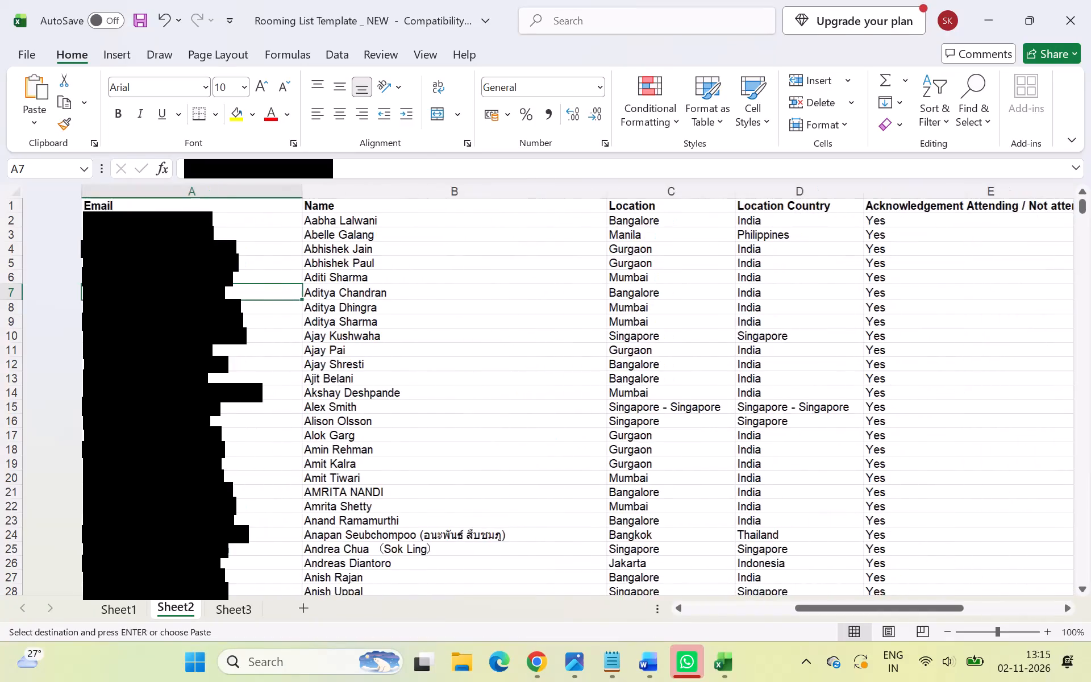
scroll(799, 350, "left", 2)
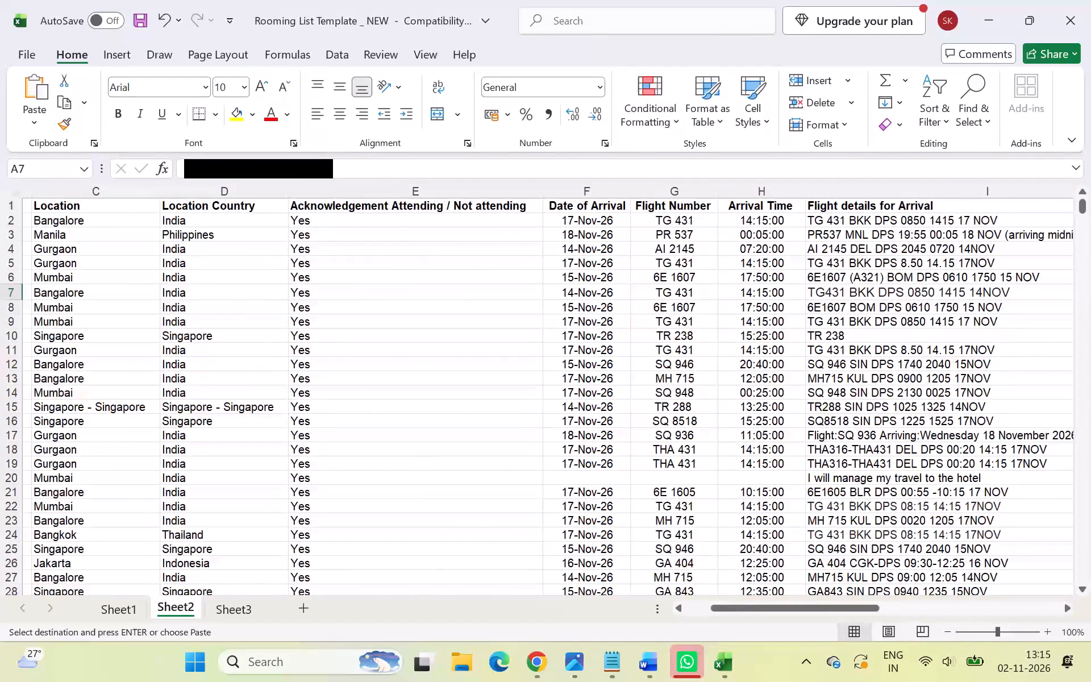
scroll(799, 350, "left", 2)
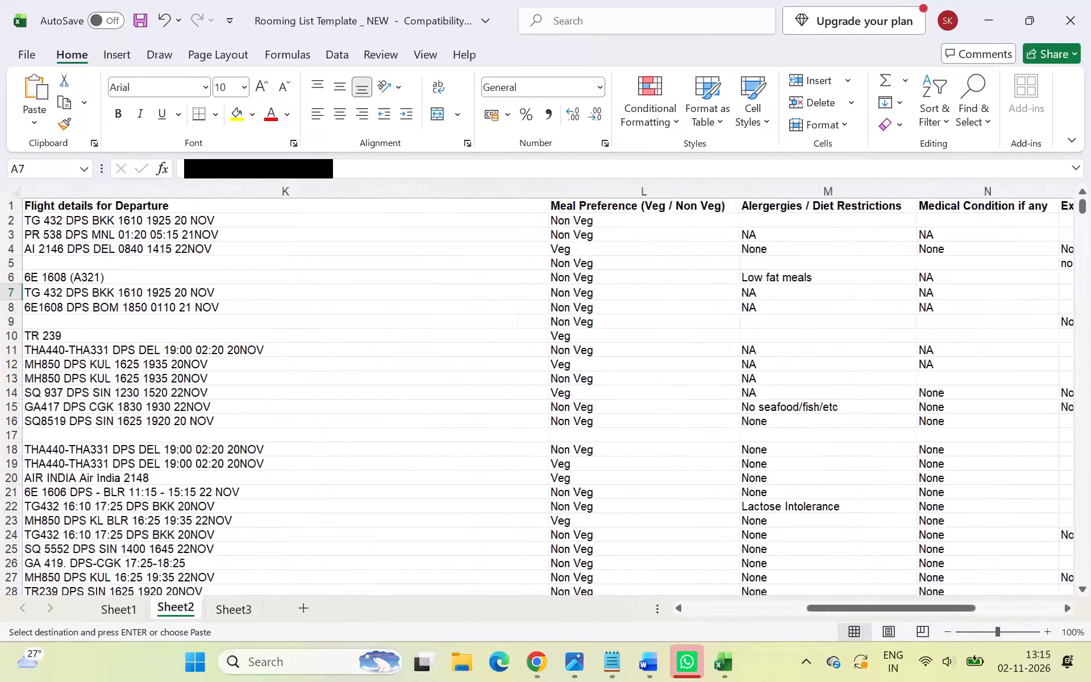
Switch to Sheet1 with the guest rooming columns and minimize the workbook window.
left_click(131, 613)
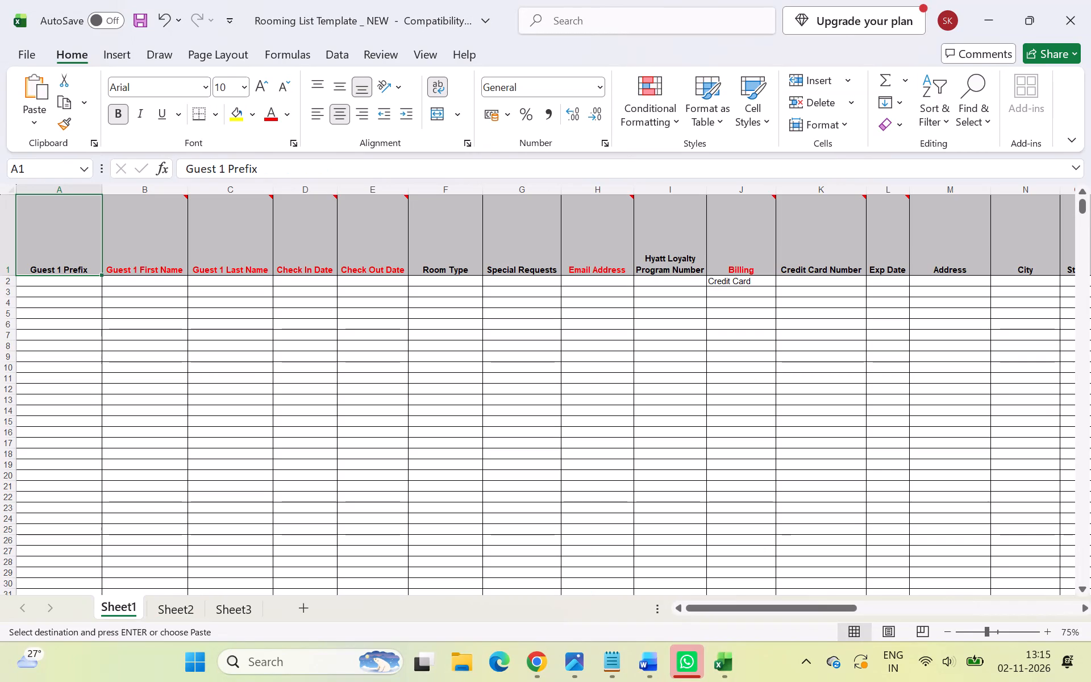
left_click(1000, 16)
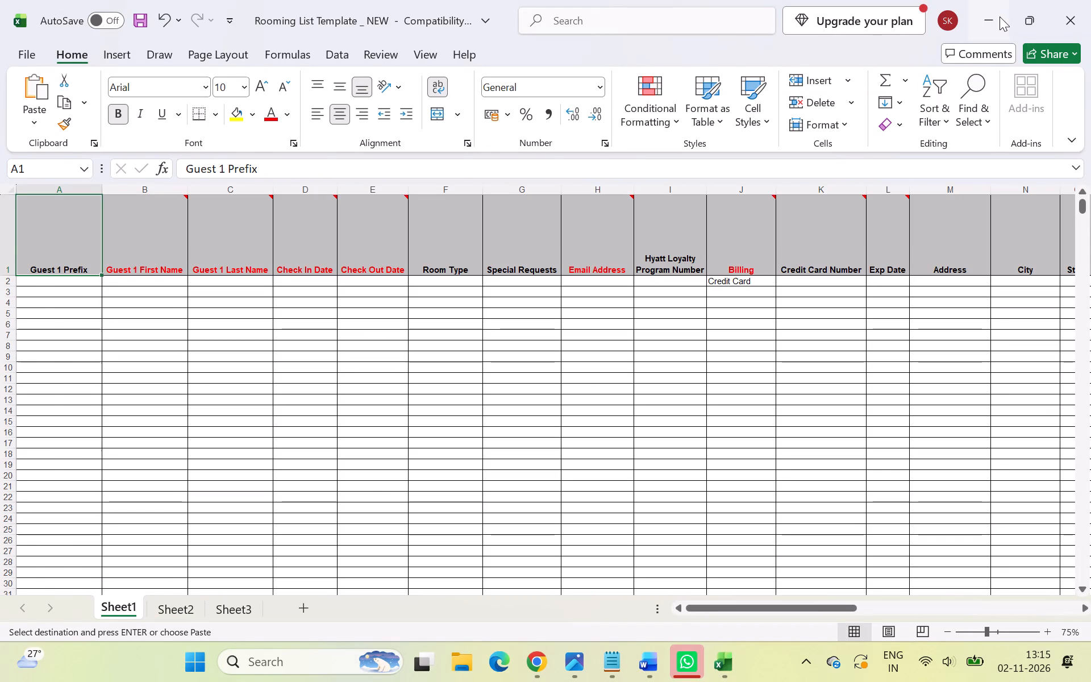
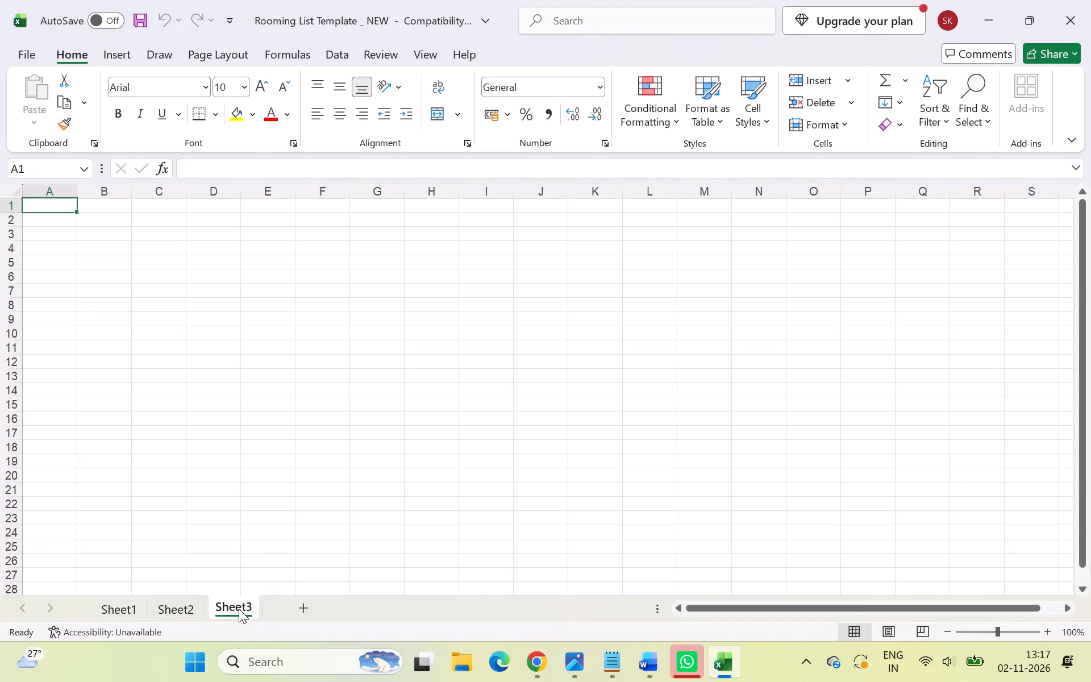
Switch to Sheet2, check the last columns of the pasted attendee data, and select cell B3 in the Name column.
left_click(180, 617)
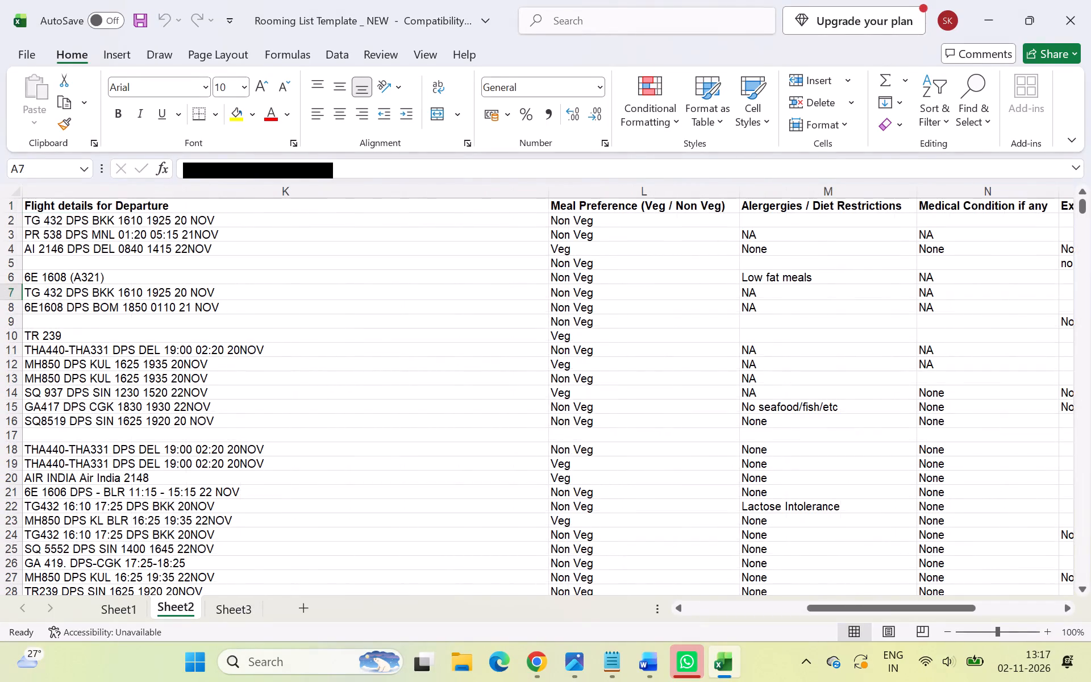
scroll(562, 494, "left", 5)
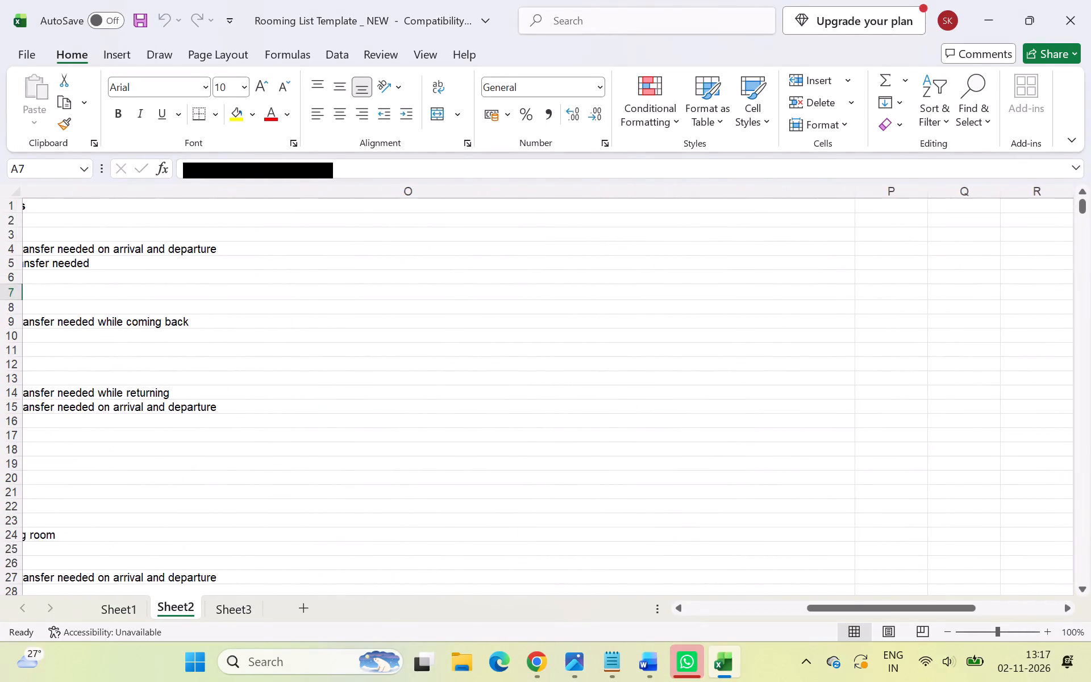
scroll(562, 494, "right", 16)
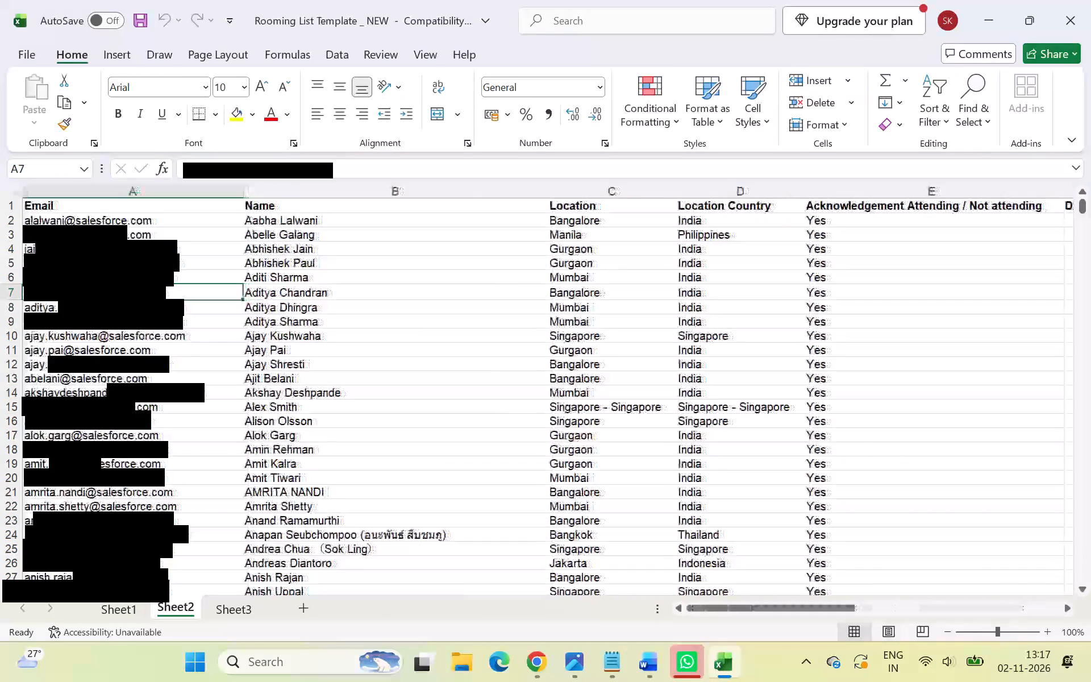
left_click(356, 240)
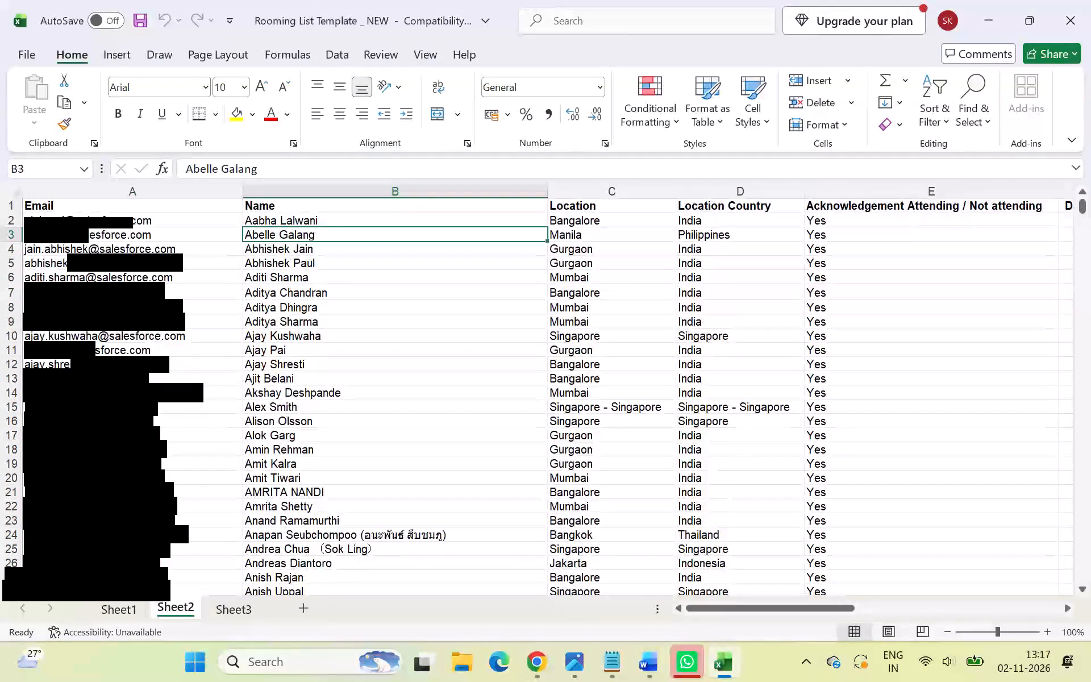
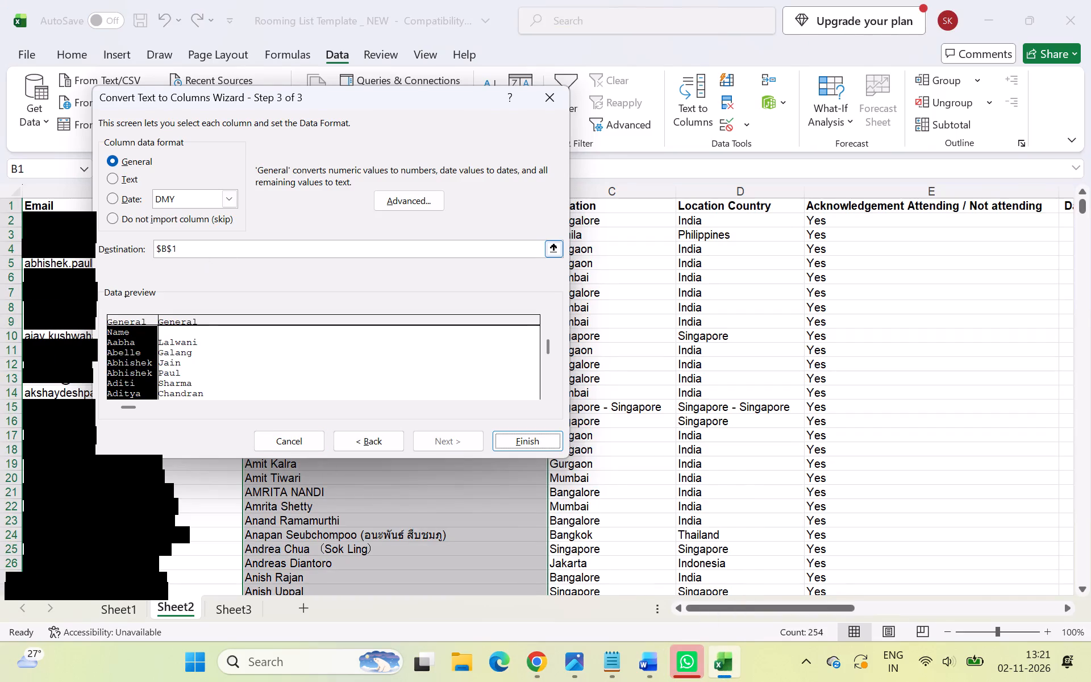
left_click(223, 246)
left_click(560, 250)
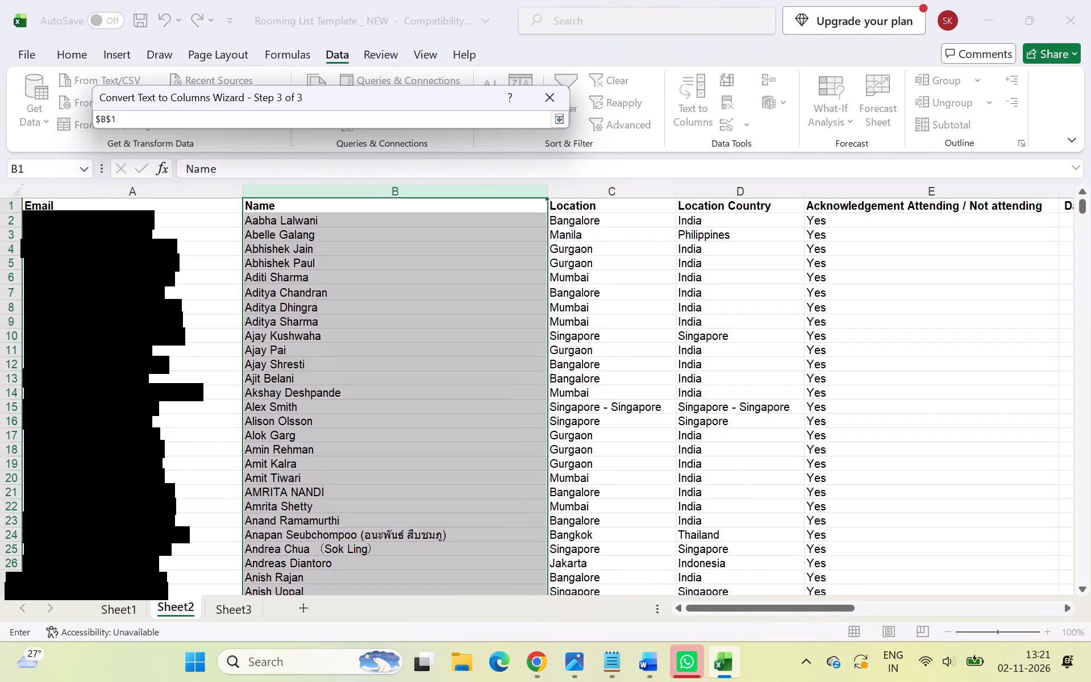
left_click(554, 120)
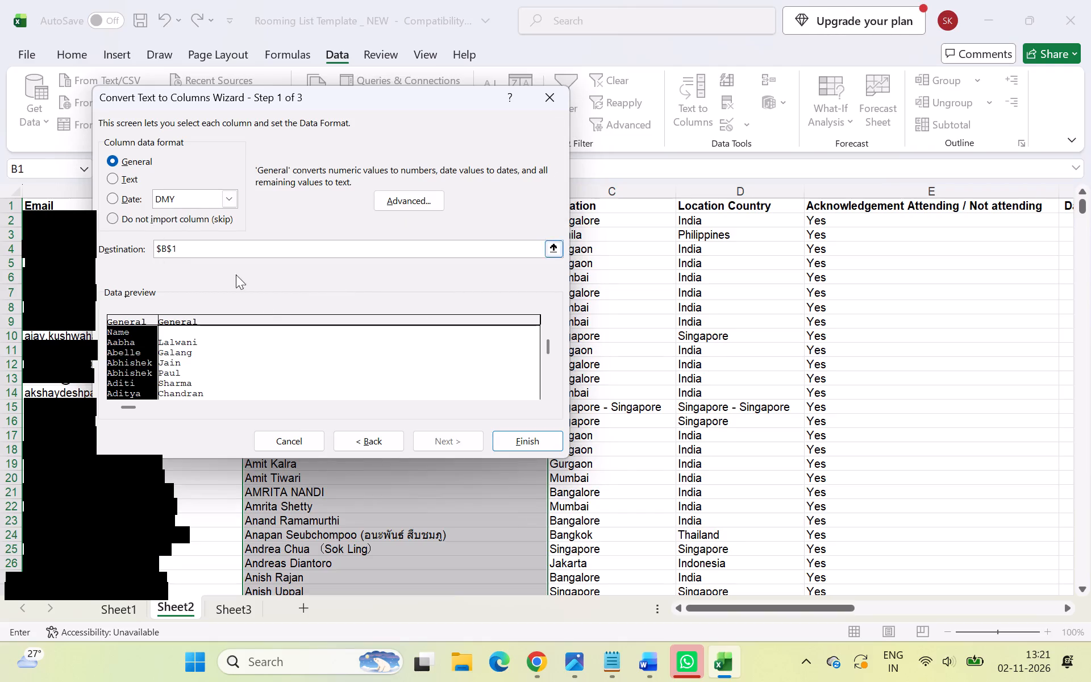
scroll(264, 303, "down", 4)
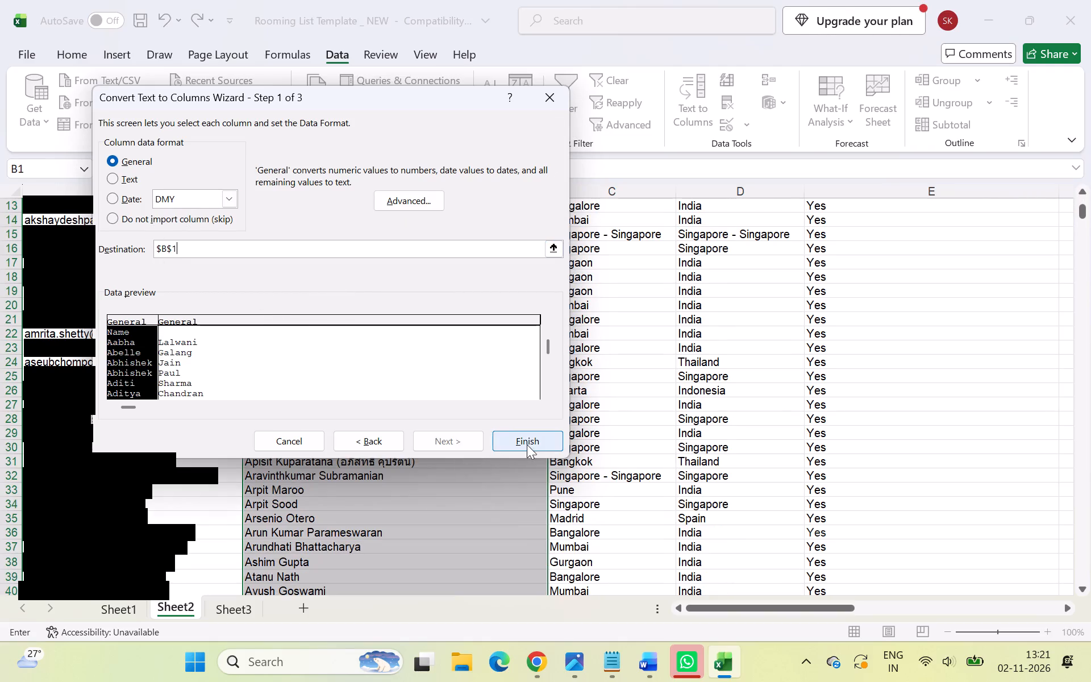
left_click(532, 438)
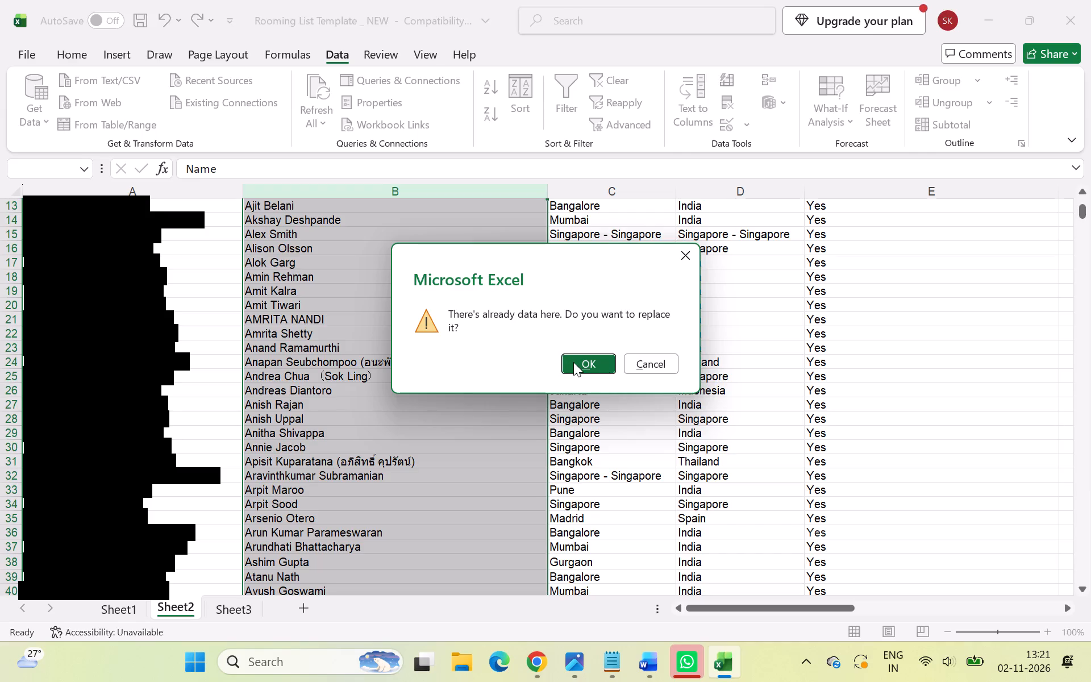
left_click(574, 363)
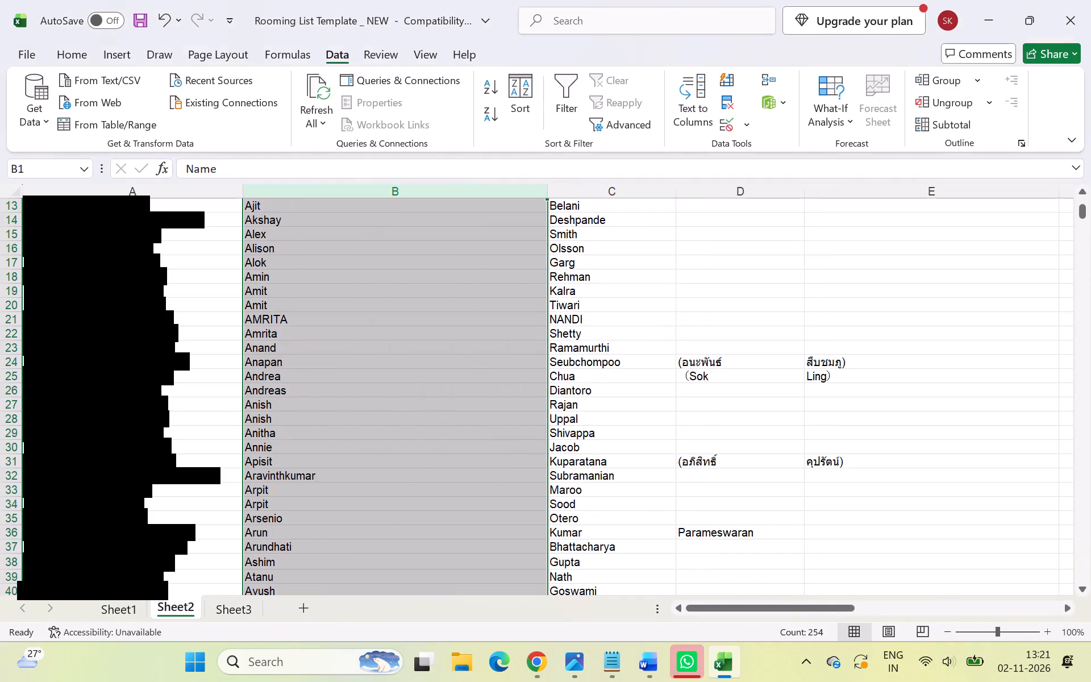
Review the split name columns and the columns beside them in Sheet2, with a brief look at Sheet3.
scroll(563, 380, "up", 5)
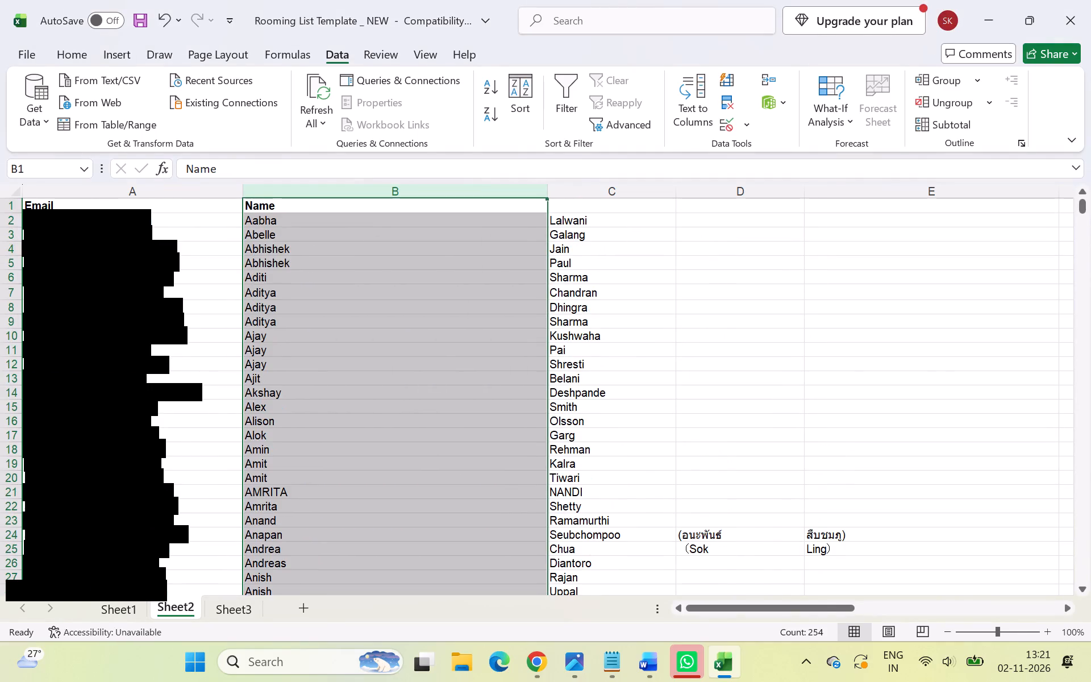
left_click_drag(731, 611, 744, 617)
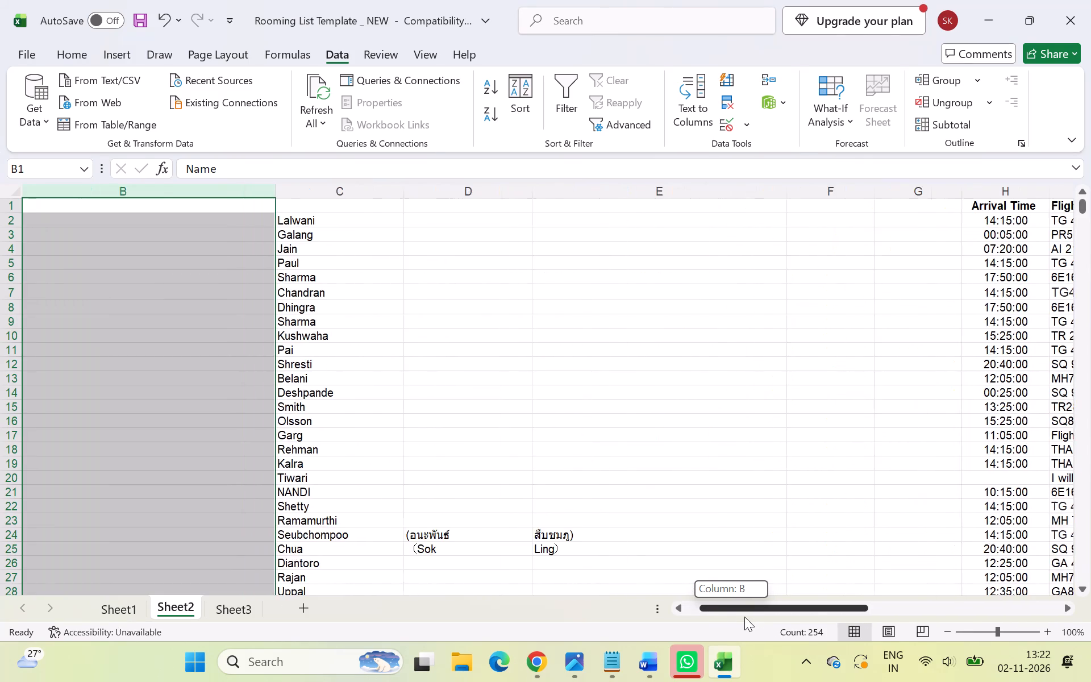
left_click_drag(744, 617, 744, 617)
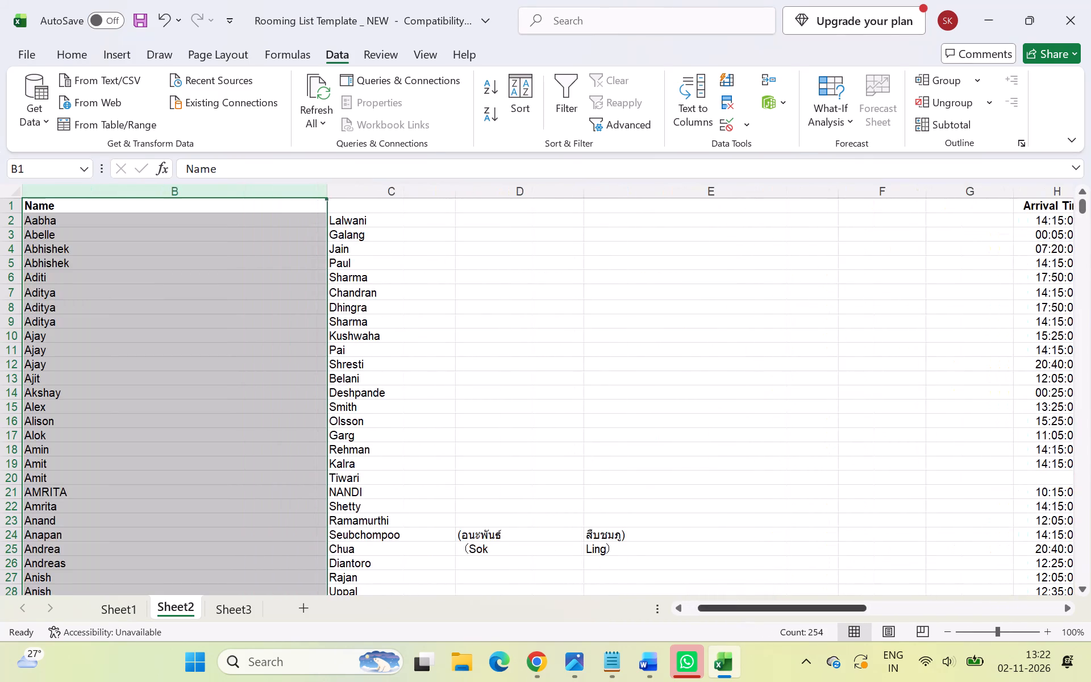
scroll(637, 448, "up", 4)
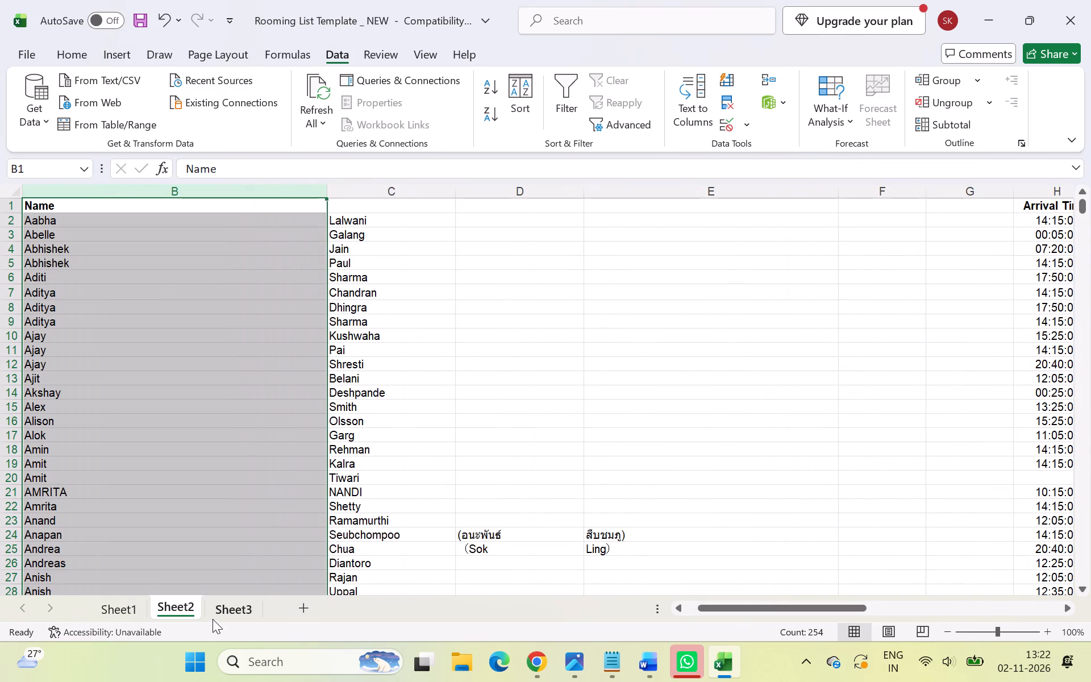
left_click(223, 609)
left_click(177, 610)
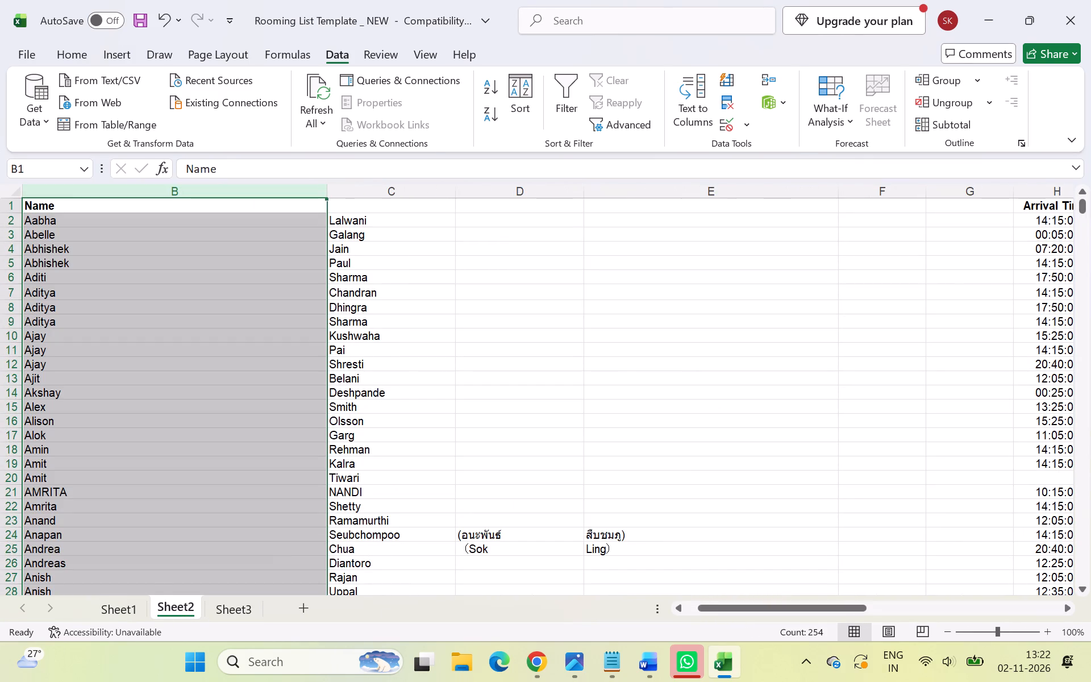
Copy the first names in B2:B254 of Sheet2 into Sheet1's Guest 1 First Name column, starting at B2.
scroll(408, 412, "right", 5)
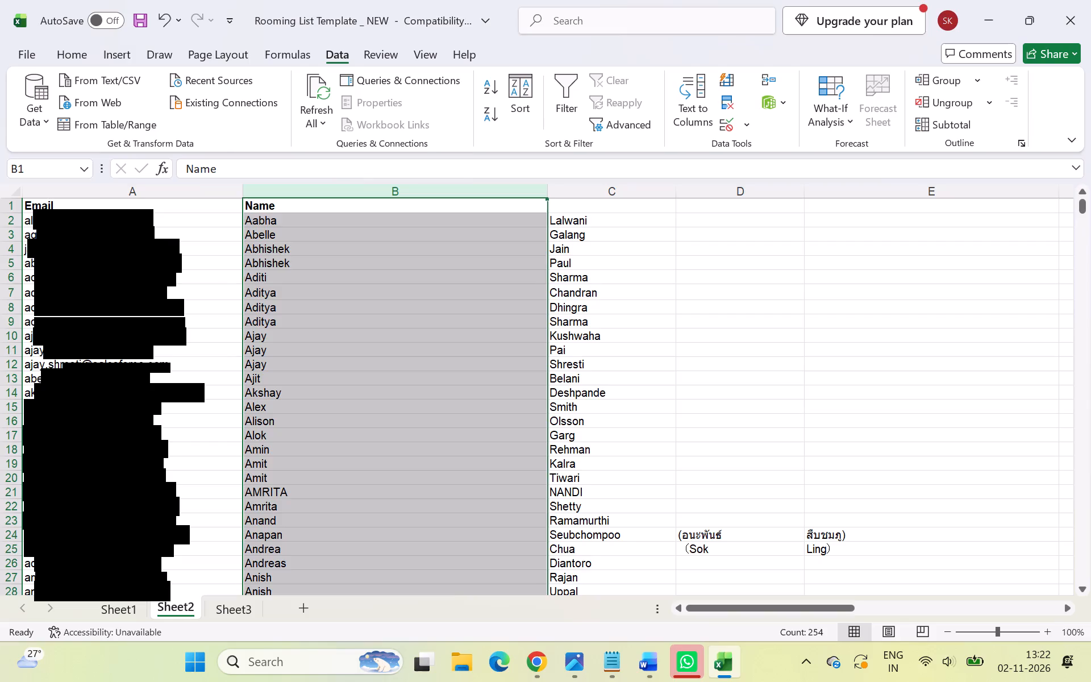
left_click(402, 261)
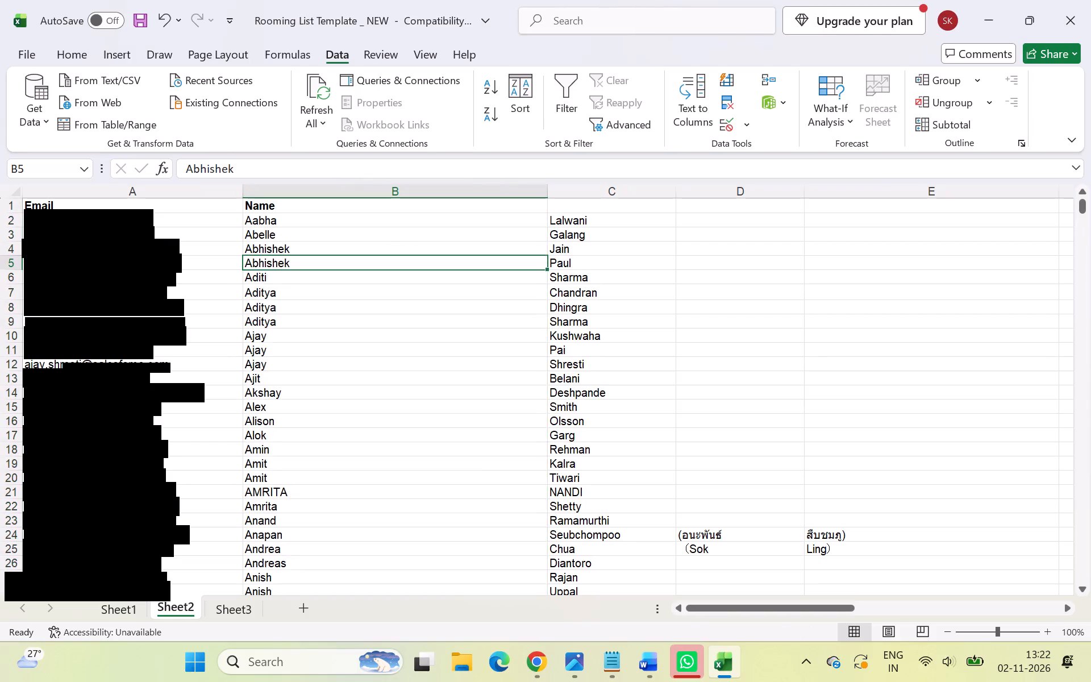
left_click(377, 227)
left_click(347, 221)
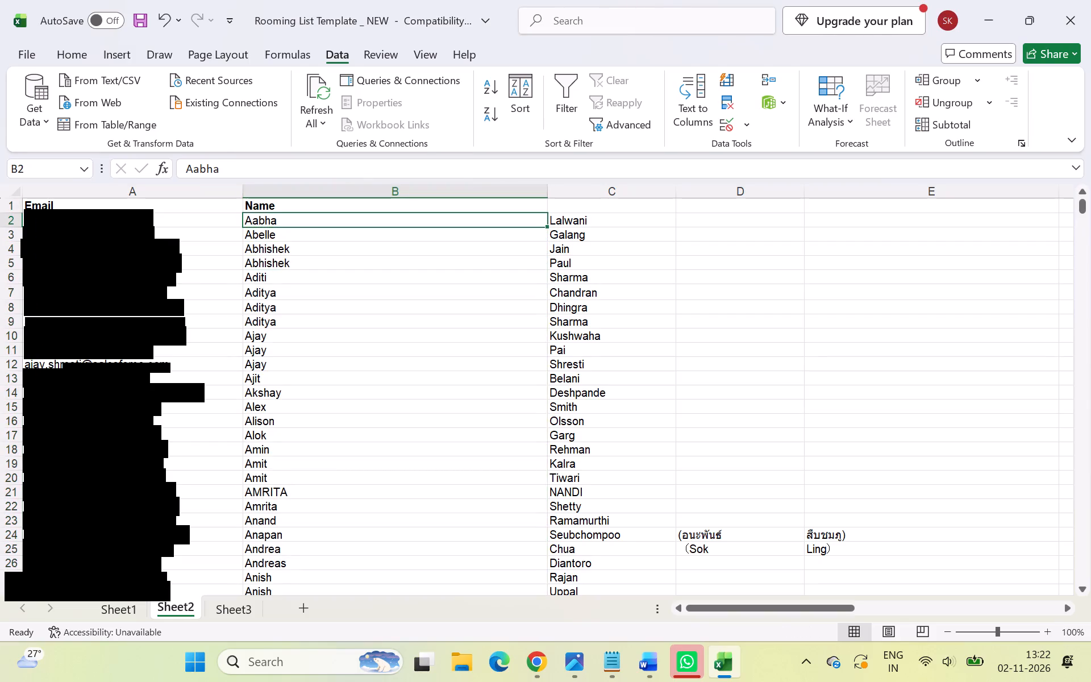
left_click_drag(347, 221, 357, 587)
left_click(392, 425)
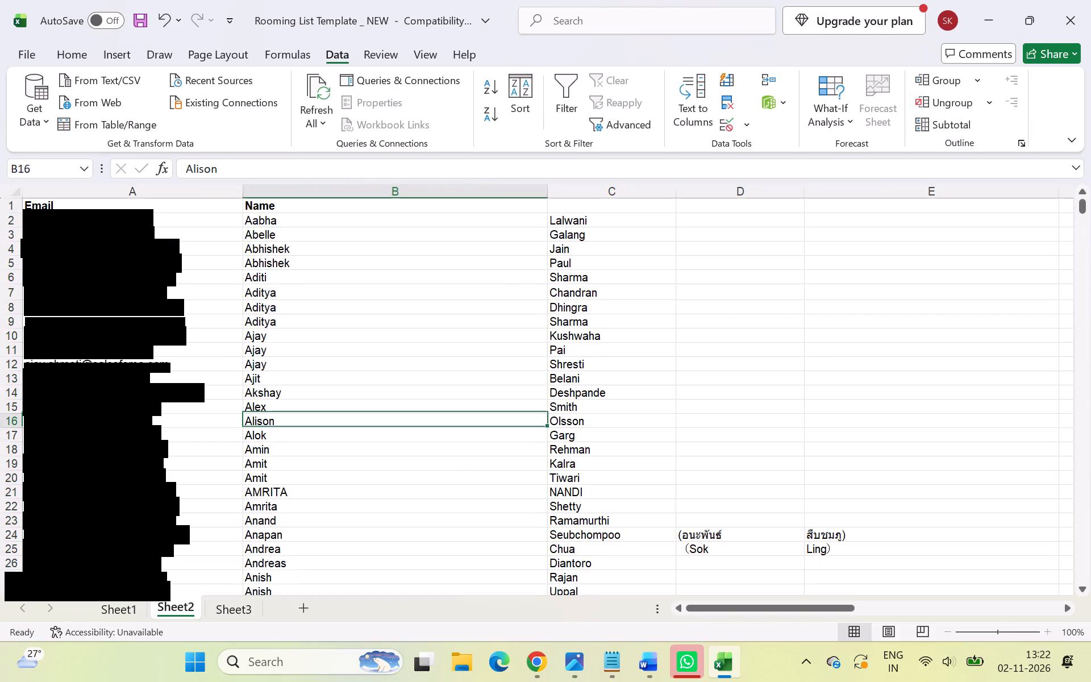
left_click_drag(332, 219, 342, 666)
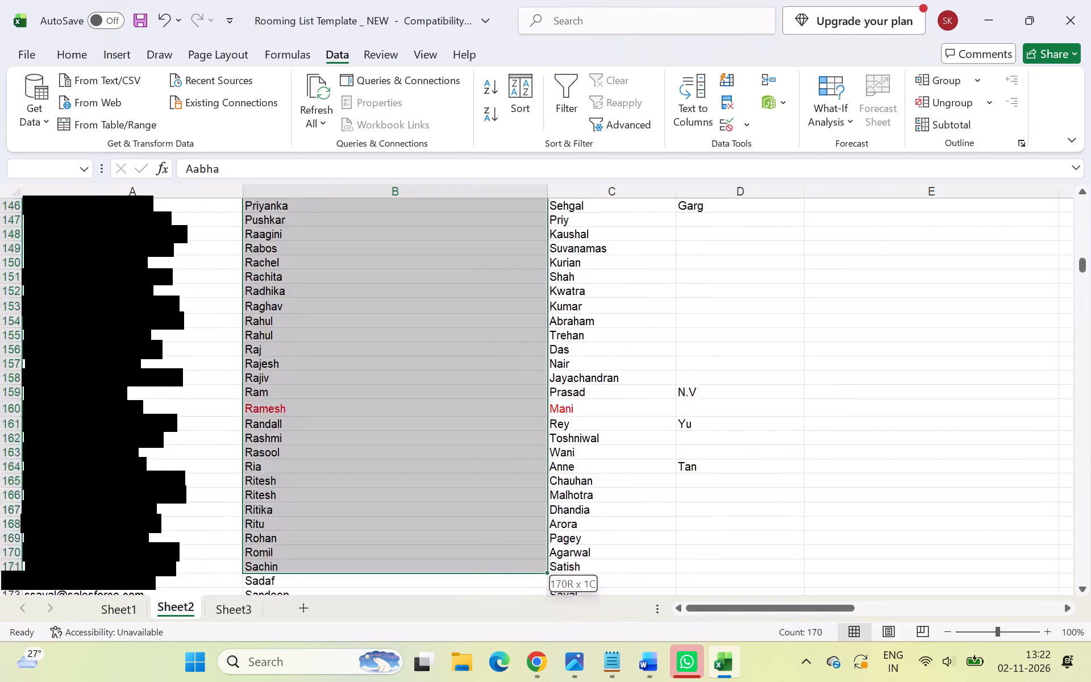
left_click_drag(342, 666, 335, 681)
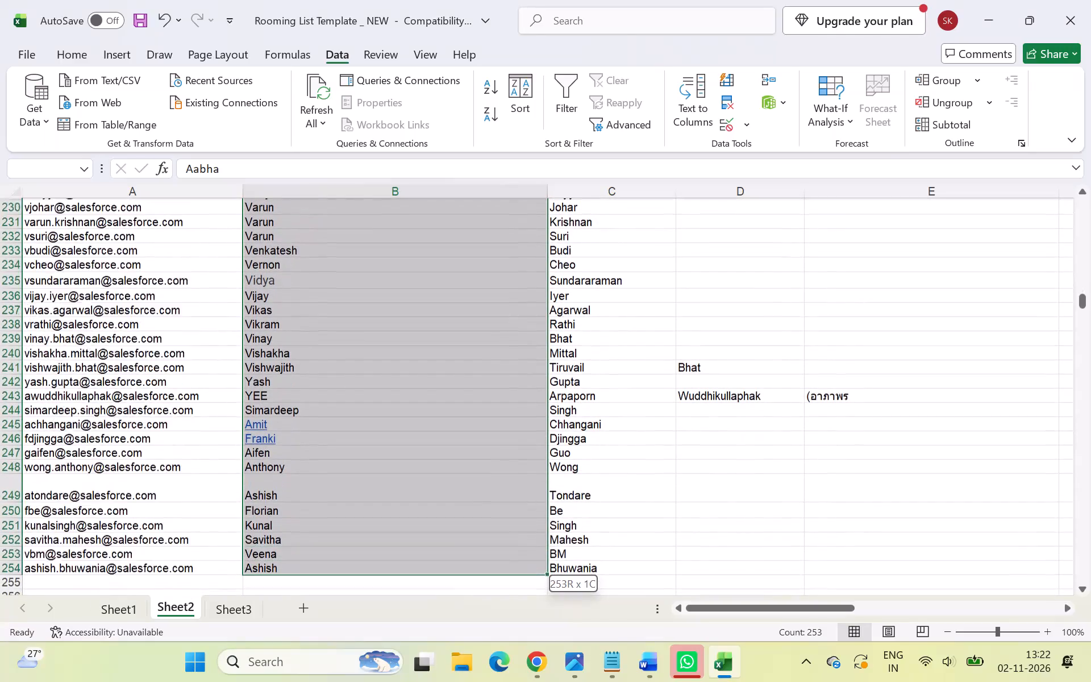
left_click_drag(335, 681, 392, 172)
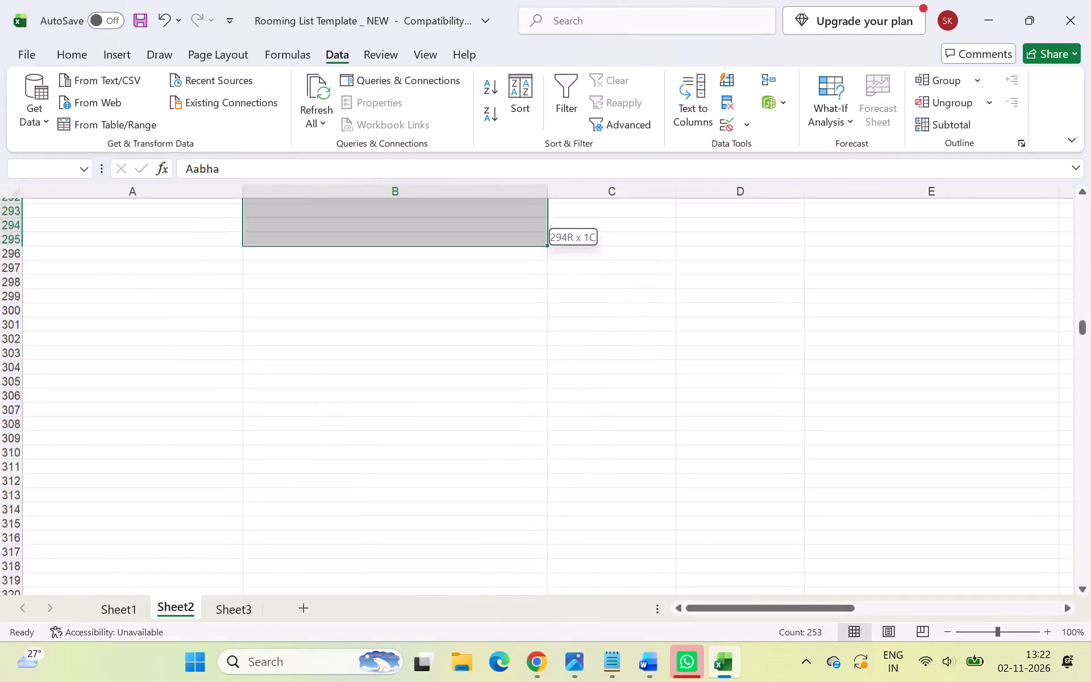
left_click_drag(392, 172, 391, 186)
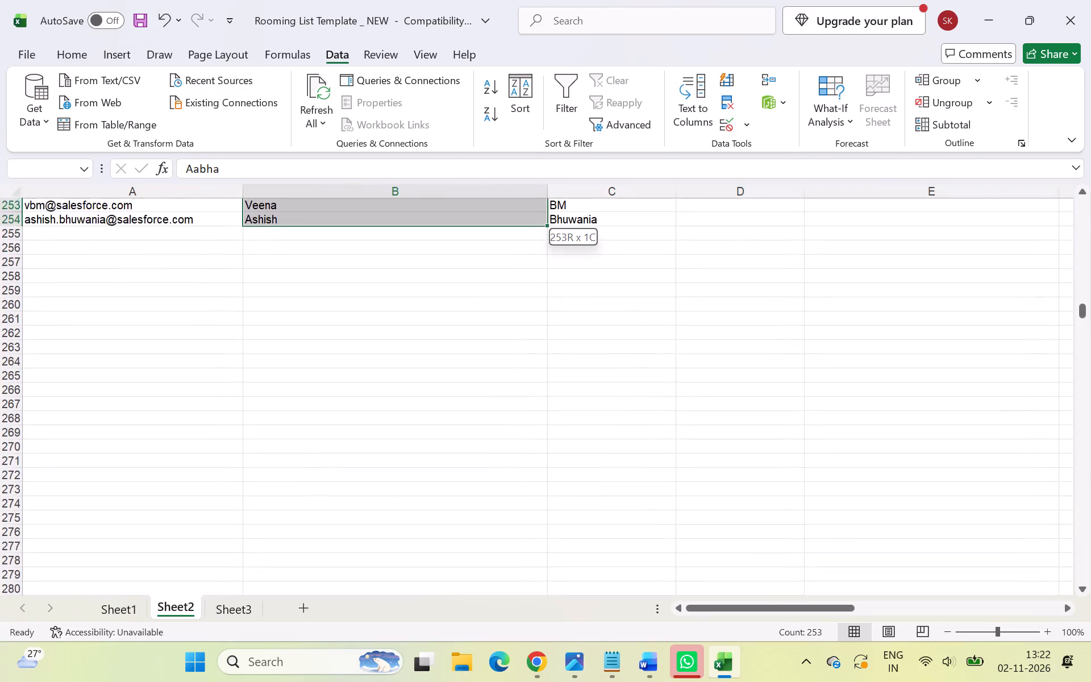
left_click_drag(391, 186, 378, 306)
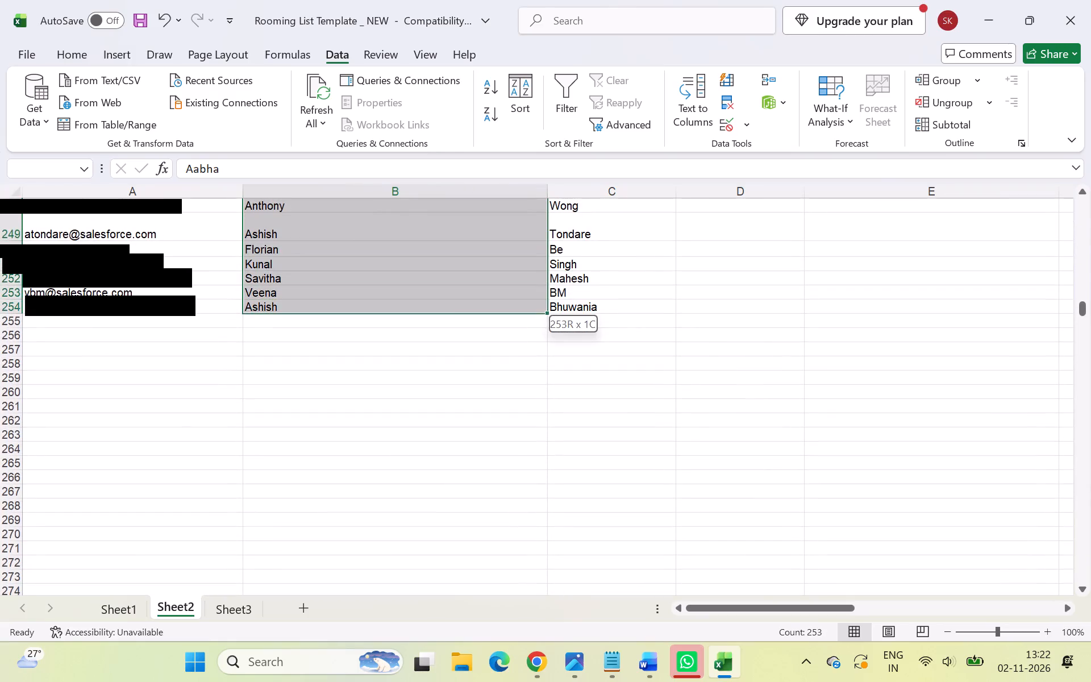
left_click_drag(378, 306, 376, 303)
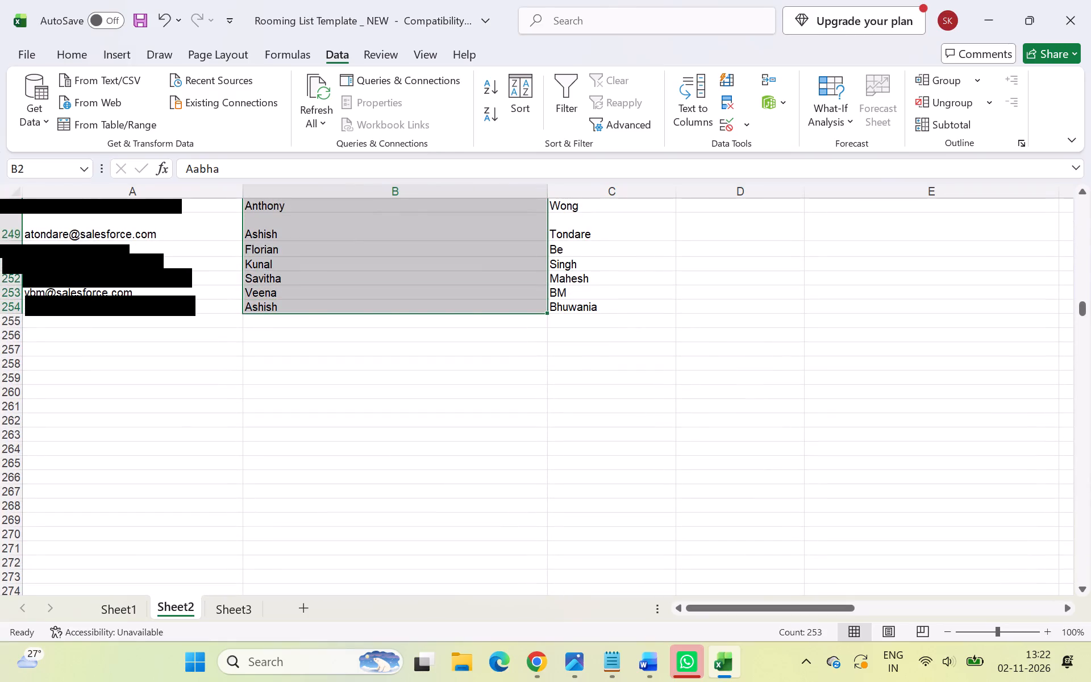
key("ctrl+c")
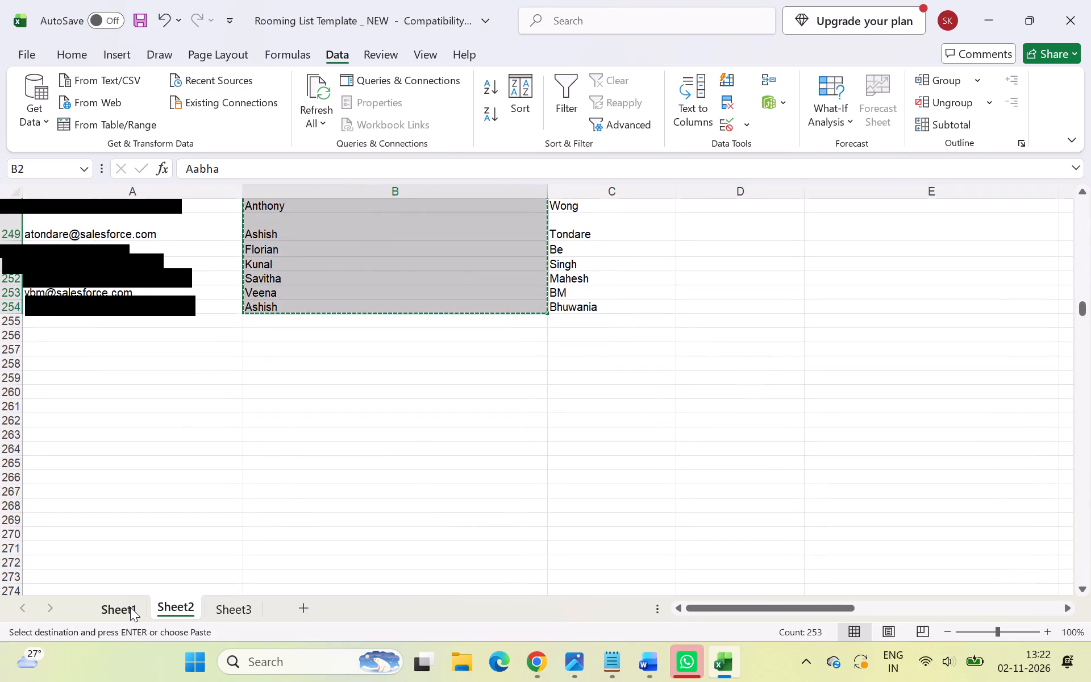
left_click(130, 607)
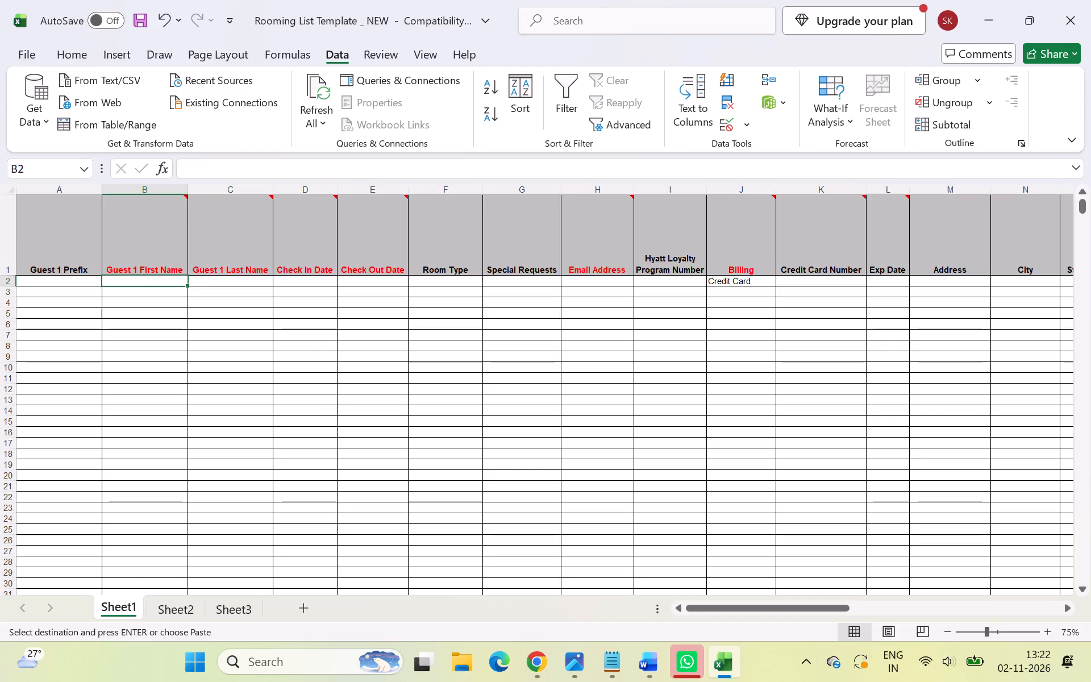
left_click(144, 284)
key("ctrl+v")
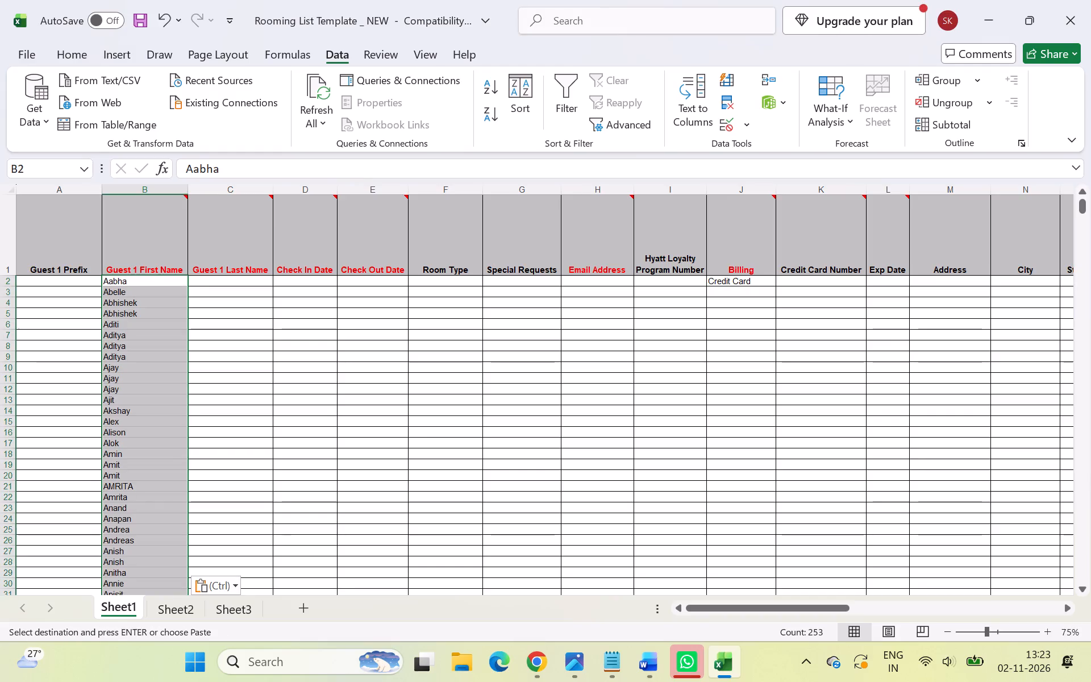
Copy the last names in C2:C254 of Sheet2 into Sheet1's Guest 1 Last Name column, starting at C2.
left_click(184, 618)
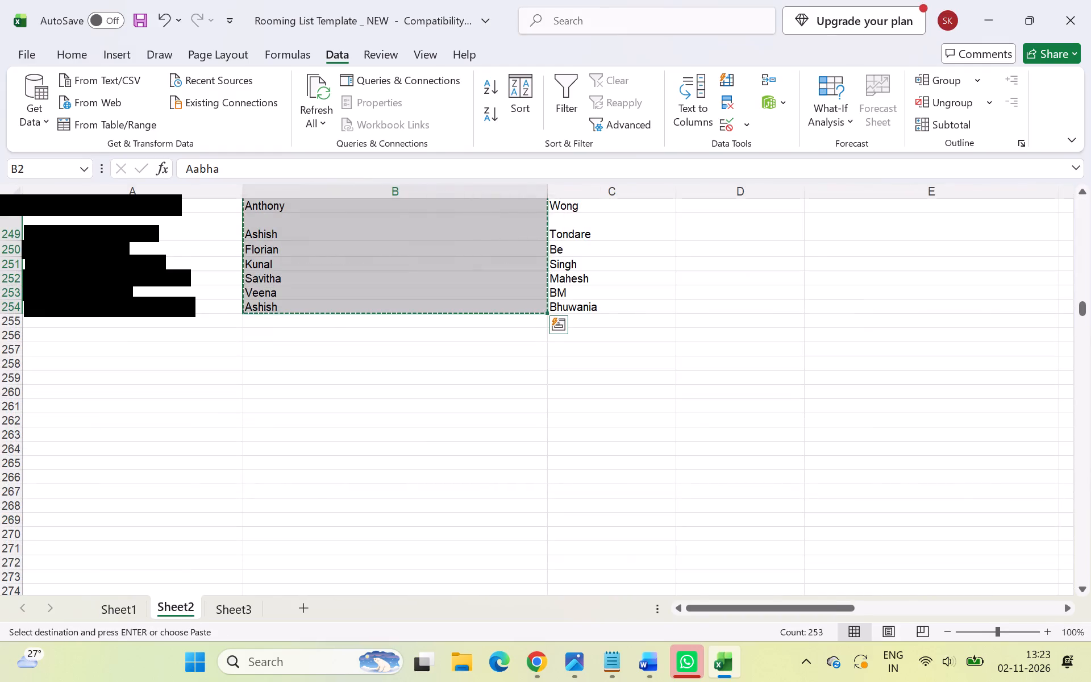
left_click_drag(601, 311, 594, 167)
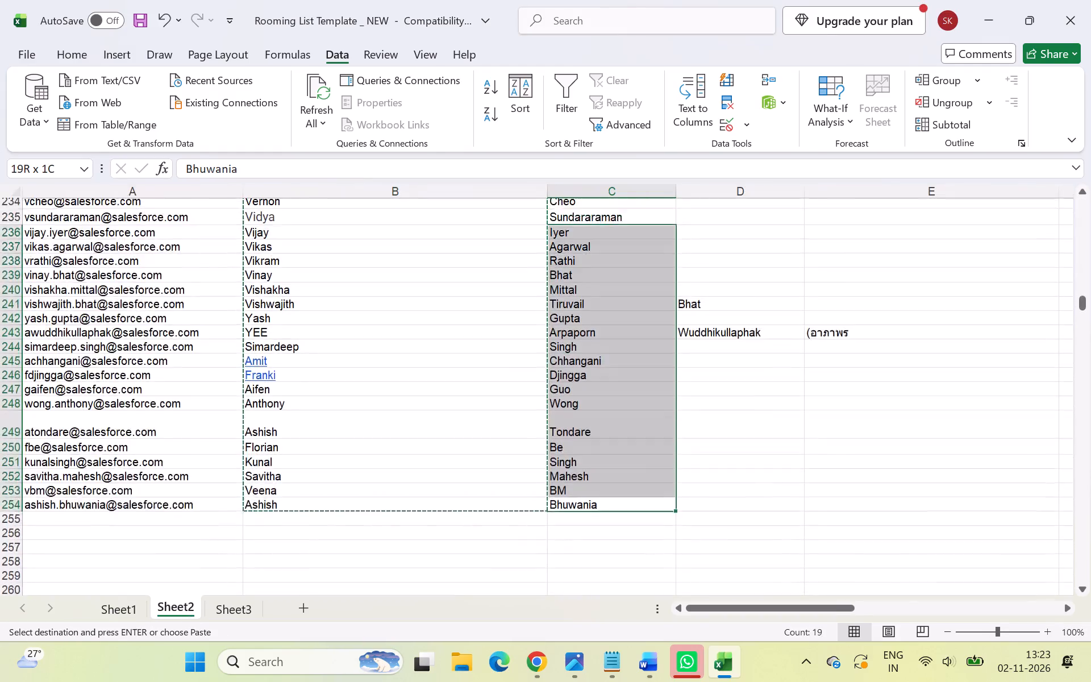
left_click_drag(594, 167, 574, 603)
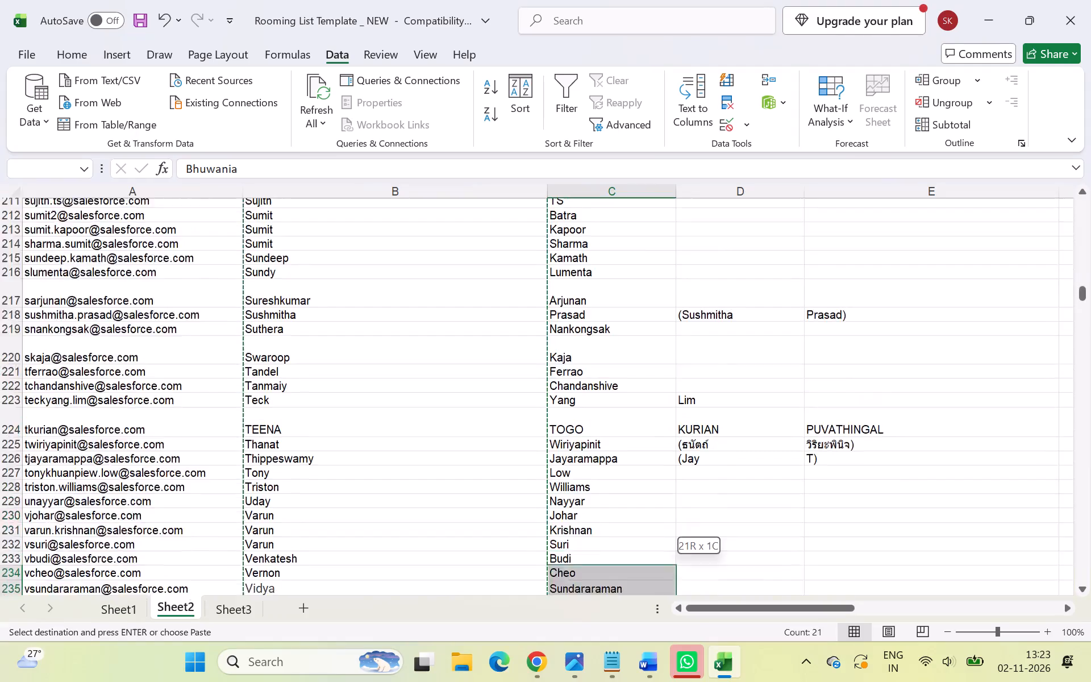
left_click_drag(574, 603, 581, 434)
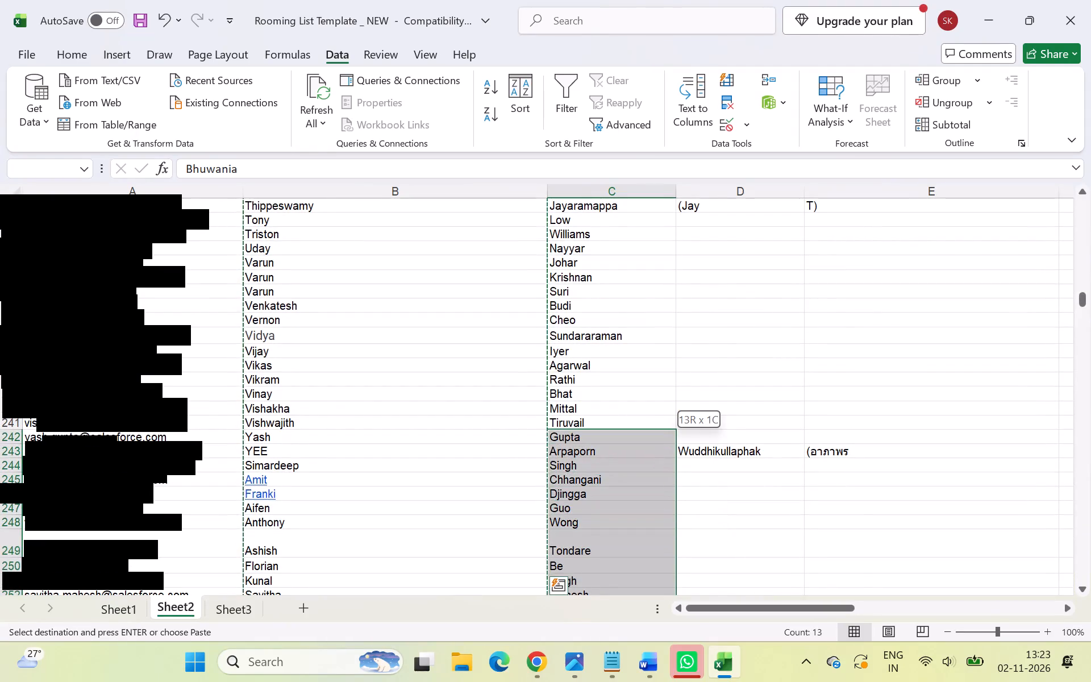
left_click_drag(581, 434, 581, 430)
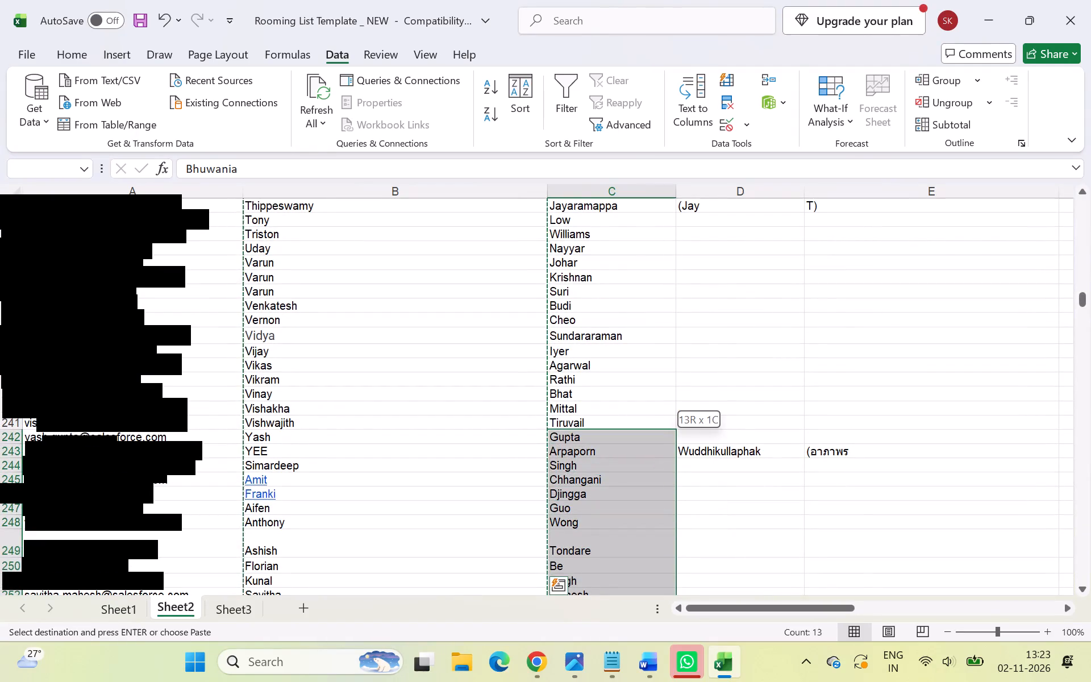
left_click_drag(581, 430, 581, 424)
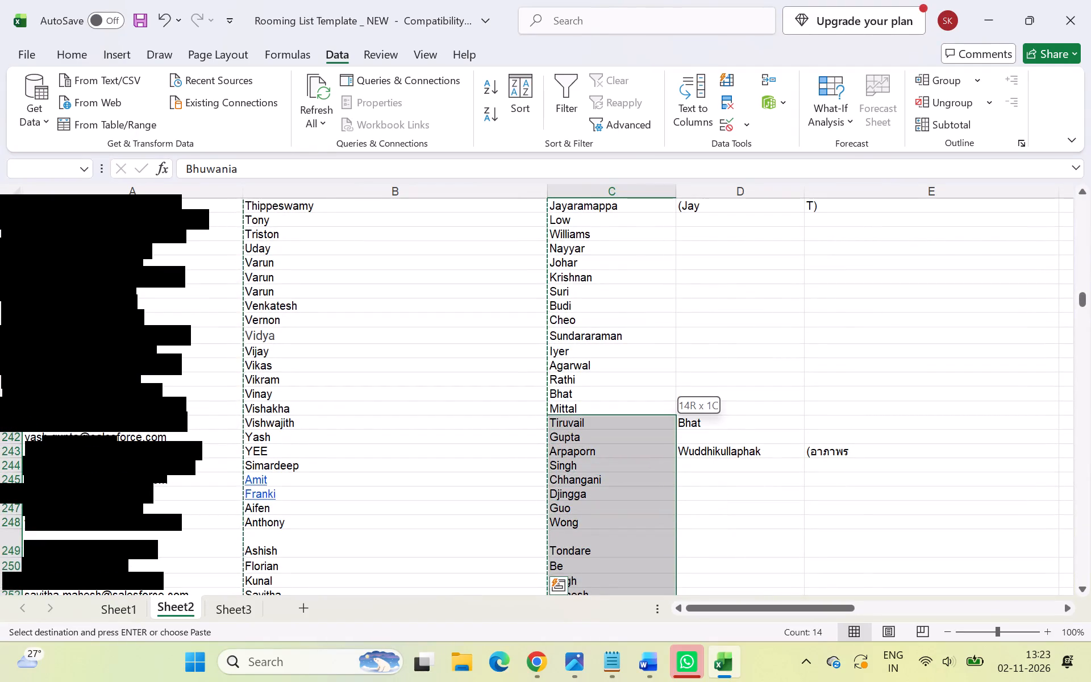
left_click_drag(581, 424, 561, 108)
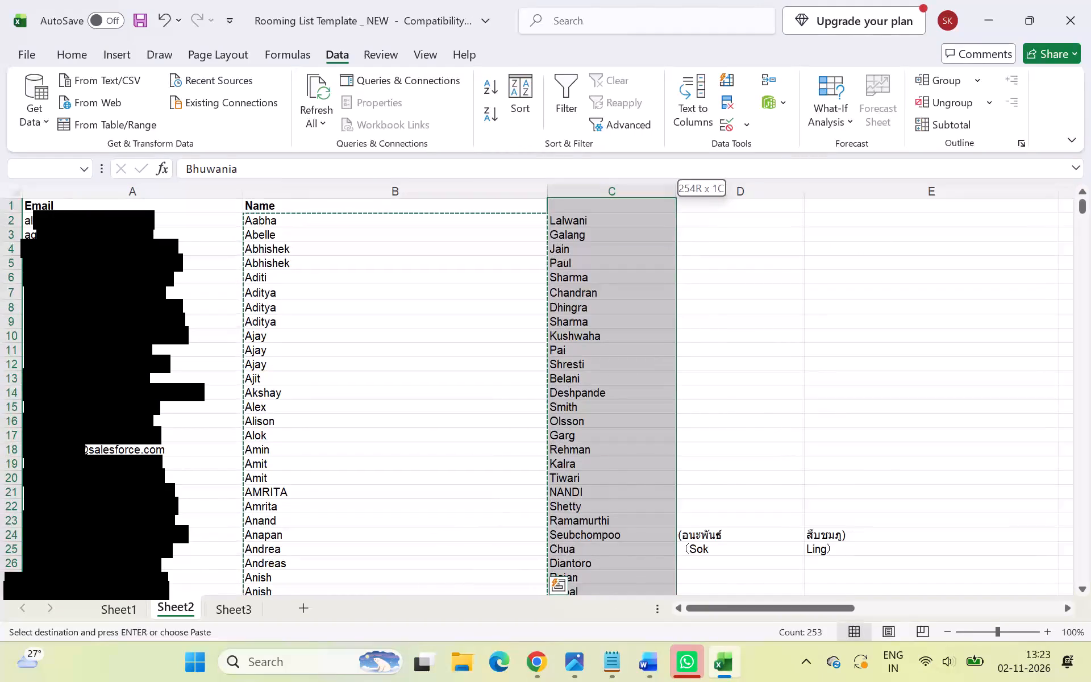
left_click_drag(561, 108, 580, 221)
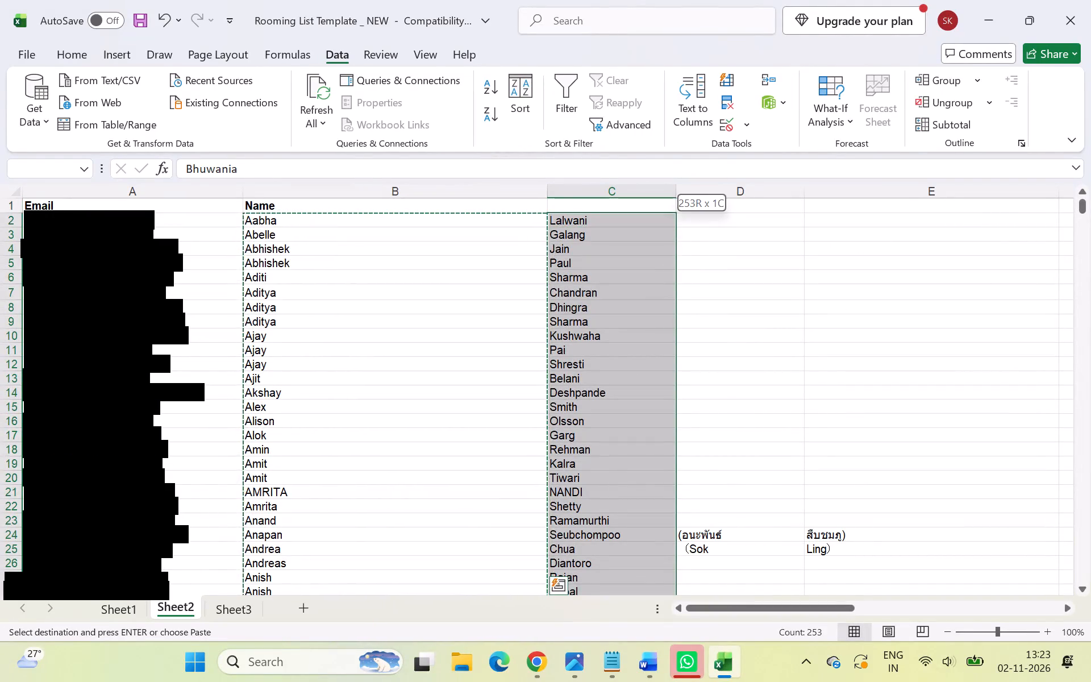
left_click_drag(580, 221, 579, 222)
key("ctrl+c")
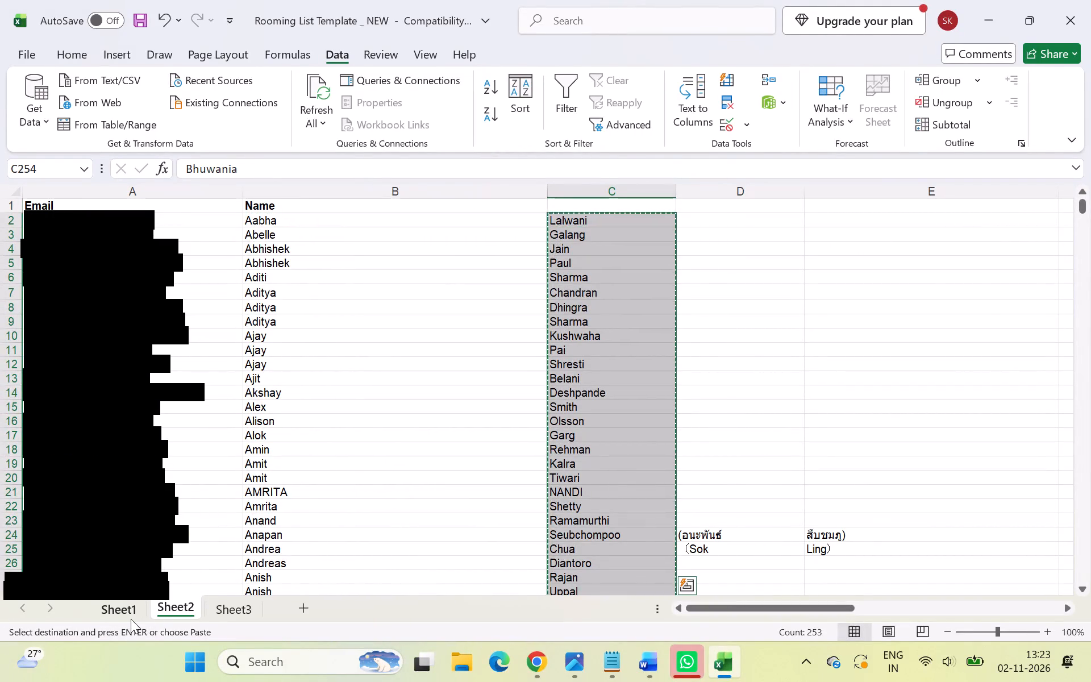
key("ctrl+c")
left_click(127, 608)
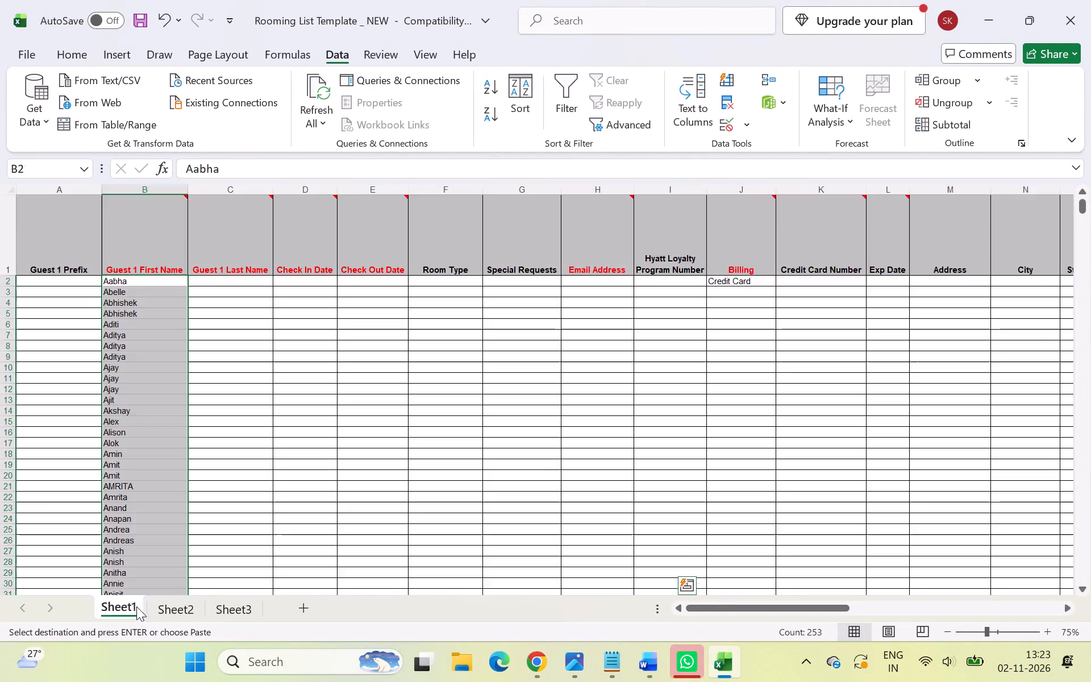
left_click(241, 282)
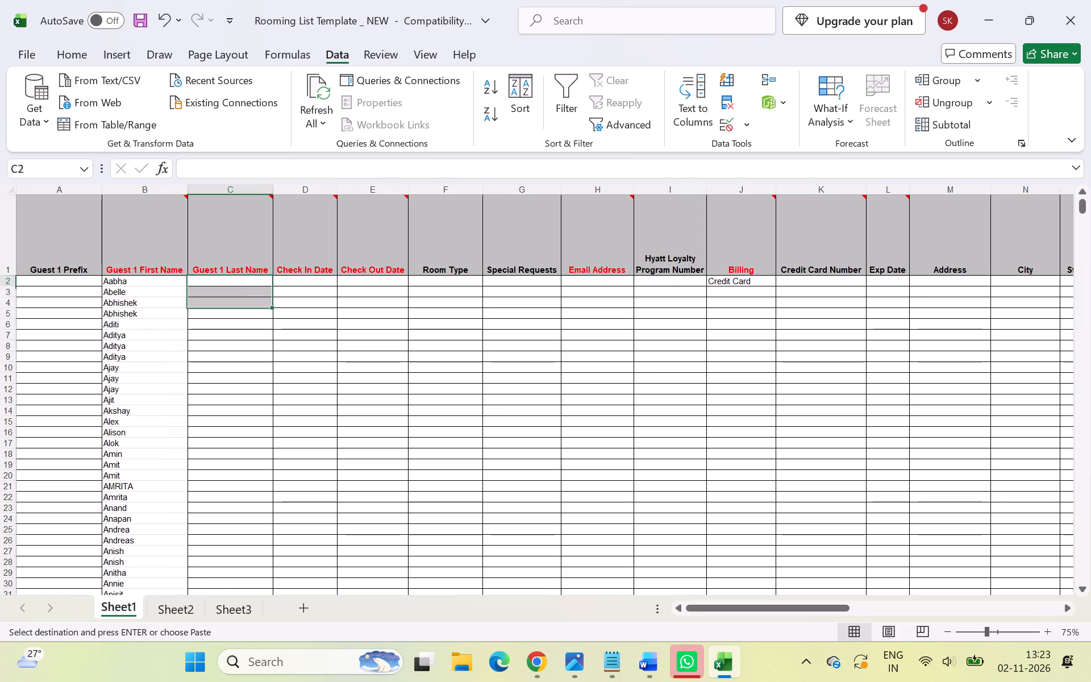
key("ctrl+v")
left_click(313, 343)
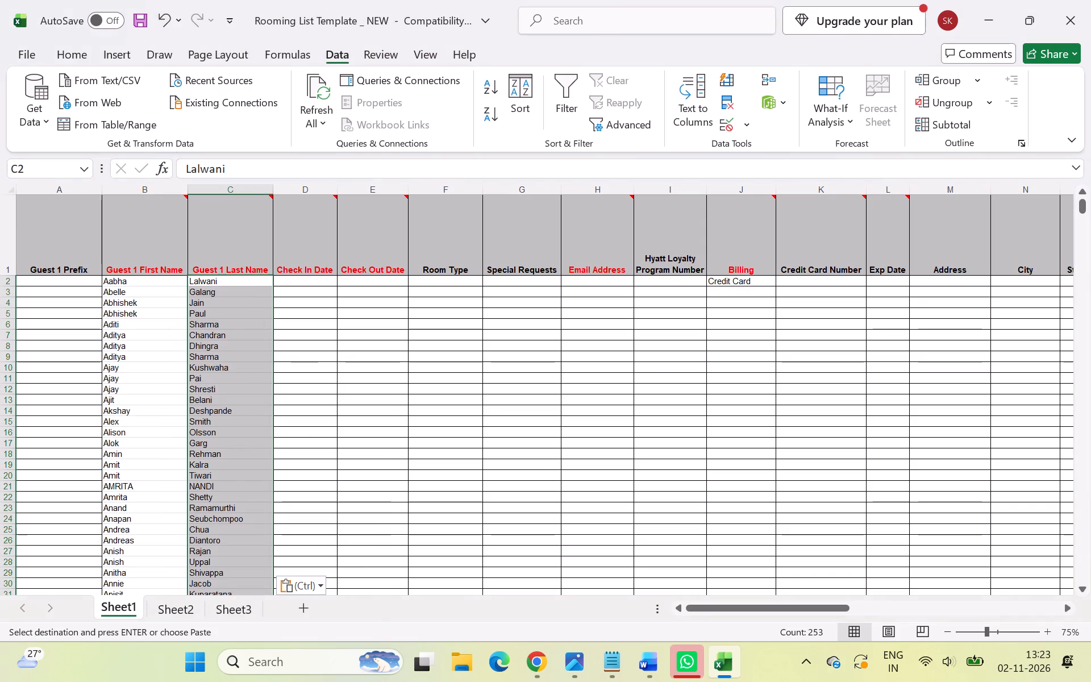
left_click(194, 335)
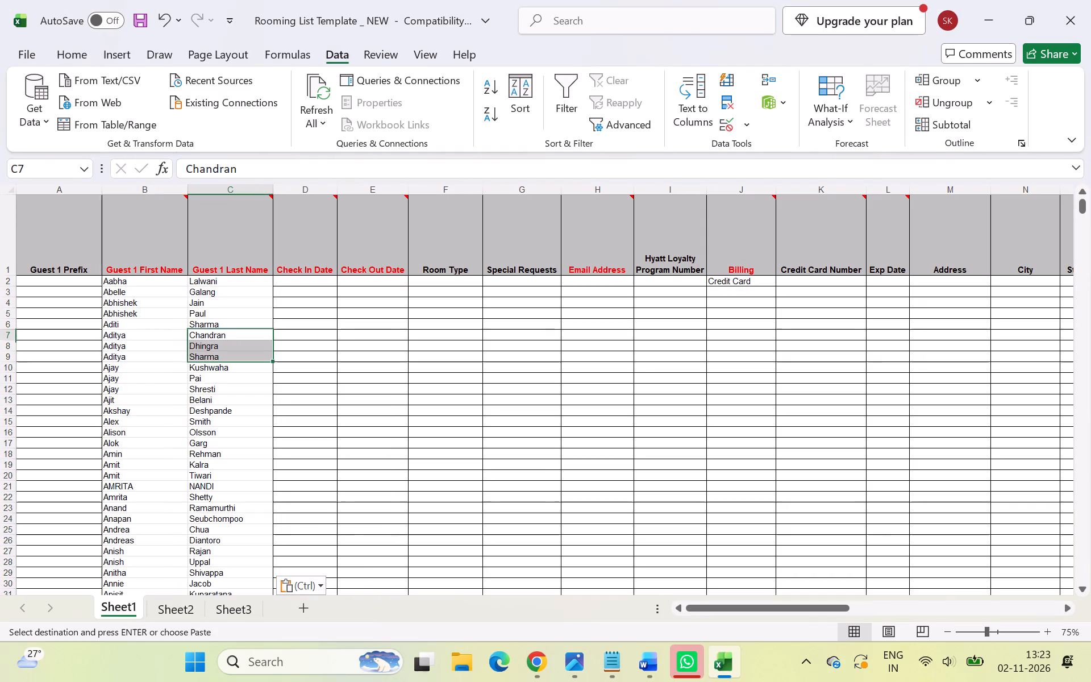
Apply All Borders to the whole Guest 1 First Name and Guest 1 Last Name columns in Sheet1.
left_click_drag(138, 194, 227, 195)
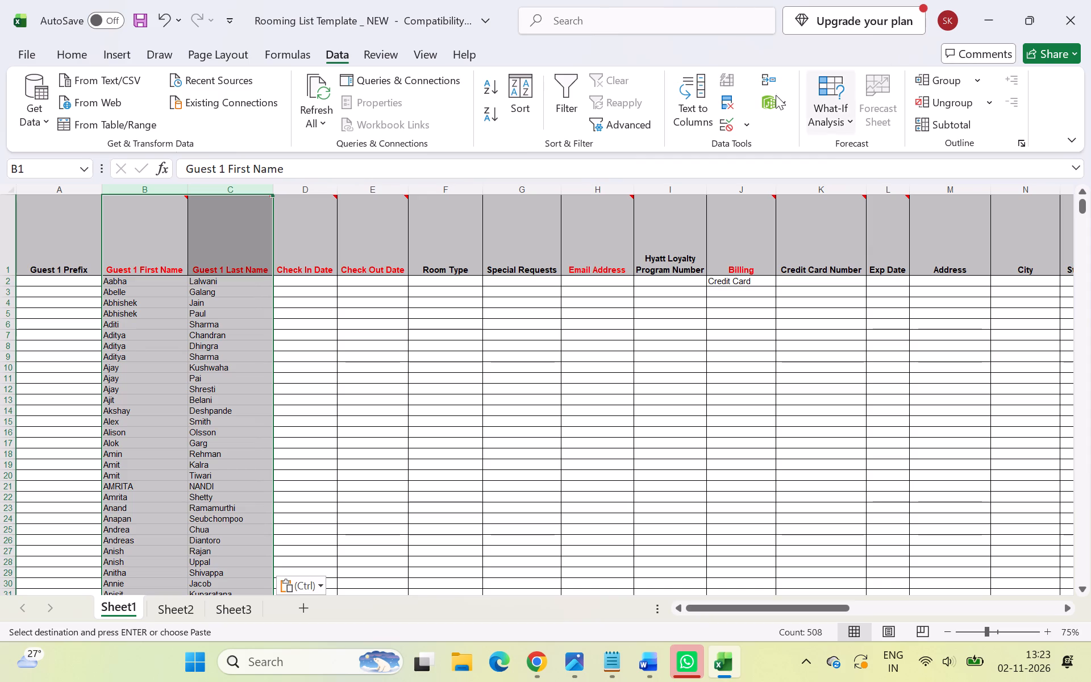
left_click(69, 55)
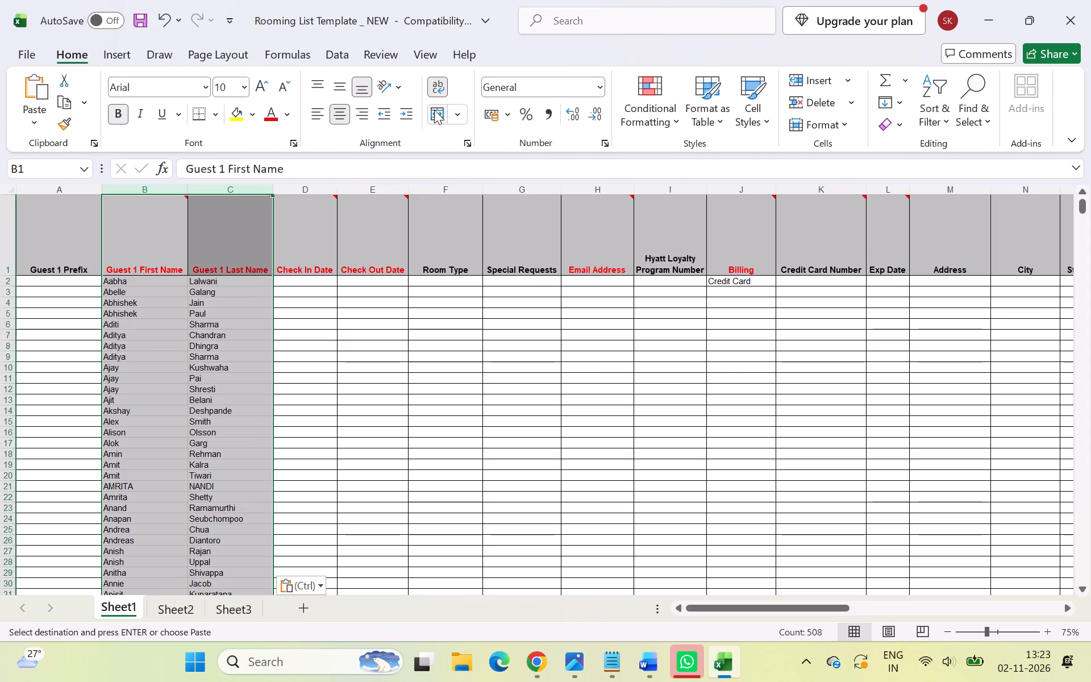
left_click(205, 118)
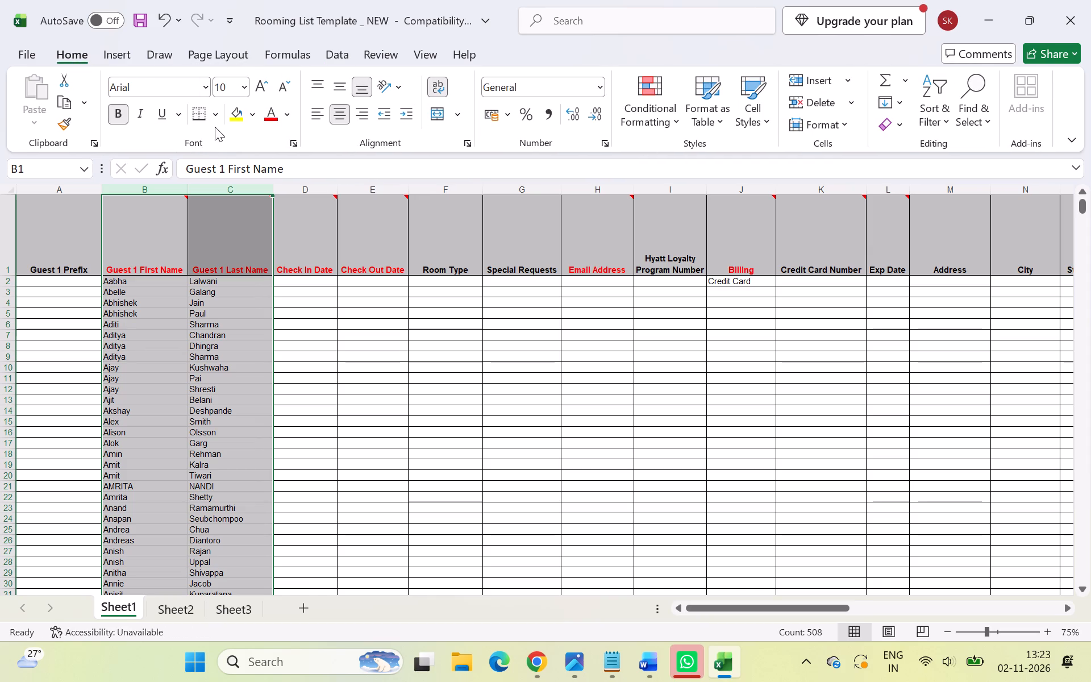
left_click(211, 112)
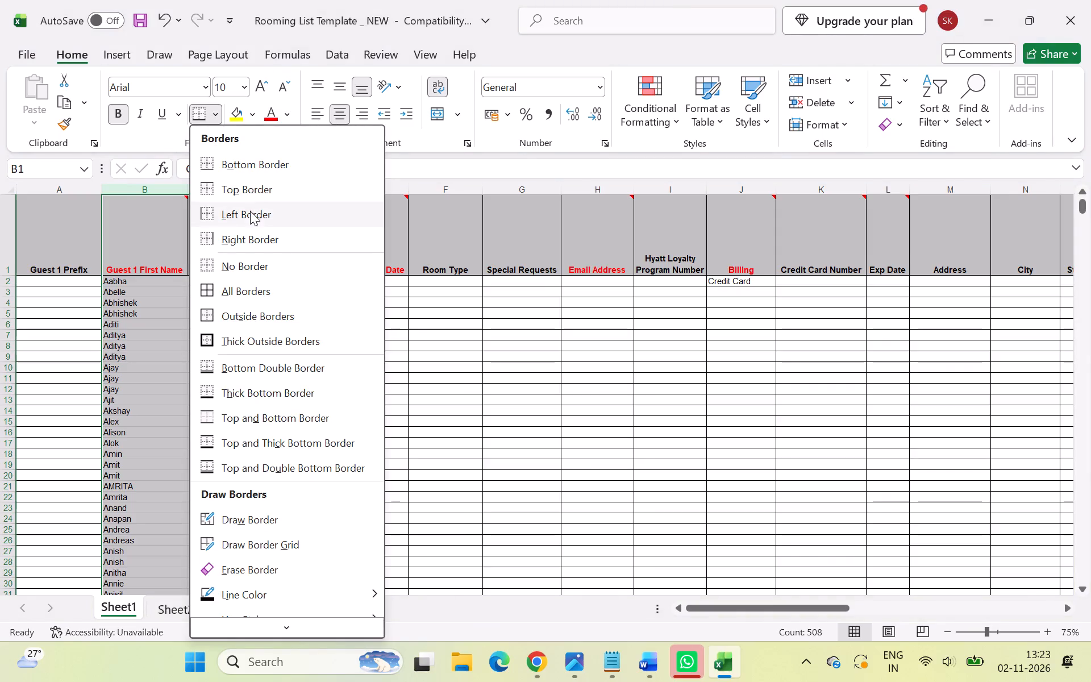
left_click(249, 294)
left_click(397, 322)
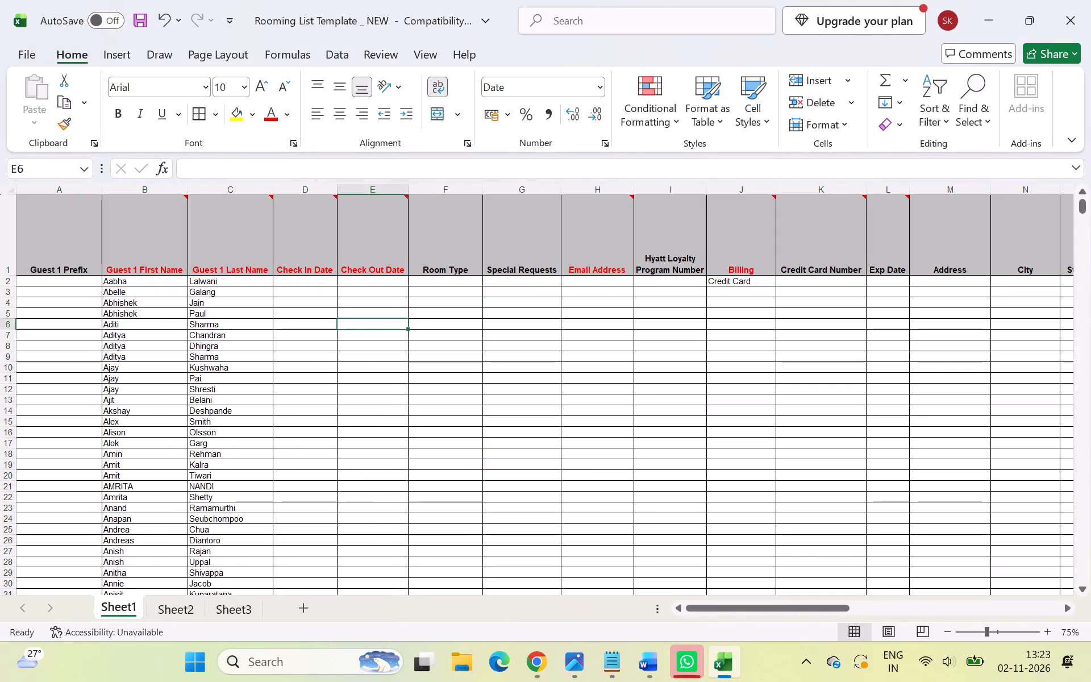
Review the pasted names in Sheet1 and the email and split name columns in Sheet2, down to the new-joiner entry in A49.
scroll(314, 372, "down", 5)
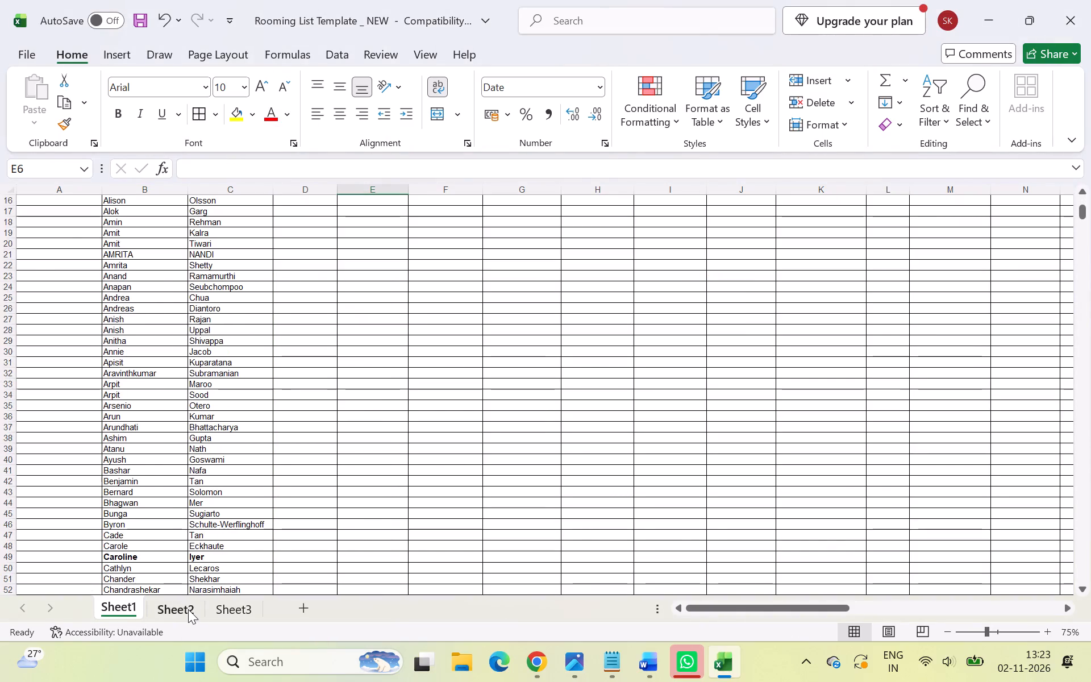
left_click(184, 610)
scroll(146, 522, "down", 4)
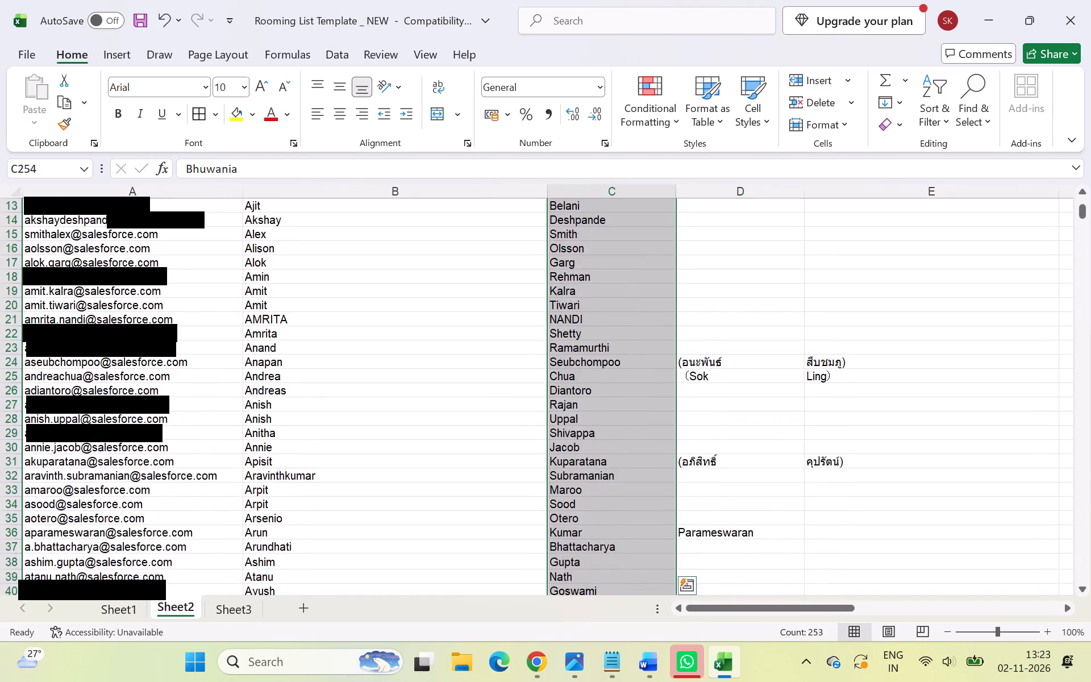
scroll(146, 522, "down", 5)
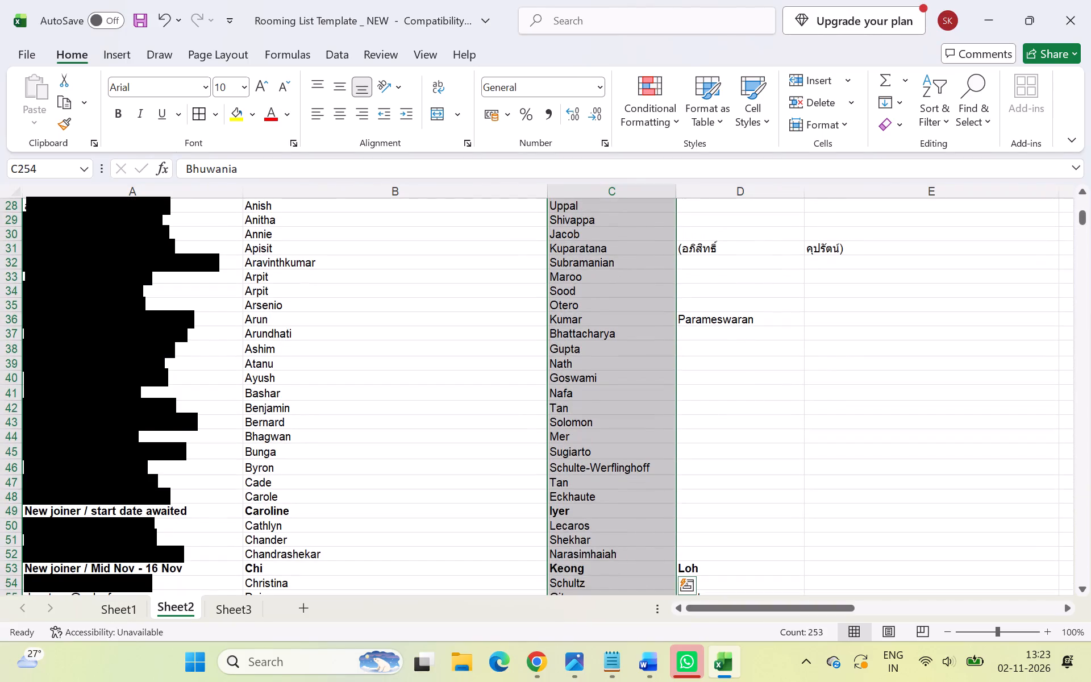
scroll(146, 523, "down", 1)
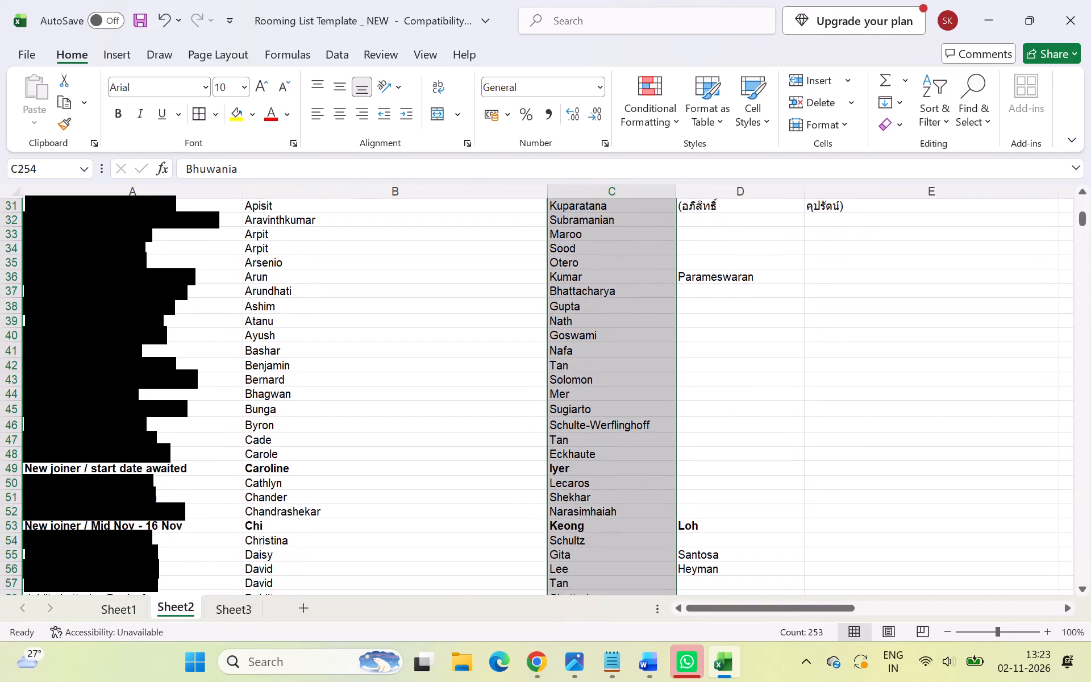
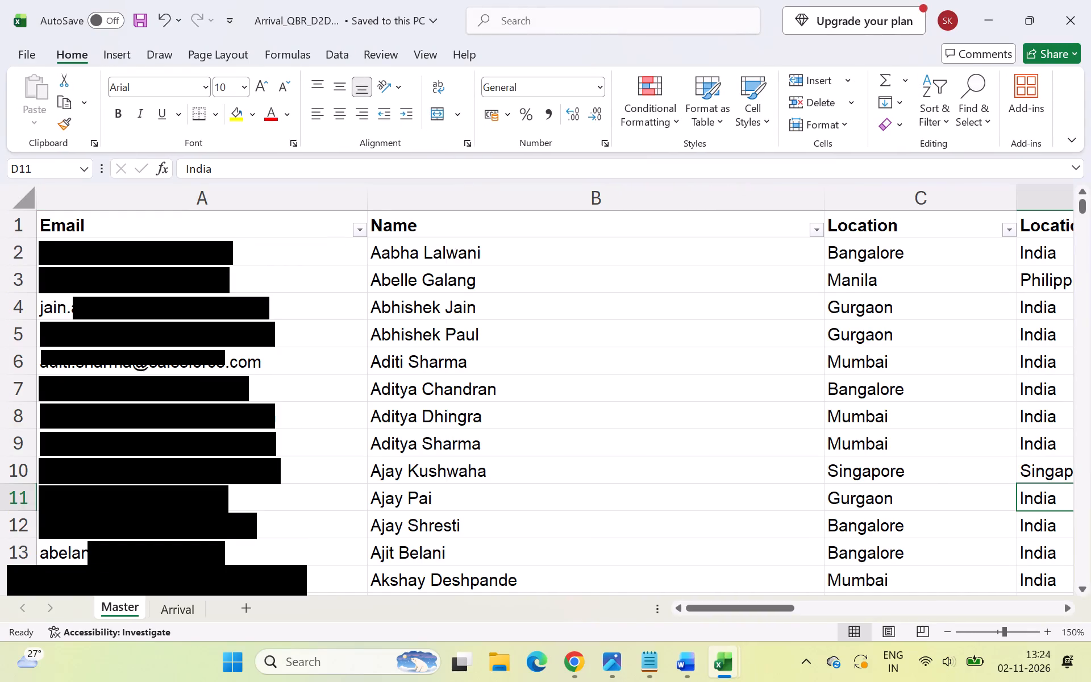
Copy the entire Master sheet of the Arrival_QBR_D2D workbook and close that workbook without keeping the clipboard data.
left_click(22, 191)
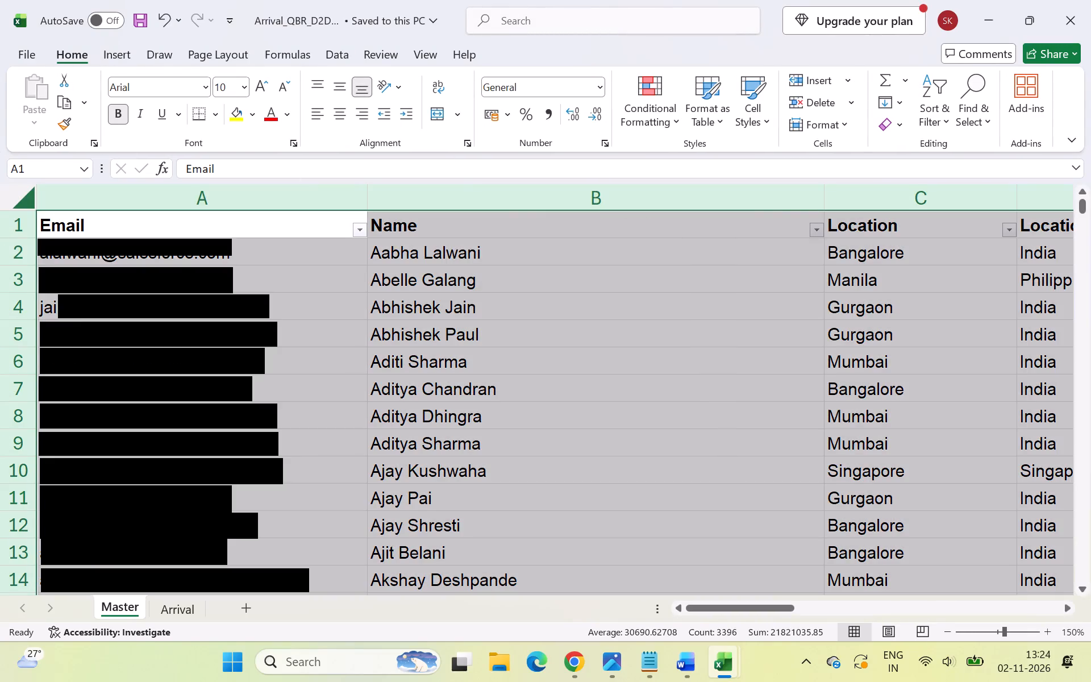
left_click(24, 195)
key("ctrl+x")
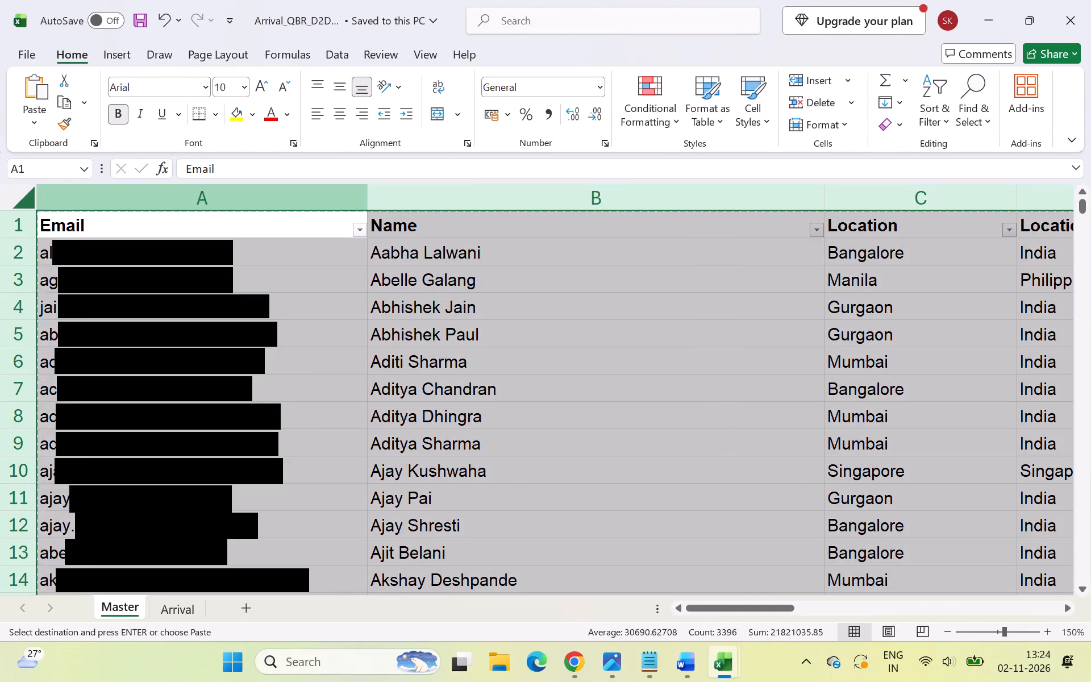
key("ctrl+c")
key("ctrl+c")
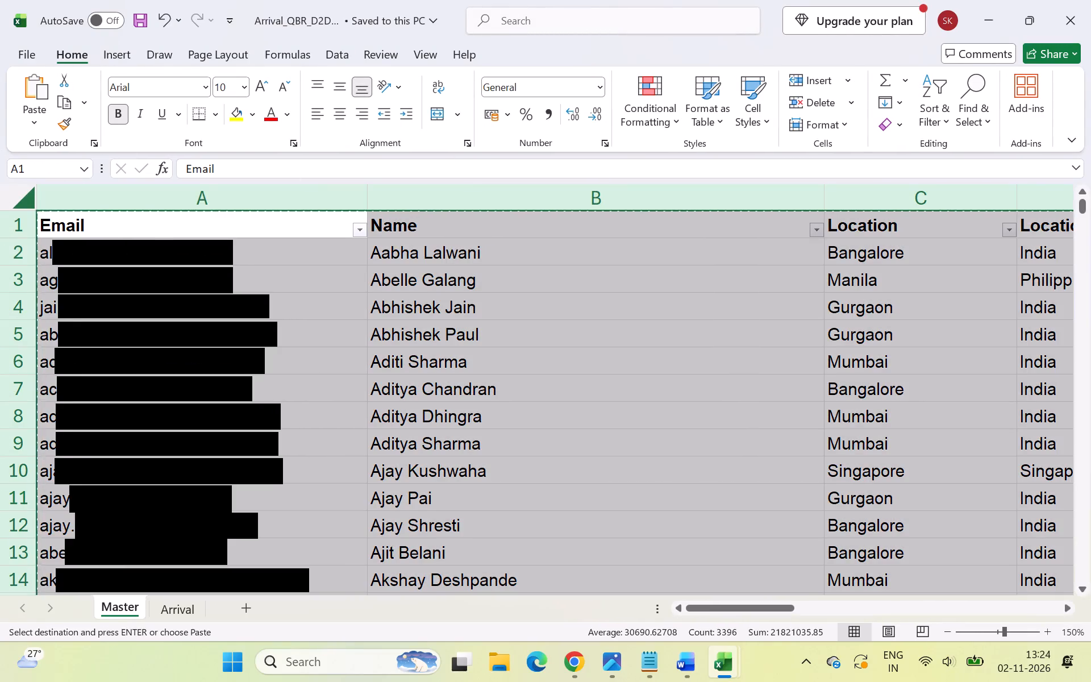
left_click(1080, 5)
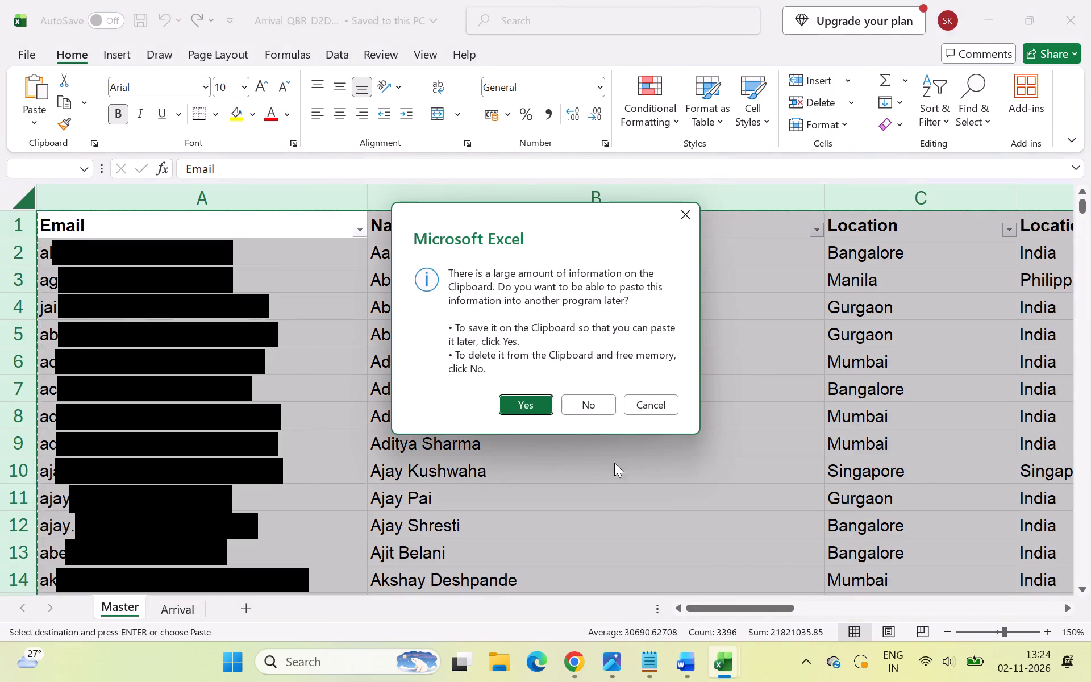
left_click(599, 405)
Add a blank sheet after Sheet2 in the Rooming List Template workbook and try to paste the Master data into it.
left_click(239, 606)
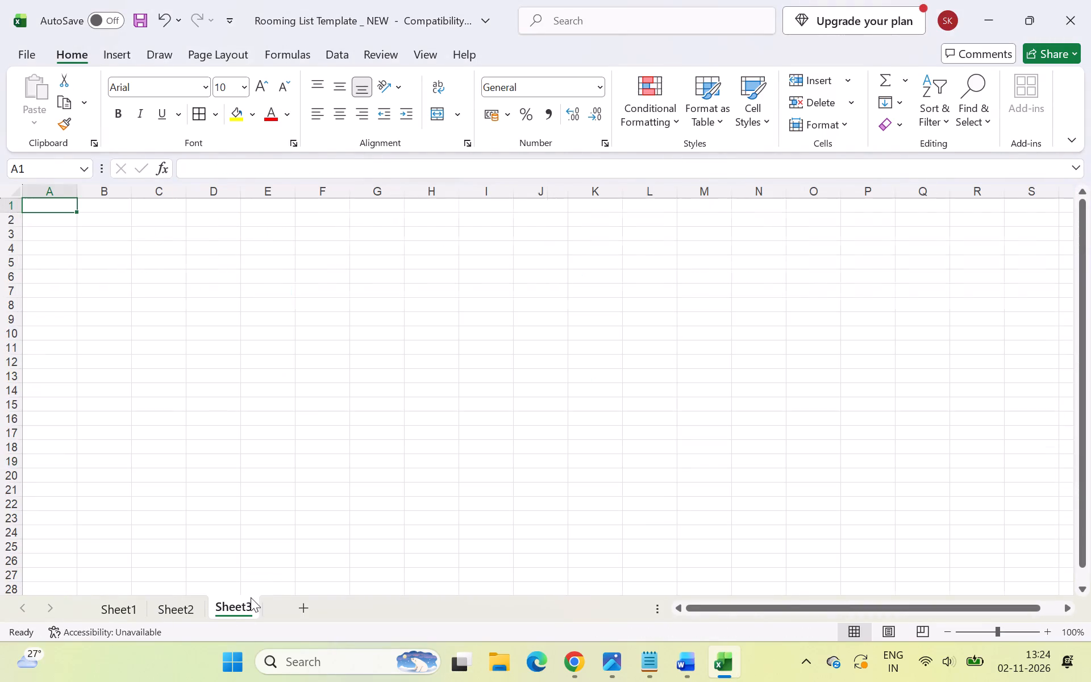
key("ctrl+v")
left_click(11, 188)
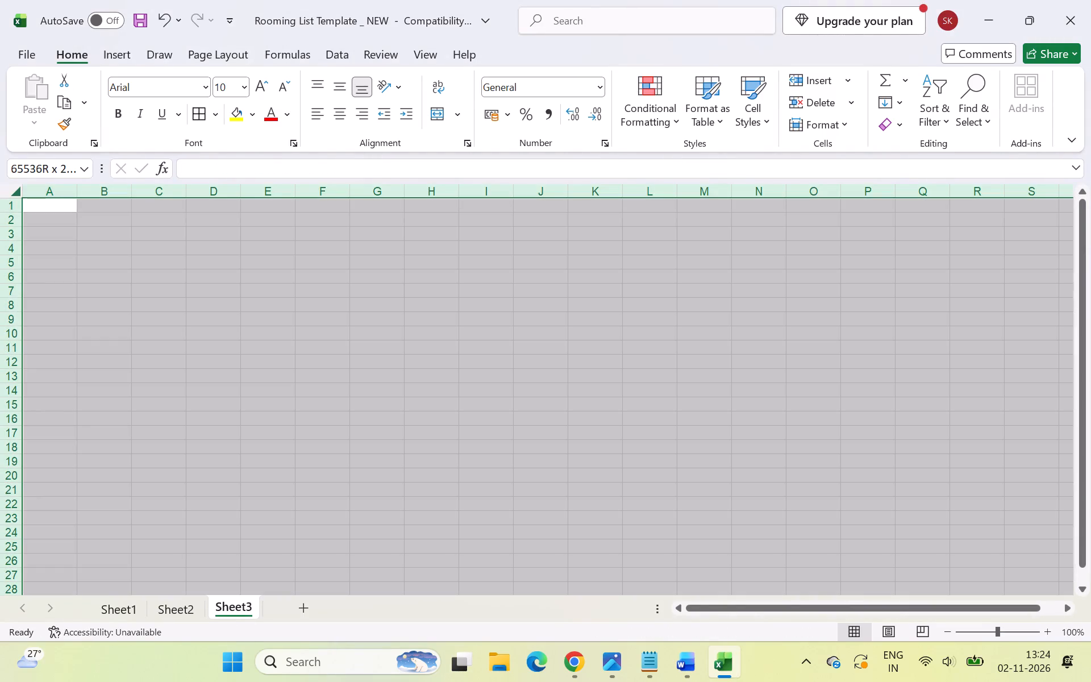
key("ctrl+v")
key("ctrl+v")
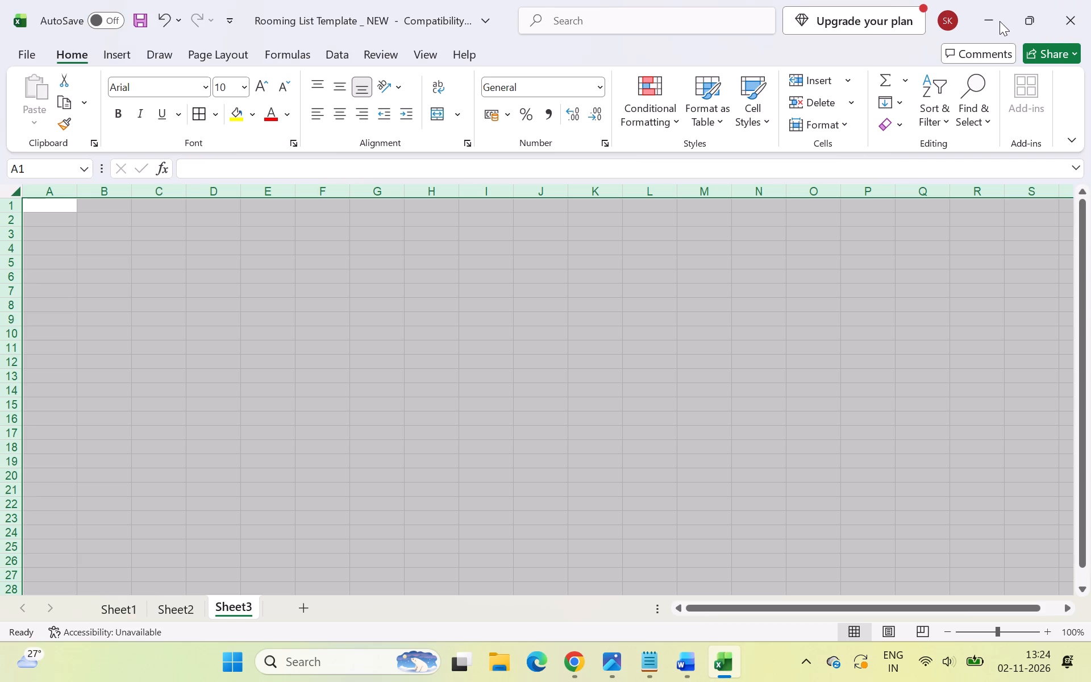
Switch to Chrome and reopen Arrival_QBR_D2D_Bali.xlsx from the recent downloads.
left_click(1000, 21)
left_click(864, 62)
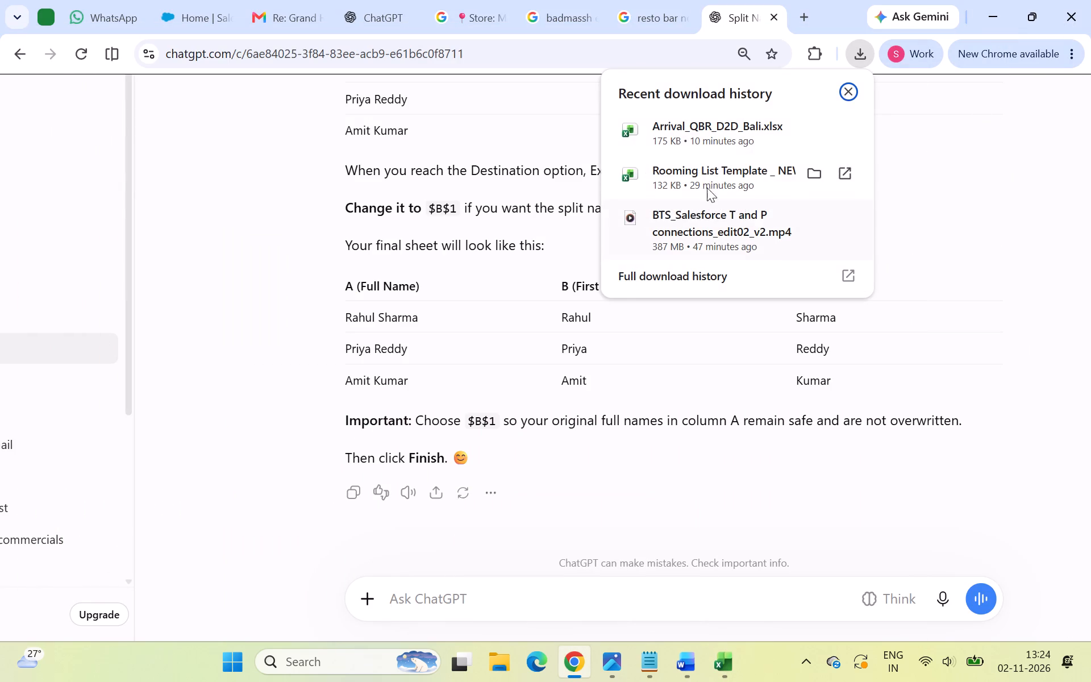
double_click(698, 134)
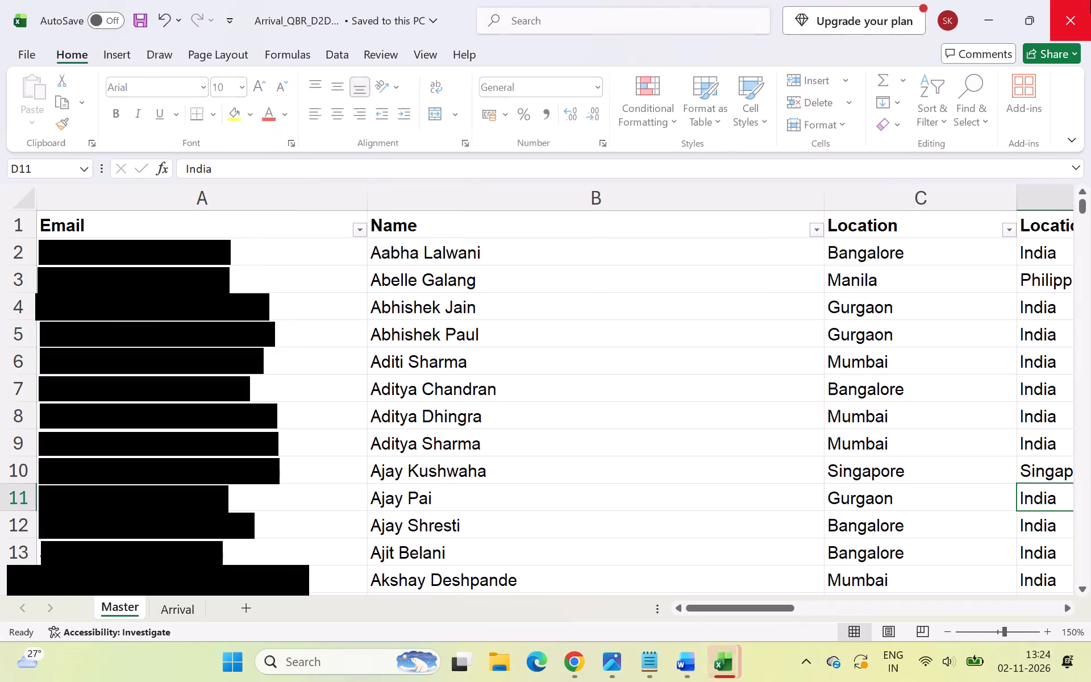
Copy the entire Master sheet, with emails, names and locations, into Sheet3 of the Rooming List Template workbook.
left_click(13, 195)
key("ctrl+c")
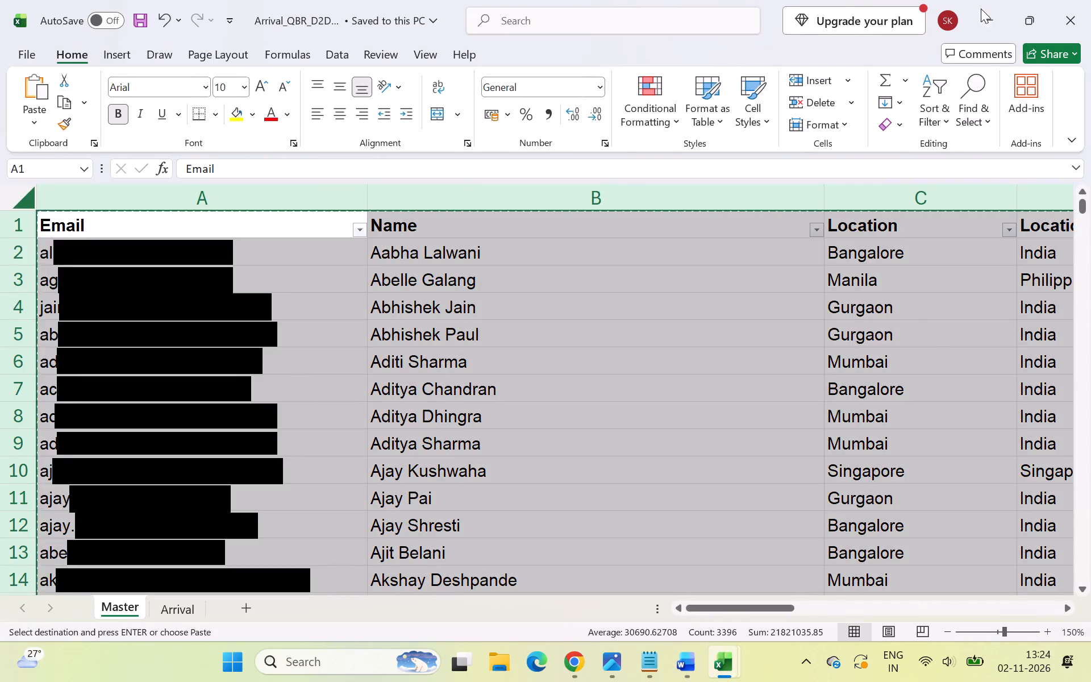
left_click(981, 8)
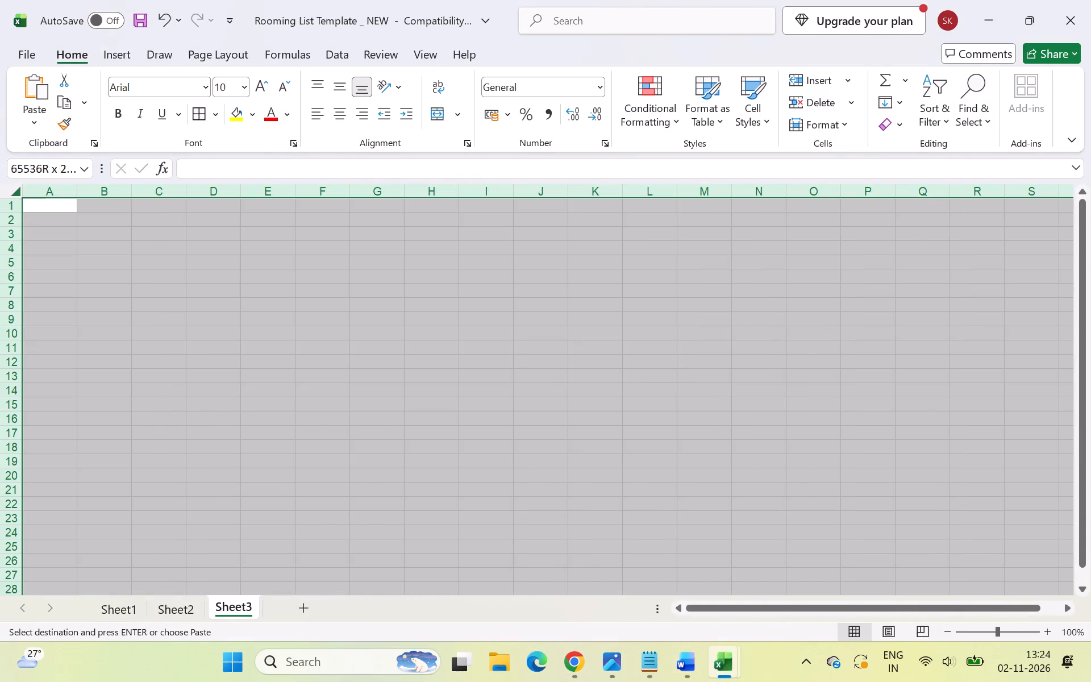
left_click(13, 194)
left_click(74, 277)
left_click(7, 185)
key("ctrl+v")
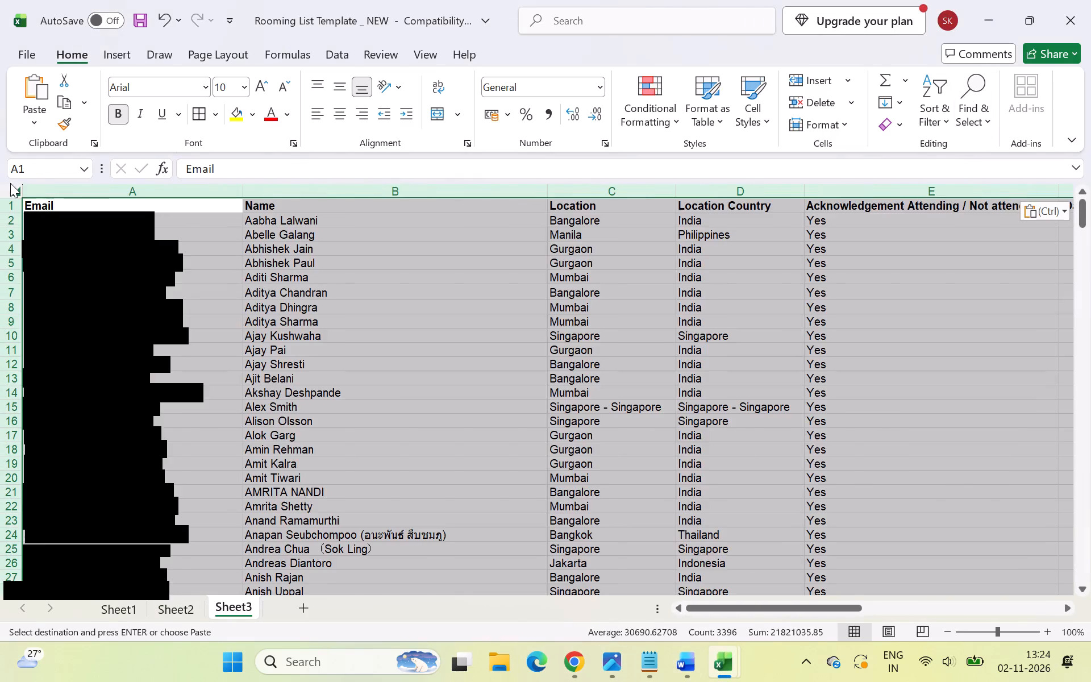
left_click(159, 335)
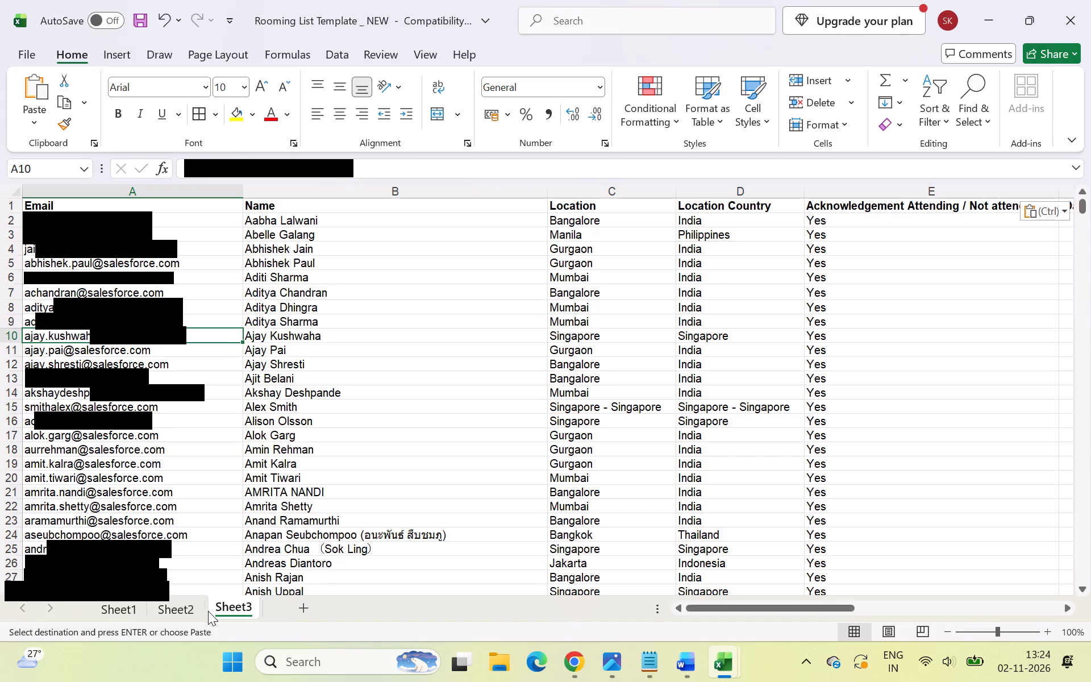
Compare the split names in Sheet2 with the full names in Sheet3 from the first row on.
left_click(189, 609)
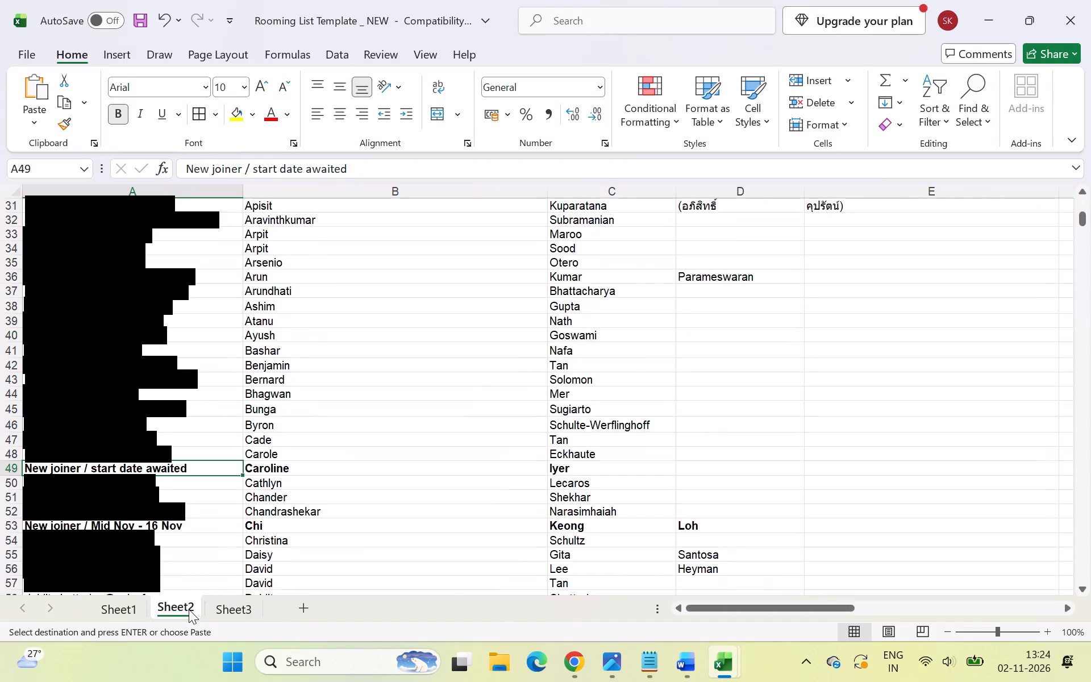
left_click_drag(238, 607, 236, 614)
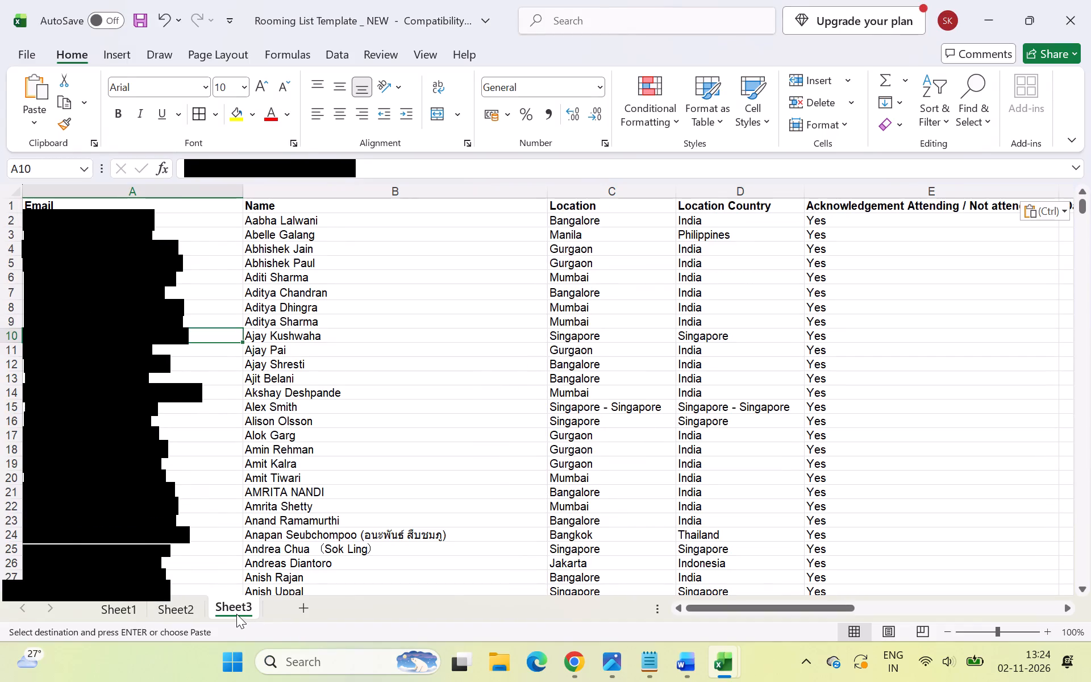
left_click(173, 602)
scroll(254, 507, "up", 3)
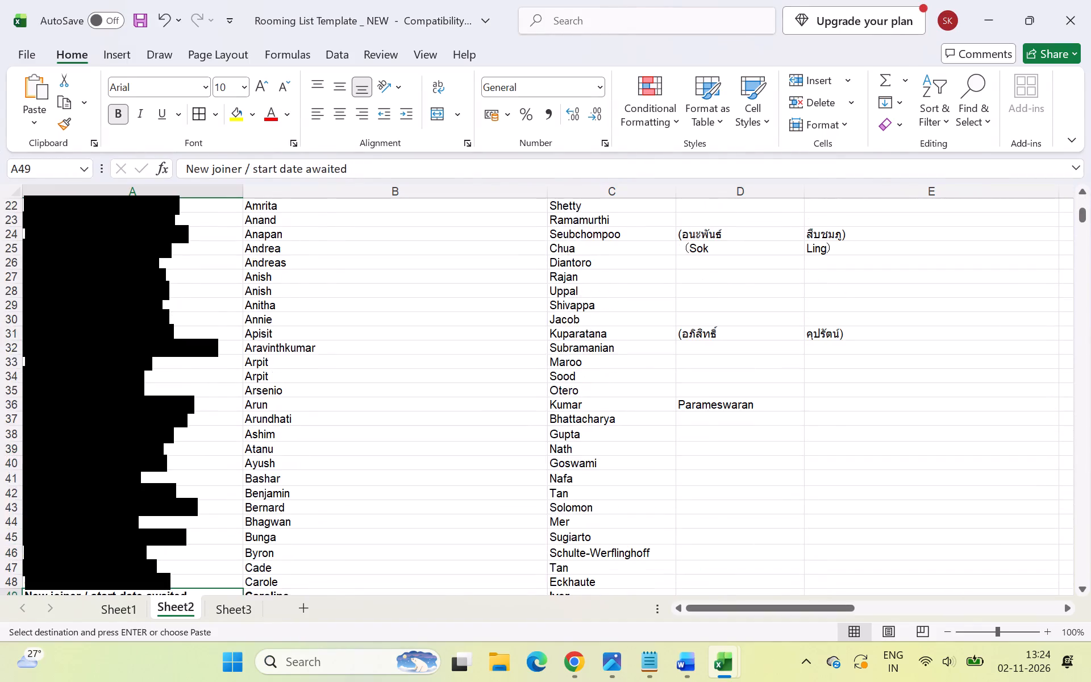
scroll(254, 508, "up", 14)
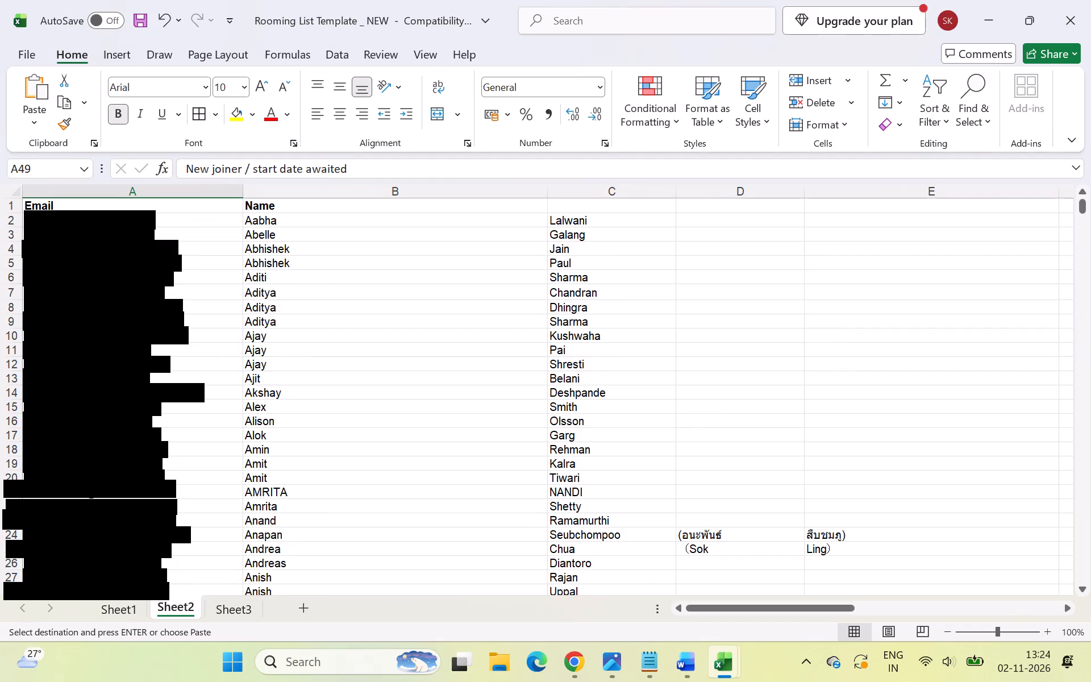
left_click(237, 610)
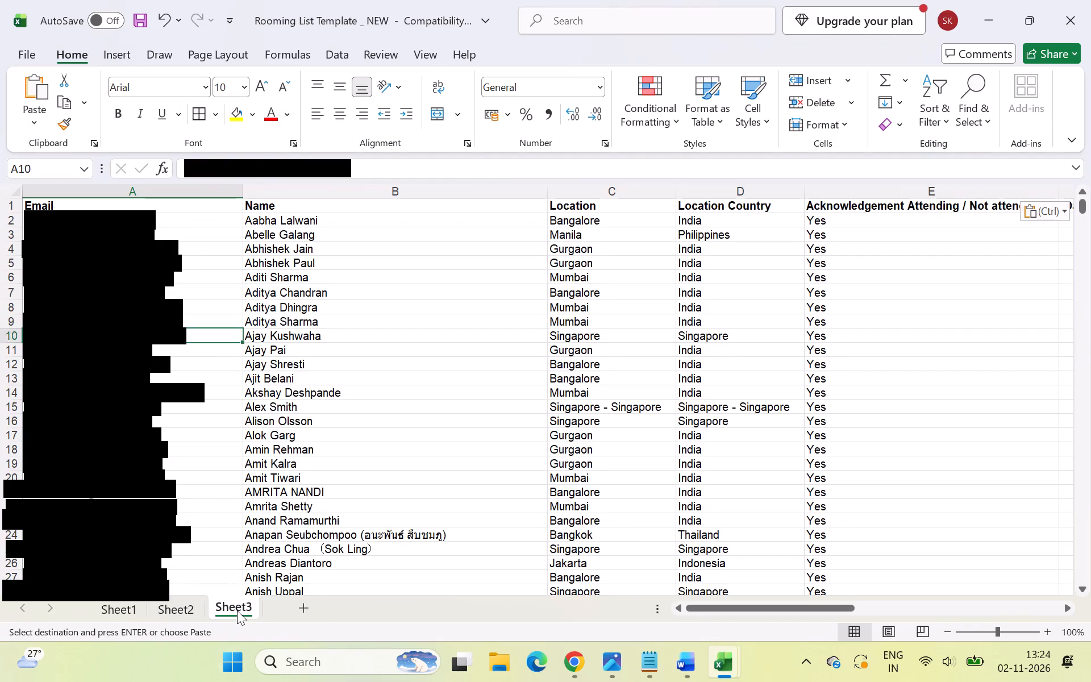
left_click(188, 619)
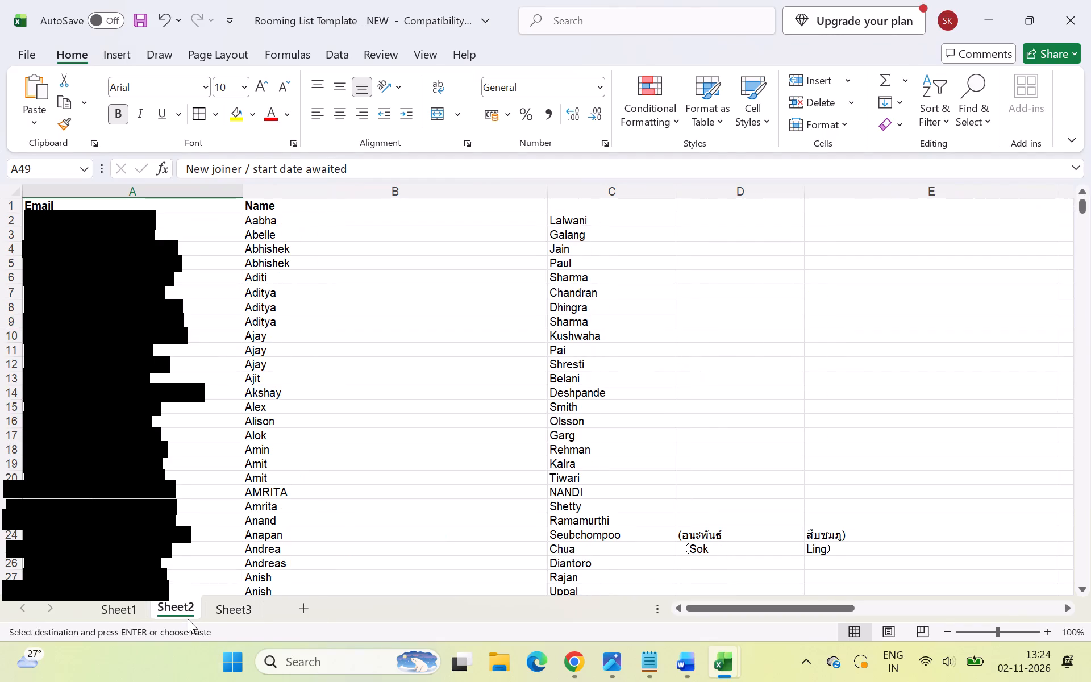
left_click(237, 619)
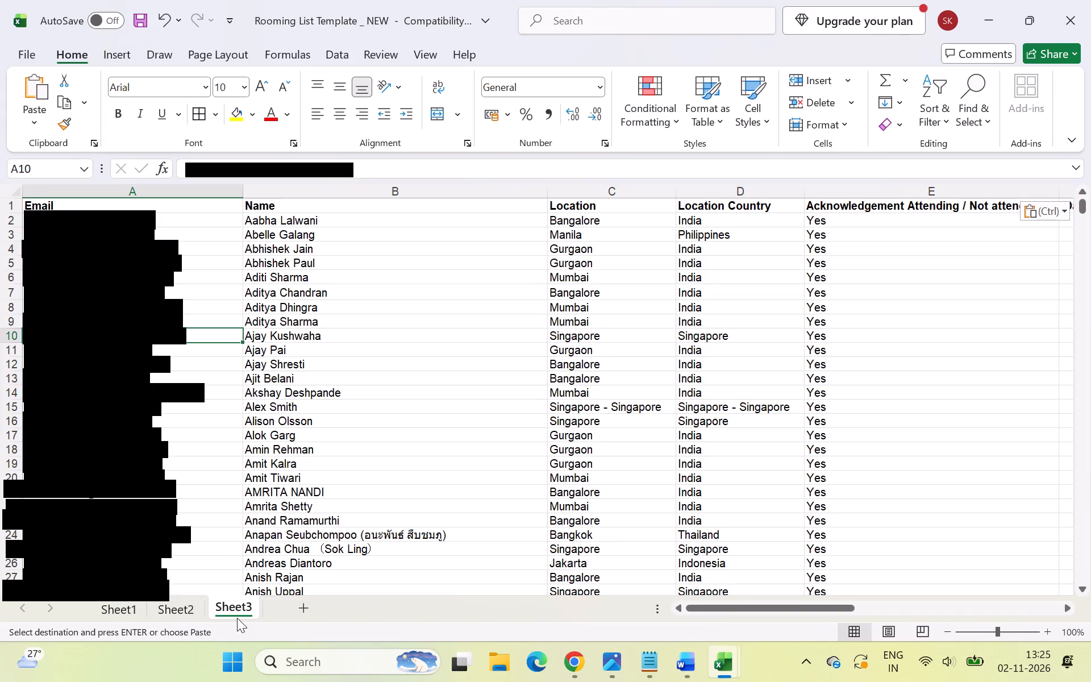
left_click(181, 618)
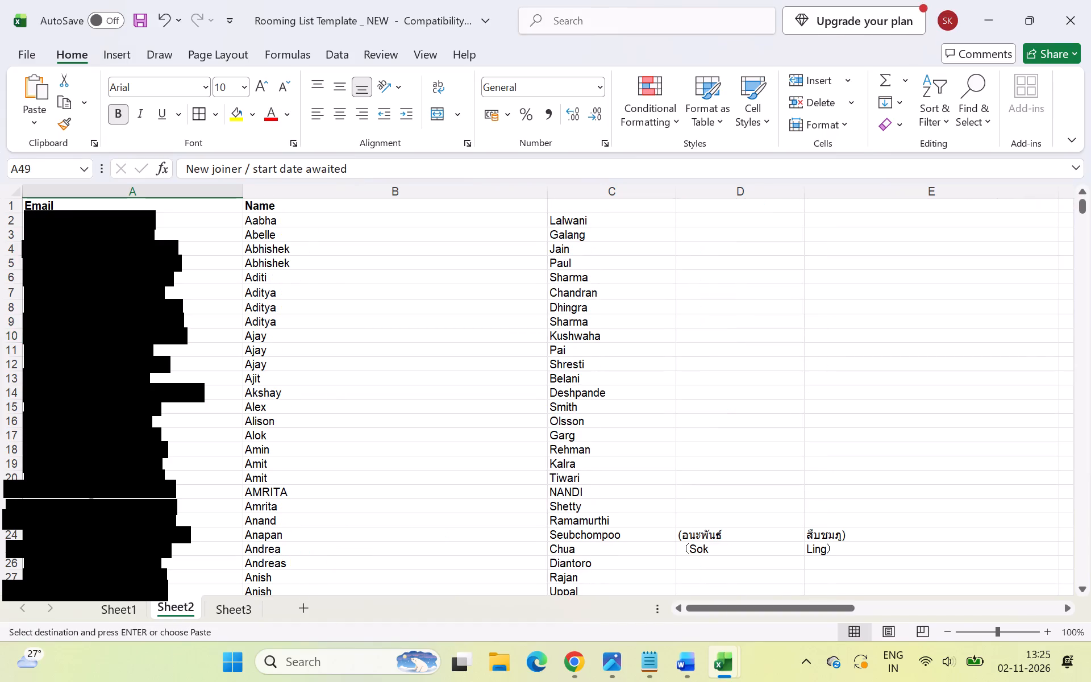
Check rows 24 and 25, whose names have bracketed extra parts, in Sheet2 against the full names in Sheet3 and the entries in Sheet1.
scroll(572, 503, "down", 2)
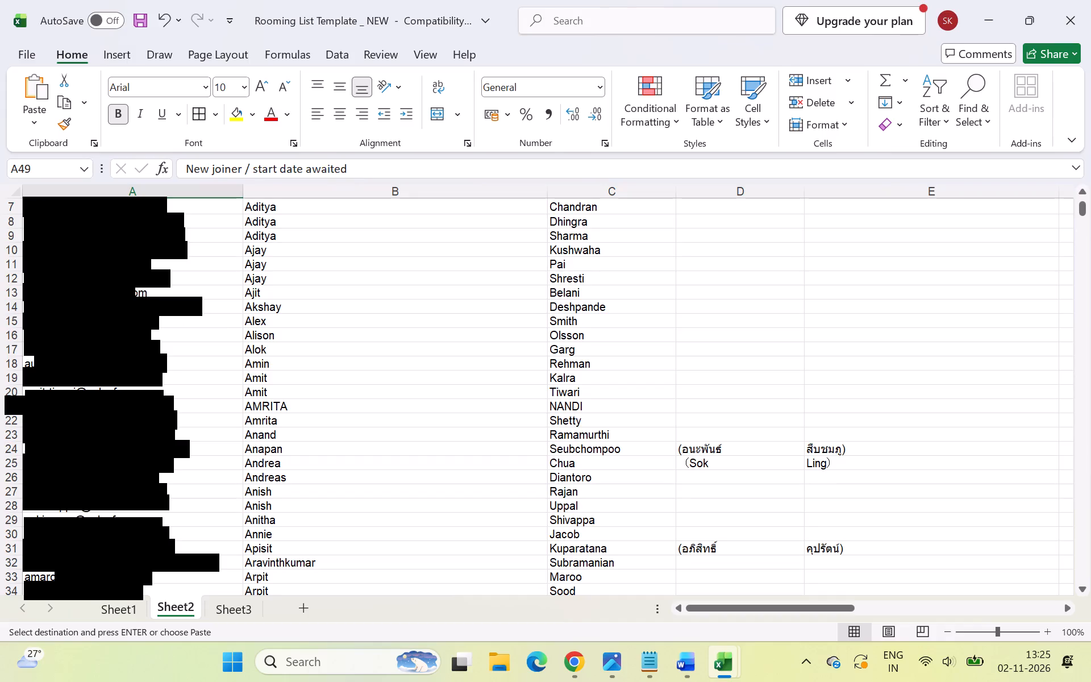
left_click(11, 449)
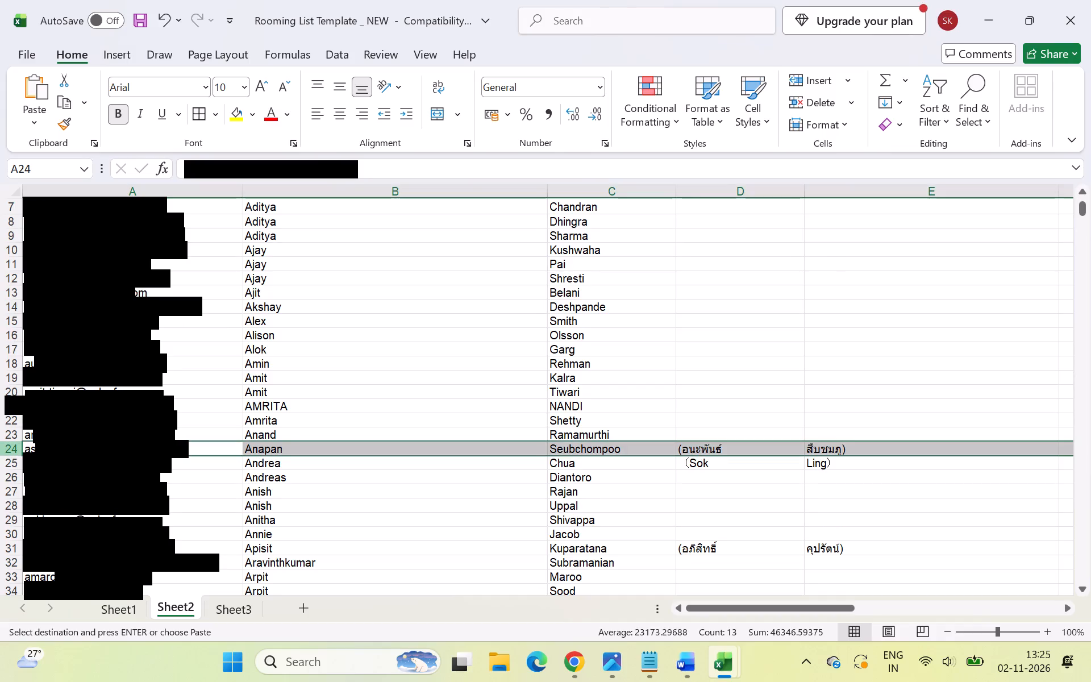
left_click(249, 609)
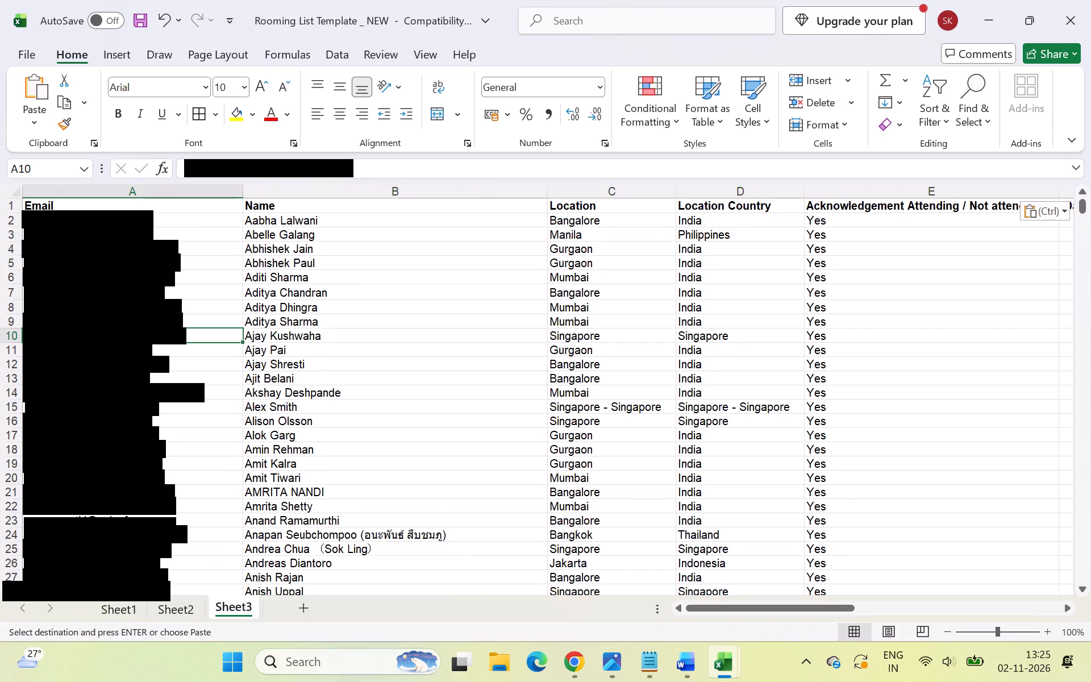
left_click(10, 540)
left_click(10, 540)
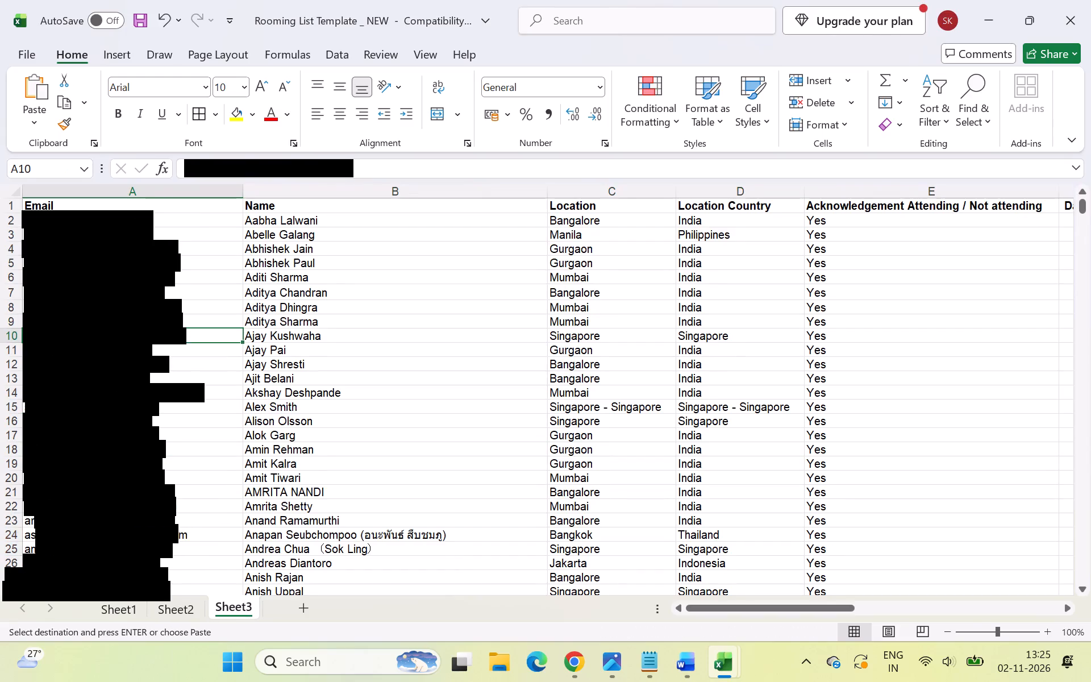
left_click(9, 539)
left_click(19, 534)
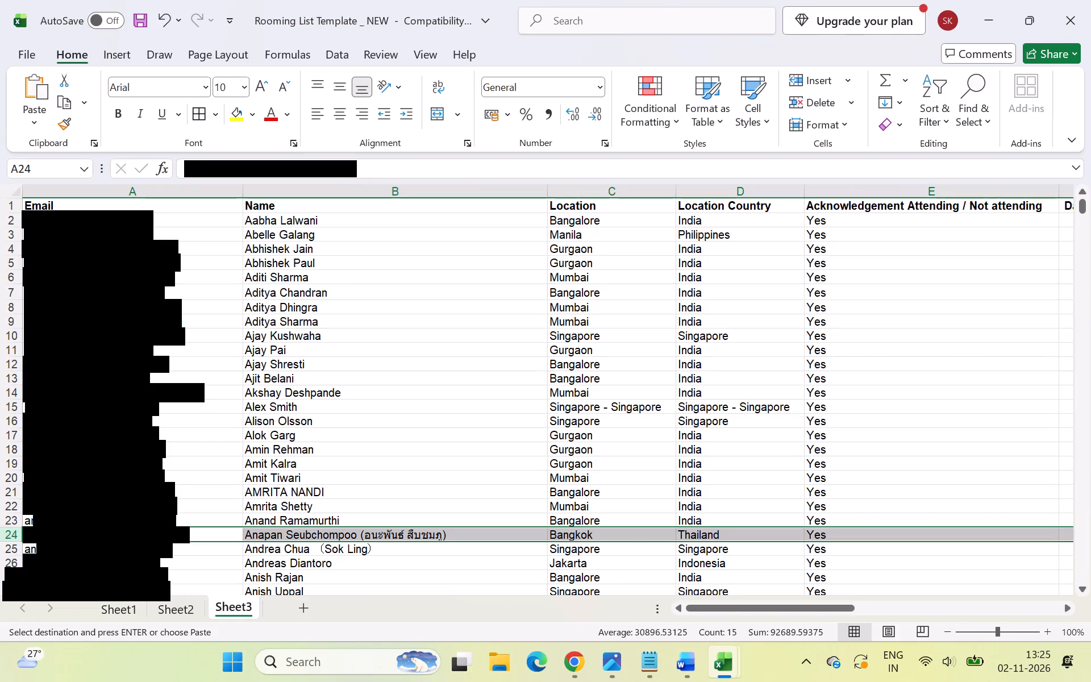
left_click(165, 610)
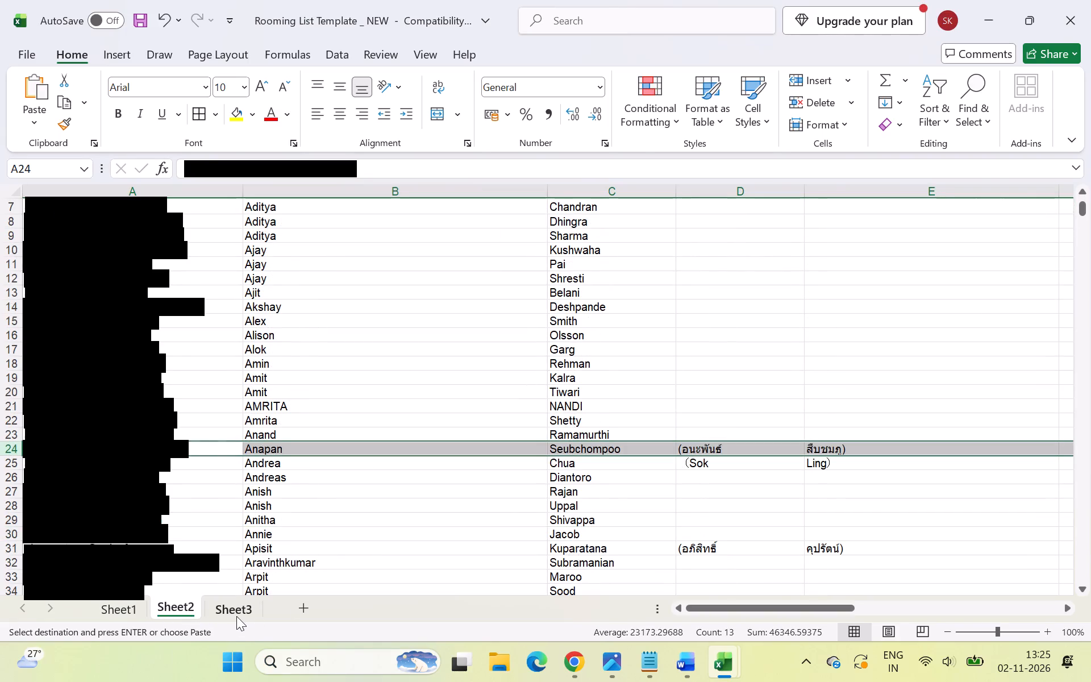
left_click(236, 616)
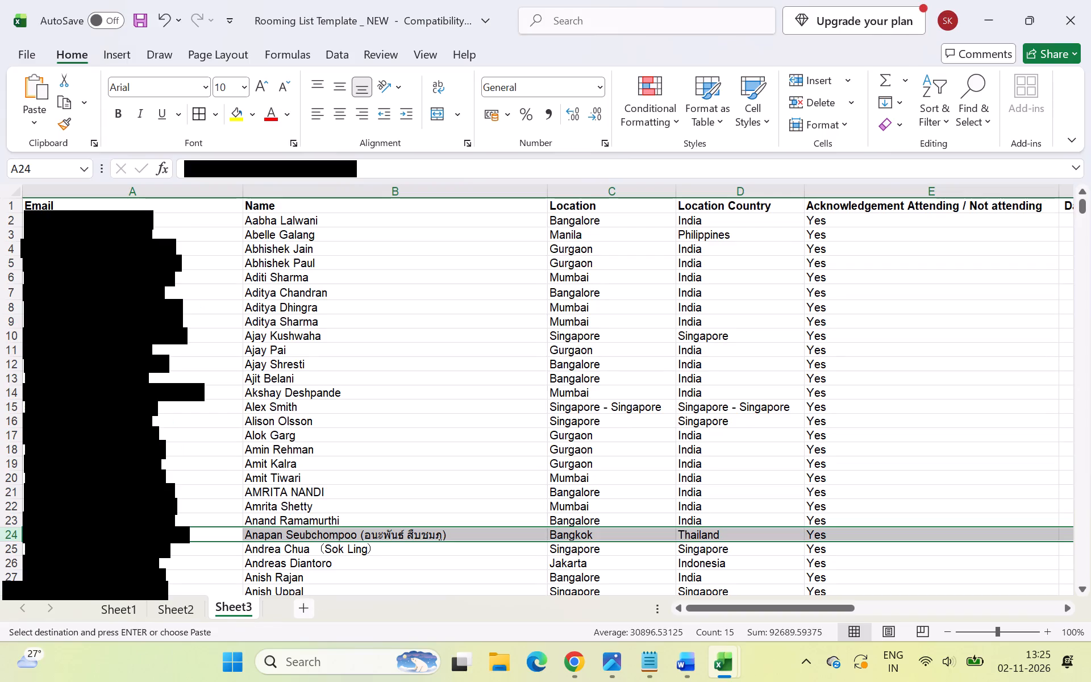
scroll(428, 561, "down", 1)
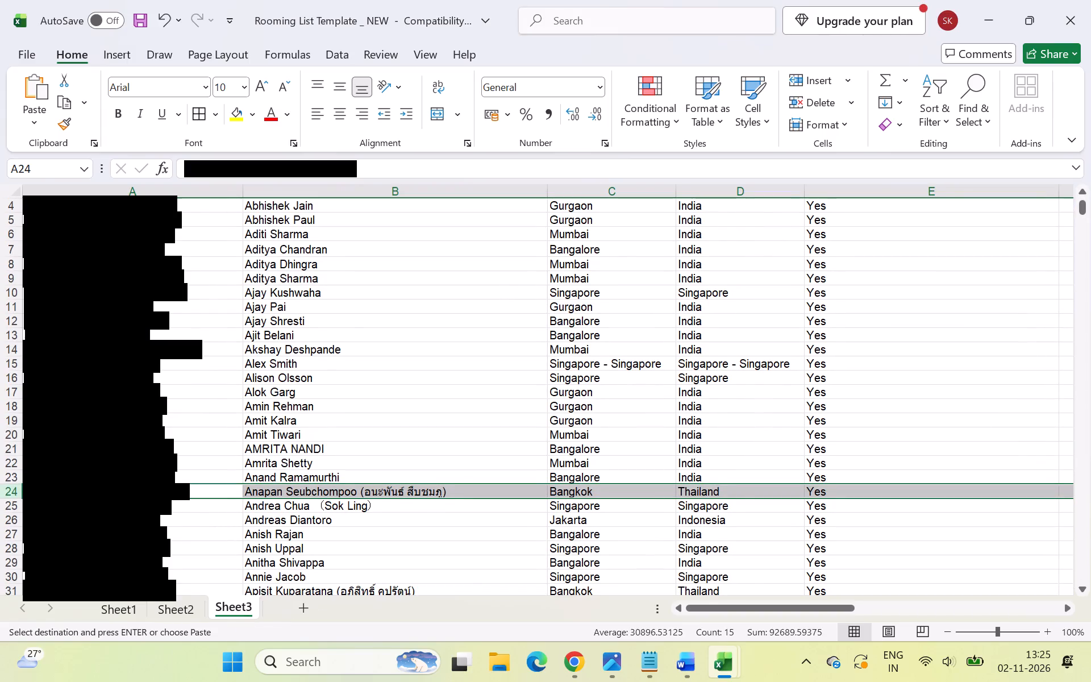
scroll(428, 561, "down", 2)
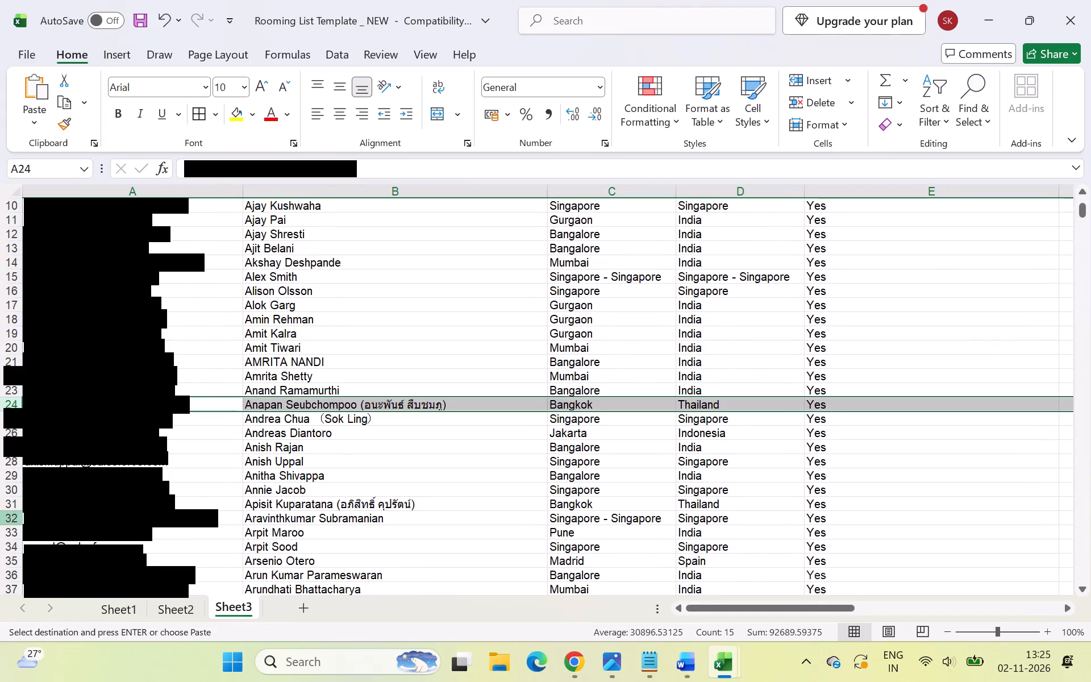
left_click(171, 613)
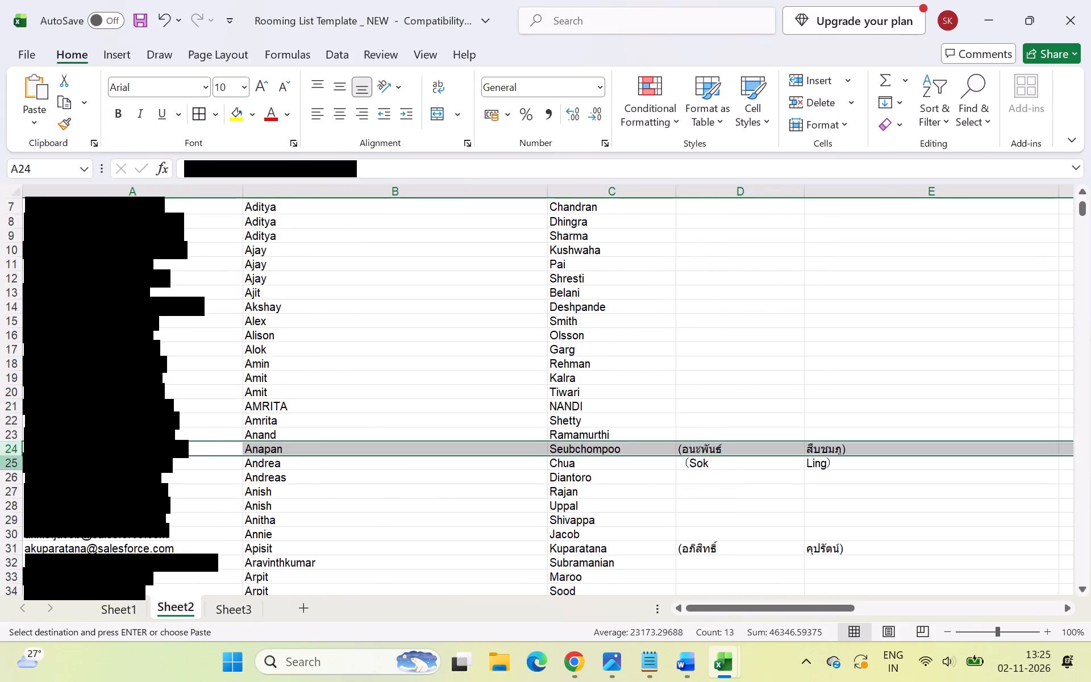
left_click(5, 465)
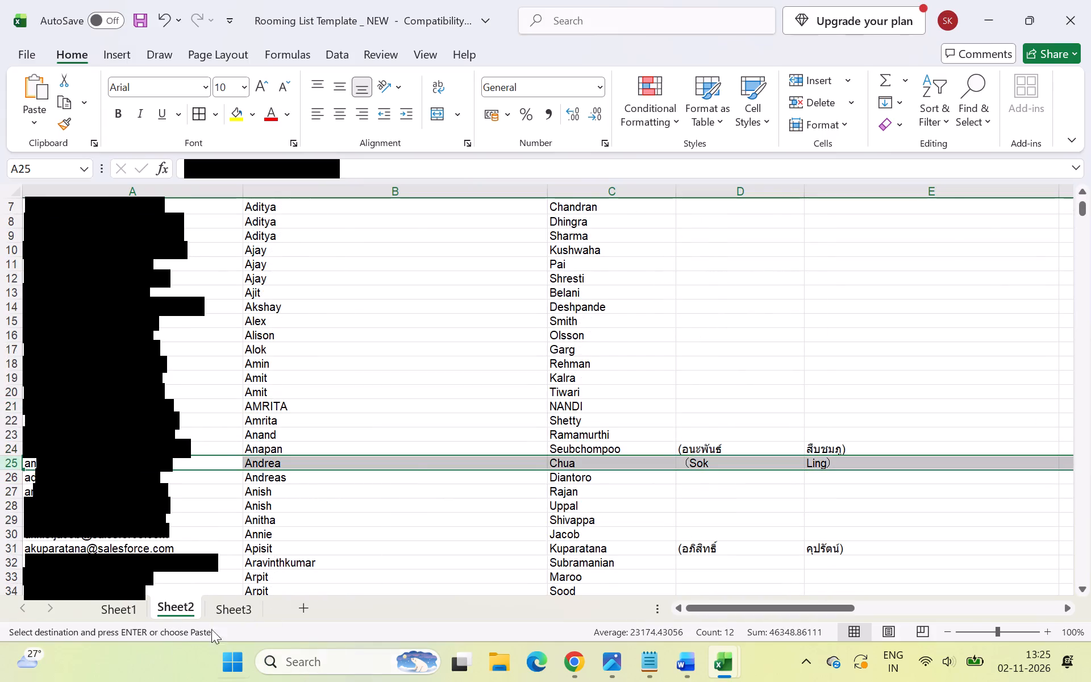
left_click(96, 601)
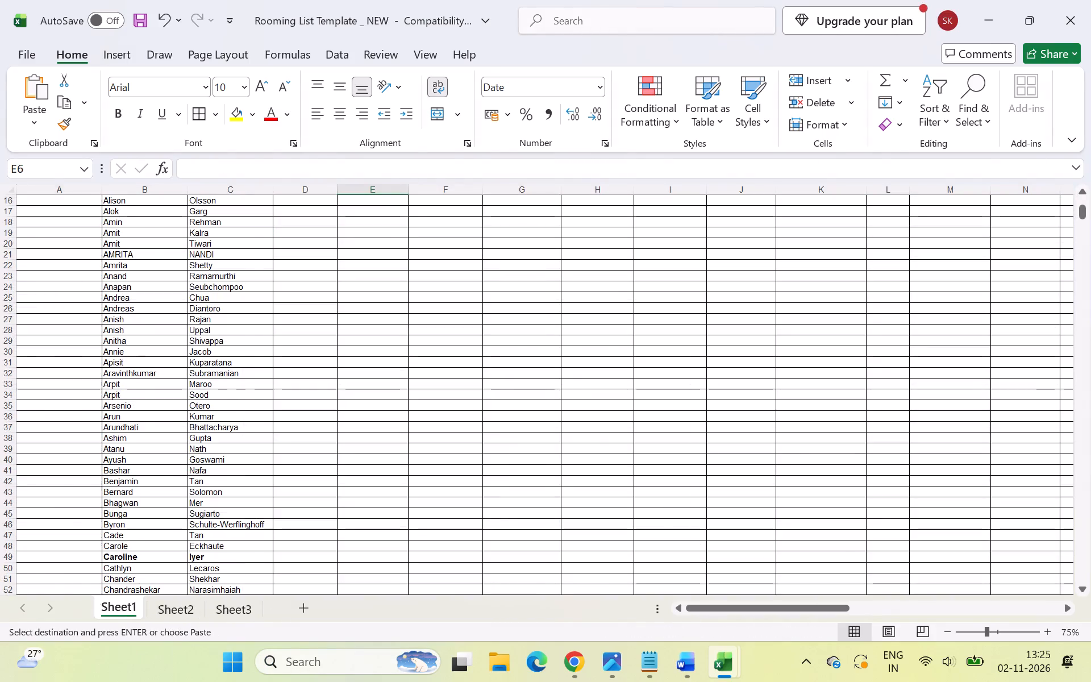
left_click(170, 605)
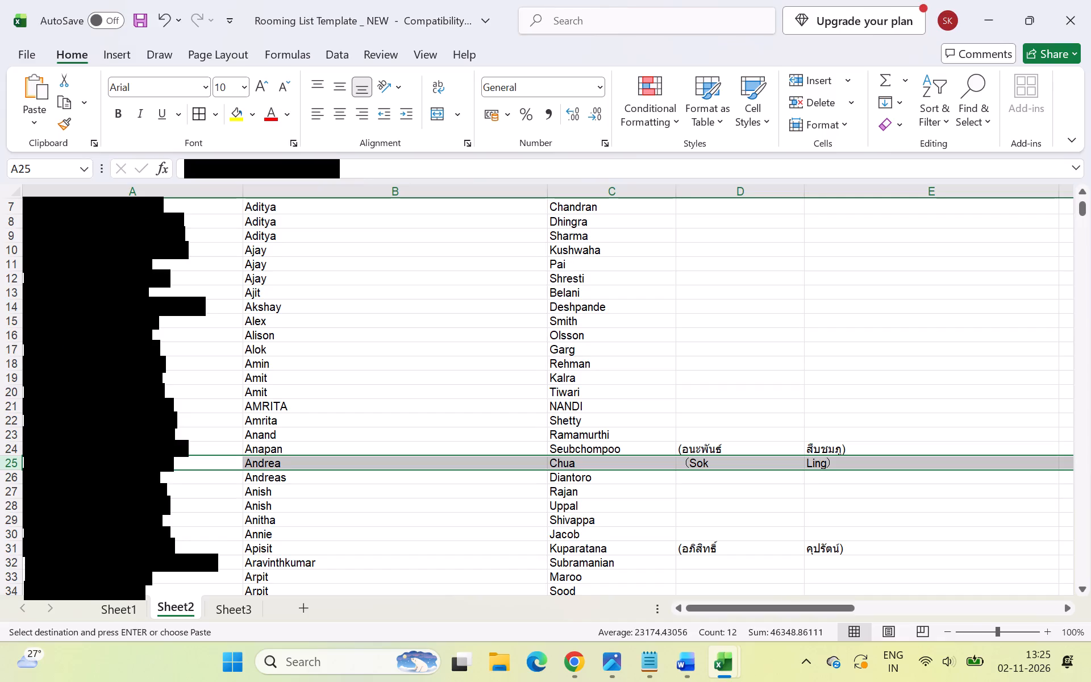
Compare the split names in rows 25 and 31 of Sheet2, which have bracketed extra parts, with the full names in Sheet3.
left_click(231, 616)
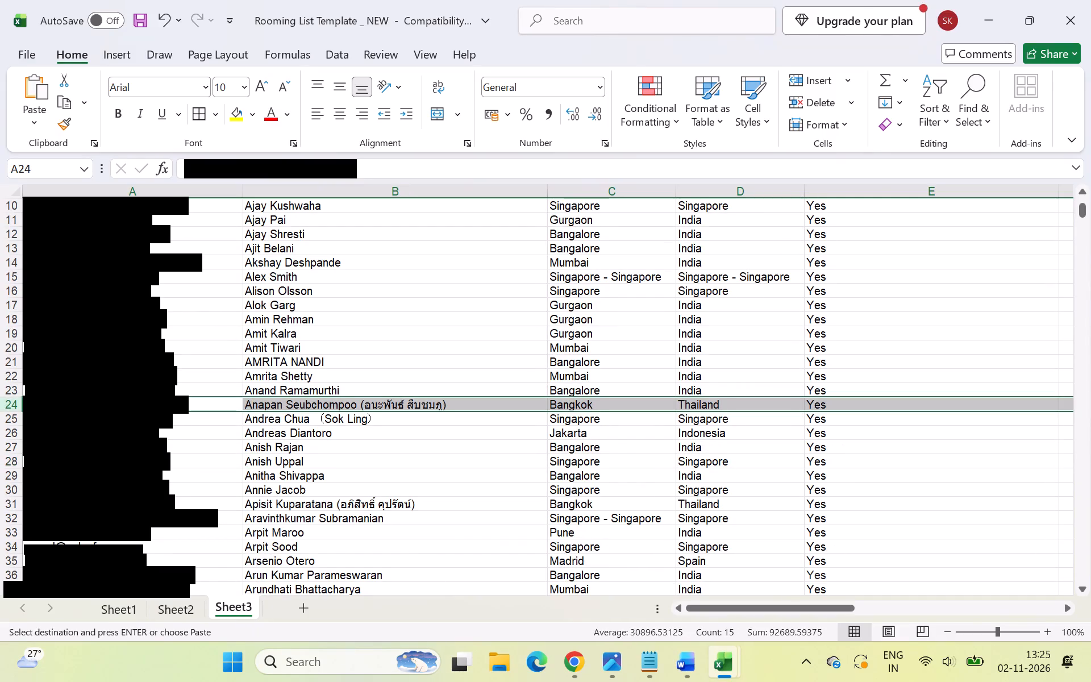
left_click(196, 613)
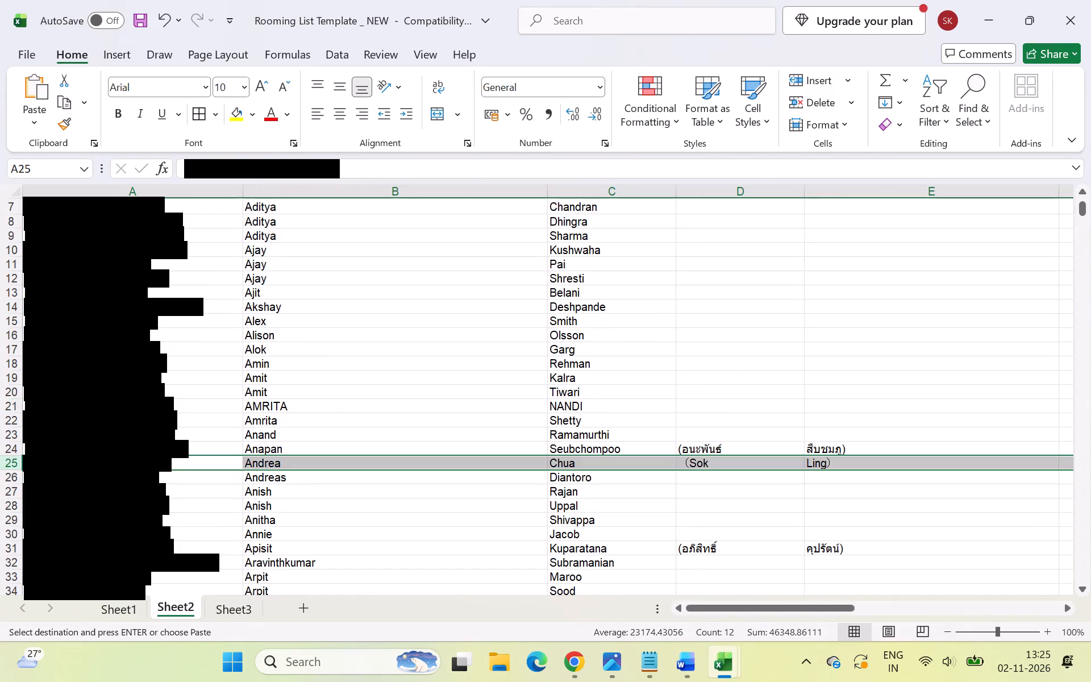
scroll(383, 552, "down", 1)
left_click(265, 509)
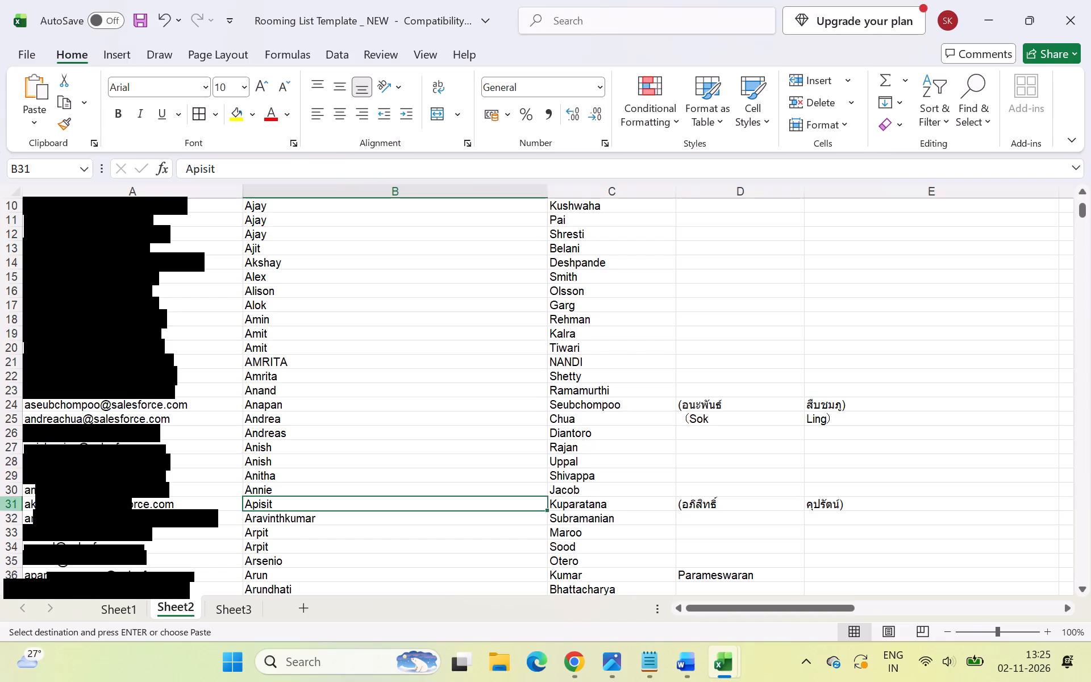
left_click(7, 505)
left_click(213, 610)
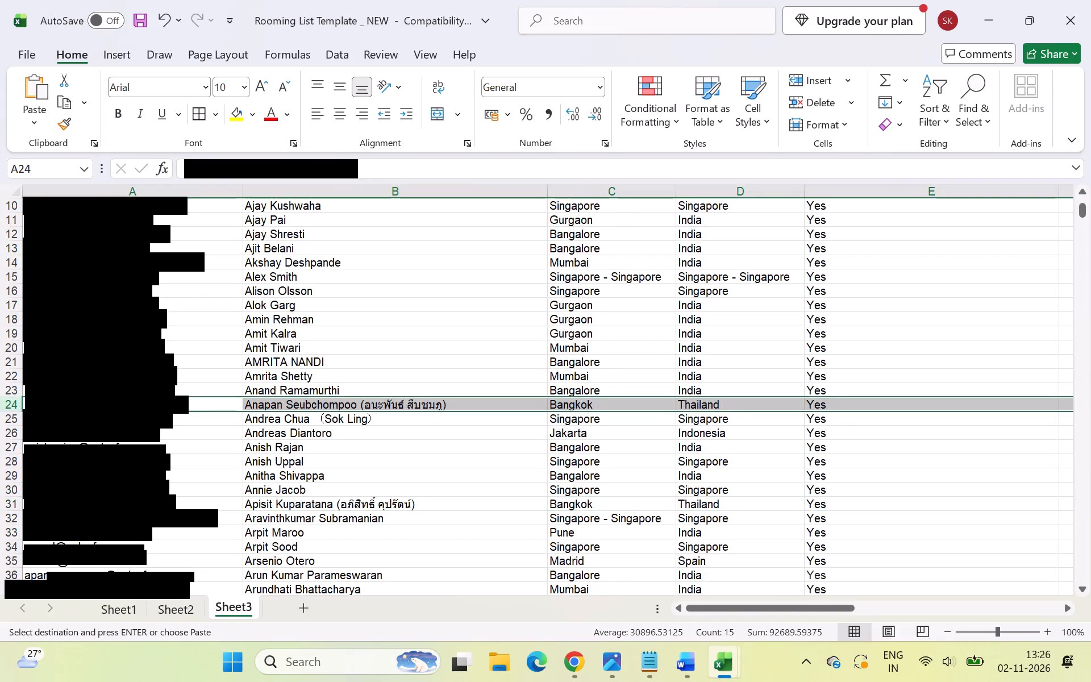
left_click(173, 604)
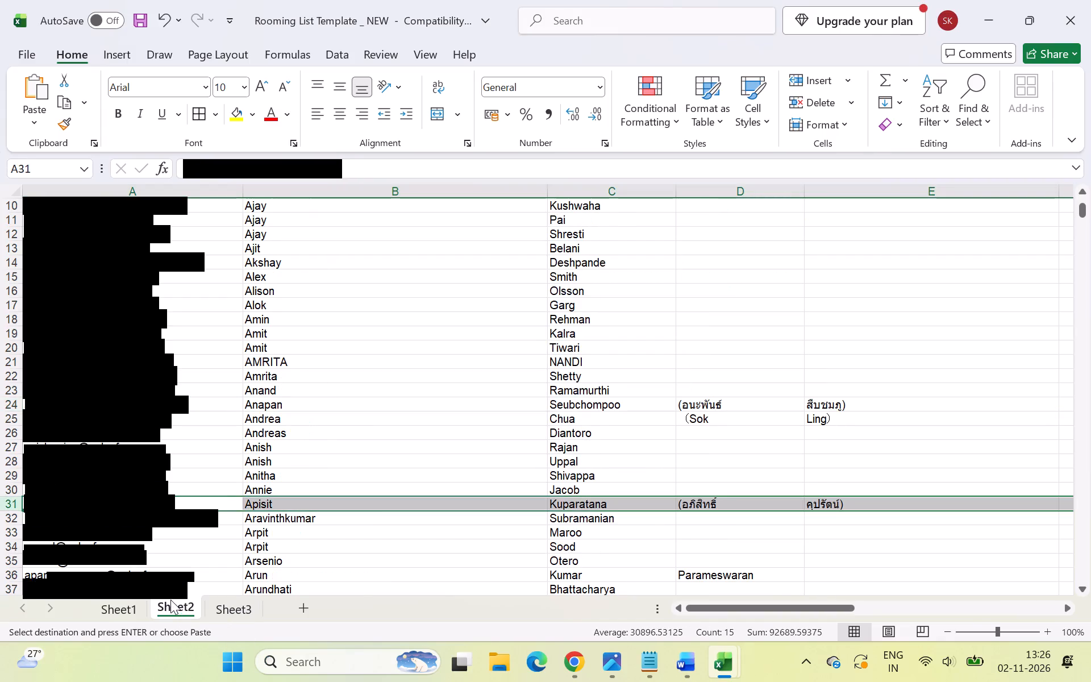
Check the three-part name in row 36 of Sheet2 against the full name in Sheet3.
scroll(478, 440, "down", 1)
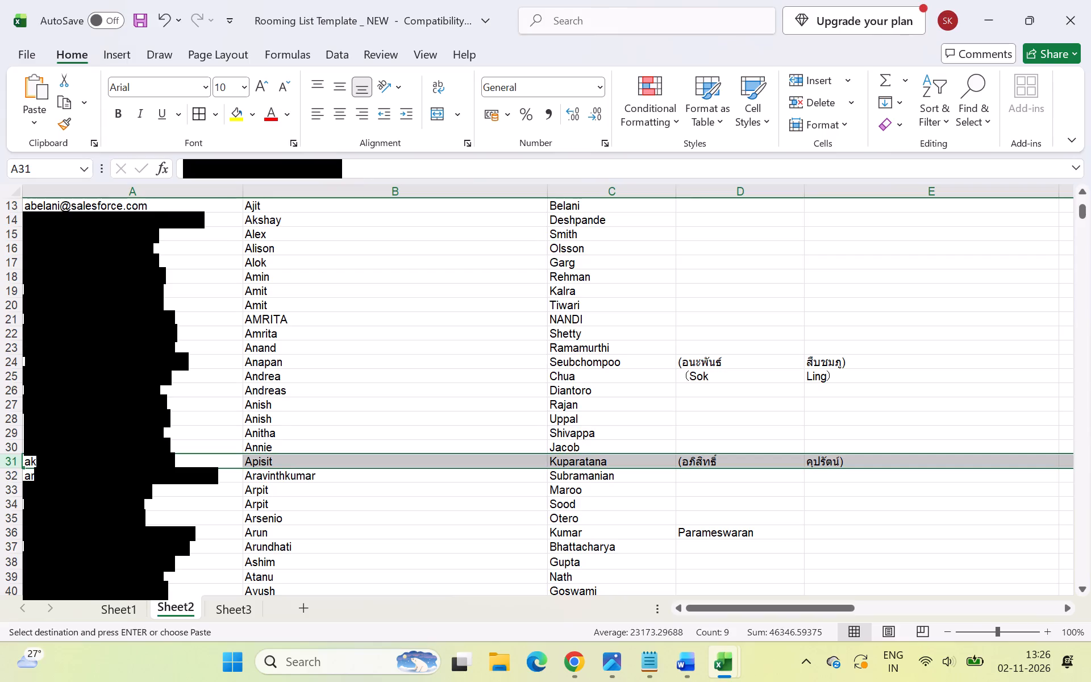
scroll(470, 438, "down", 2)
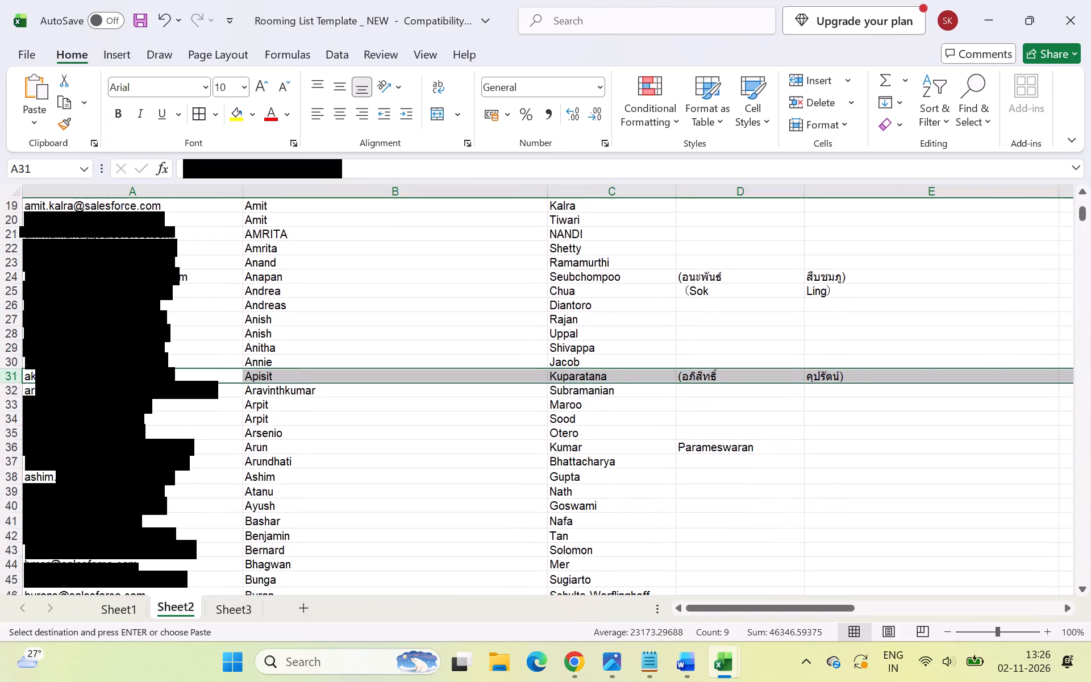
left_click(395, 455)
left_click(374, 448)
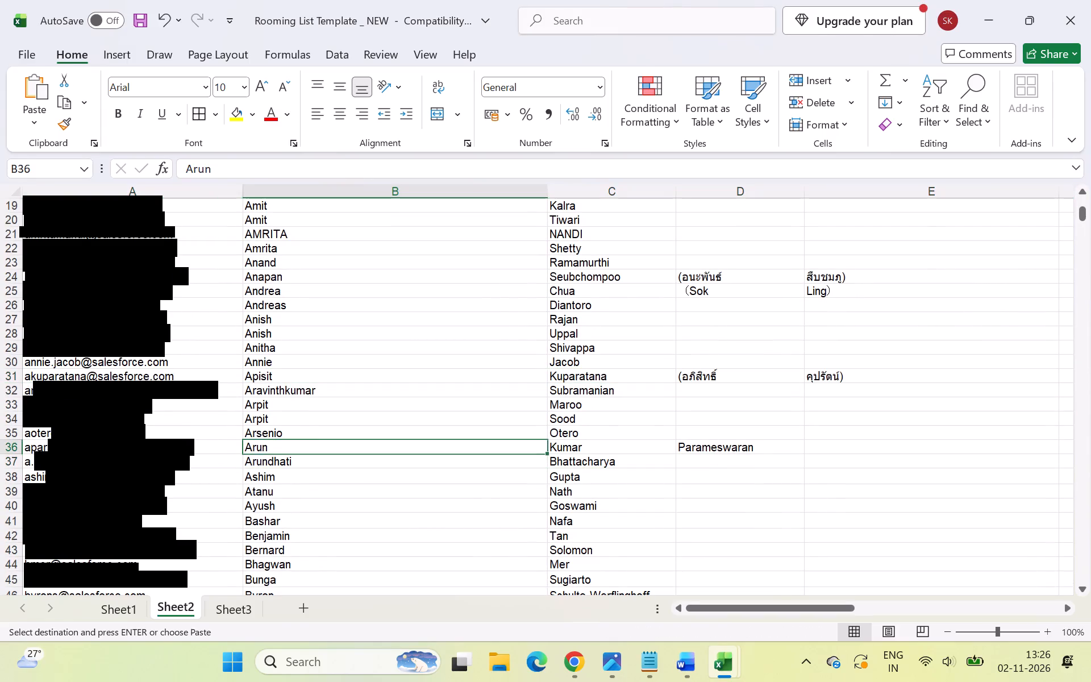
left_click(181, 609)
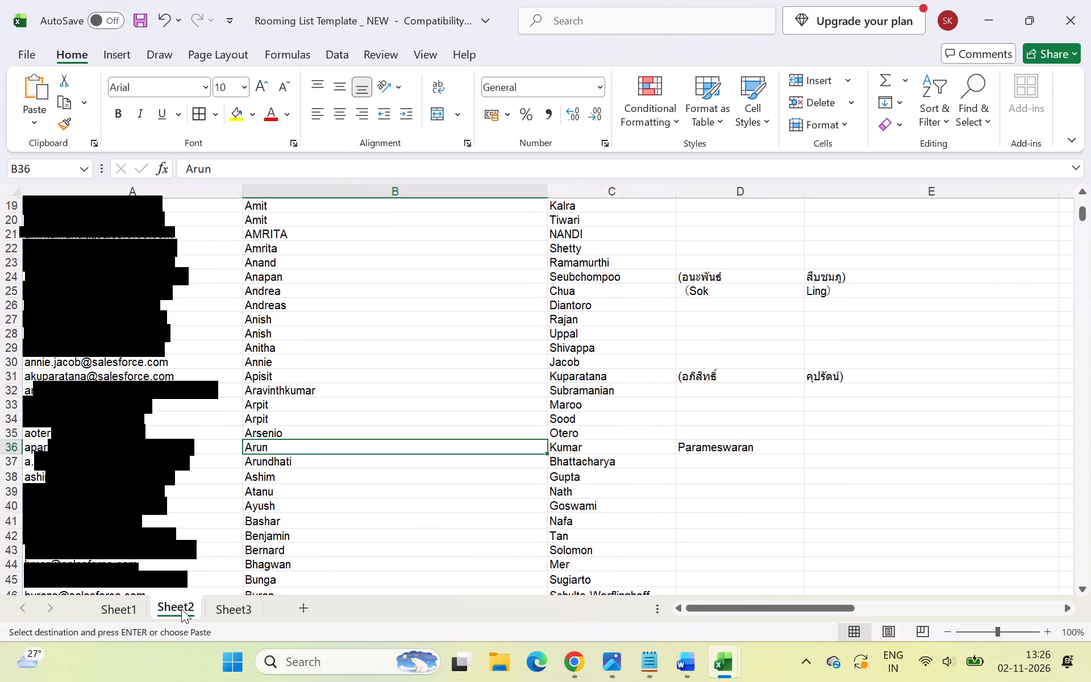
left_click(249, 614)
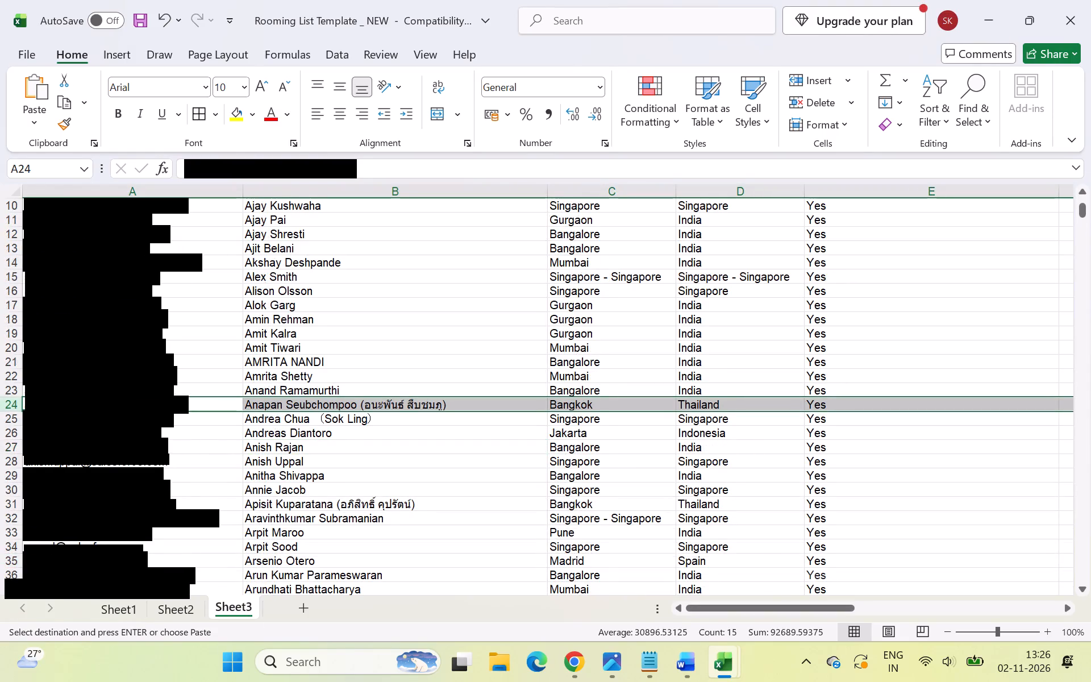
left_click(167, 593)
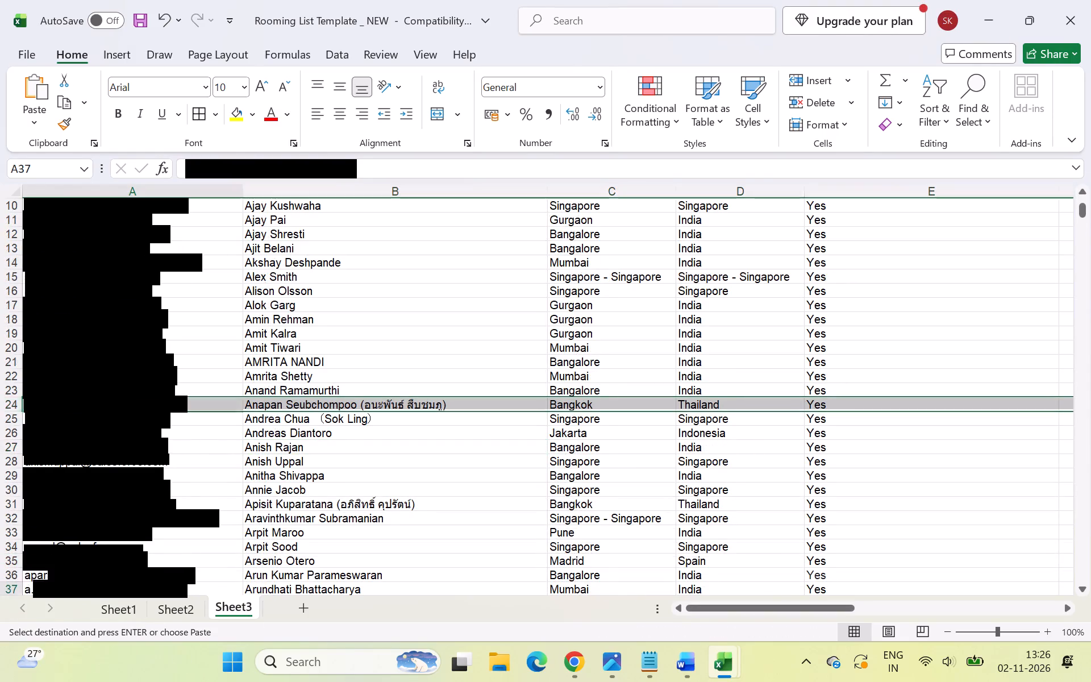
left_click(171, 616)
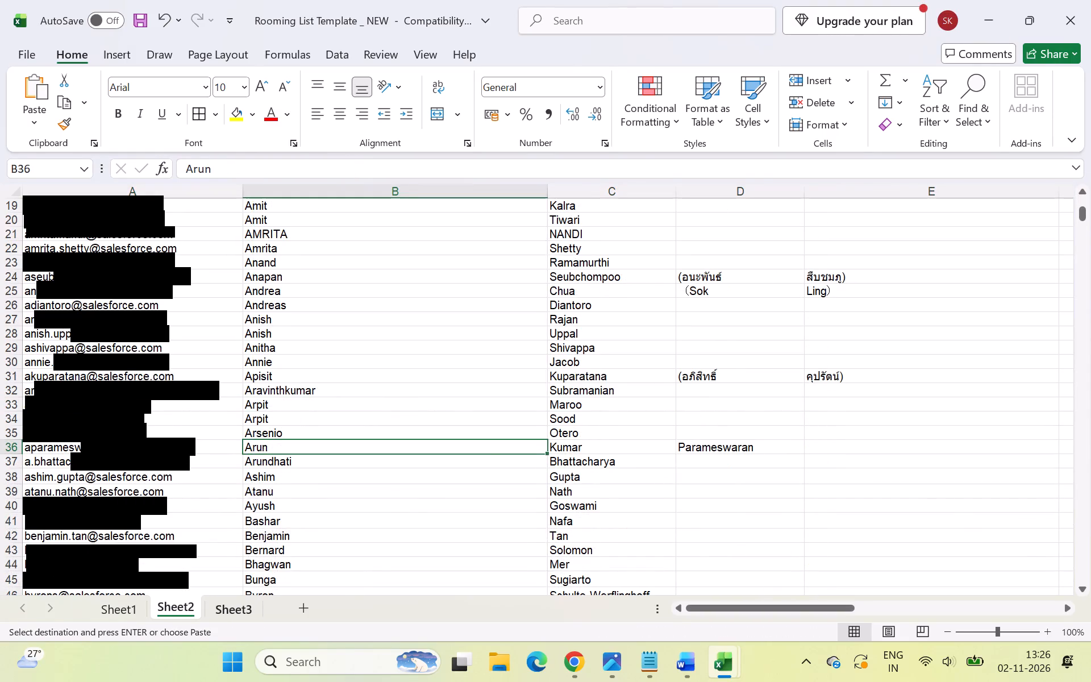
In Sheet2, append the middle name from C36 to the first name in B36, separated by a space.
left_click(606, 448)
key("ctrl+c")
left_click(410, 452)
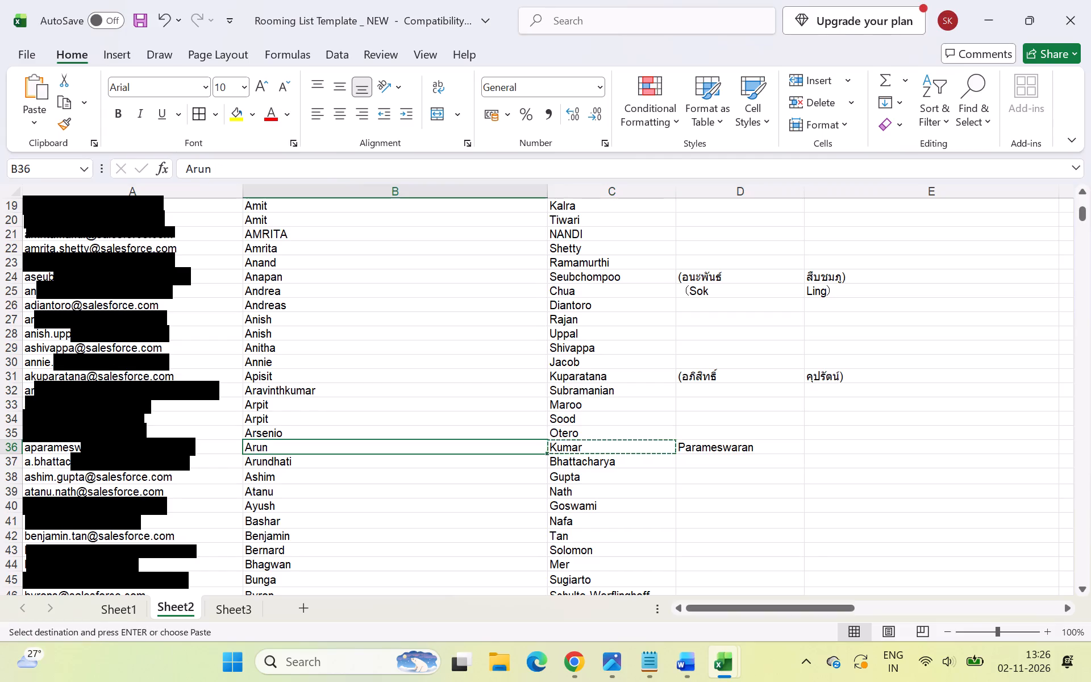
double_click(410, 452)
scroll(451, 447, "up", 4)
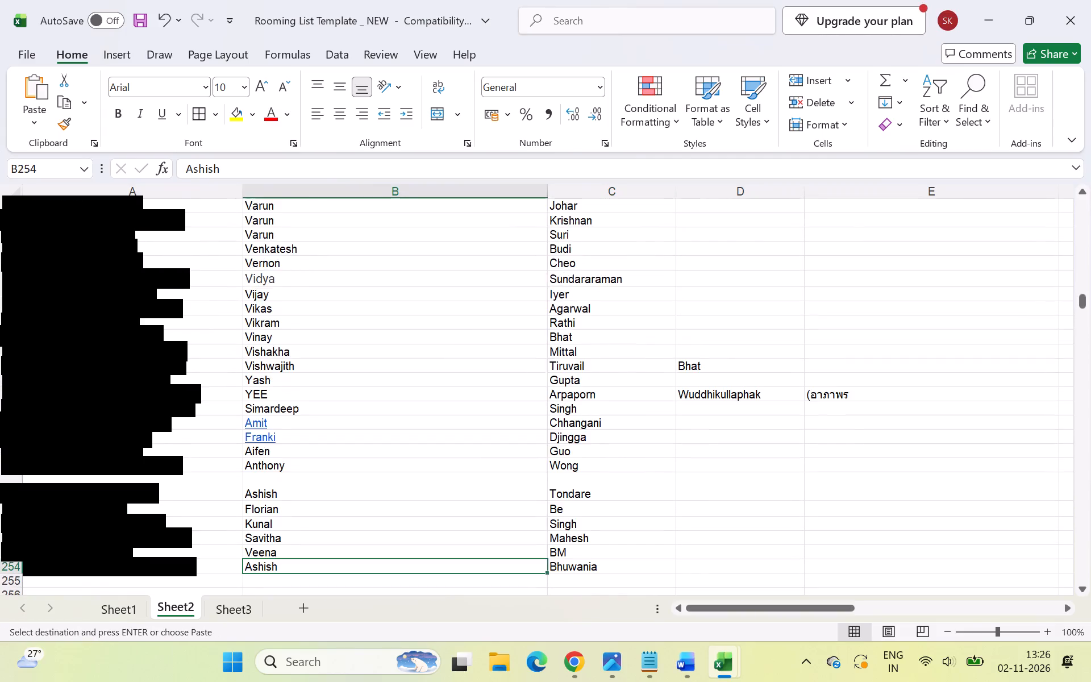
scroll(451, 447, "up", 18)
scroll(451, 447, "up", 12)
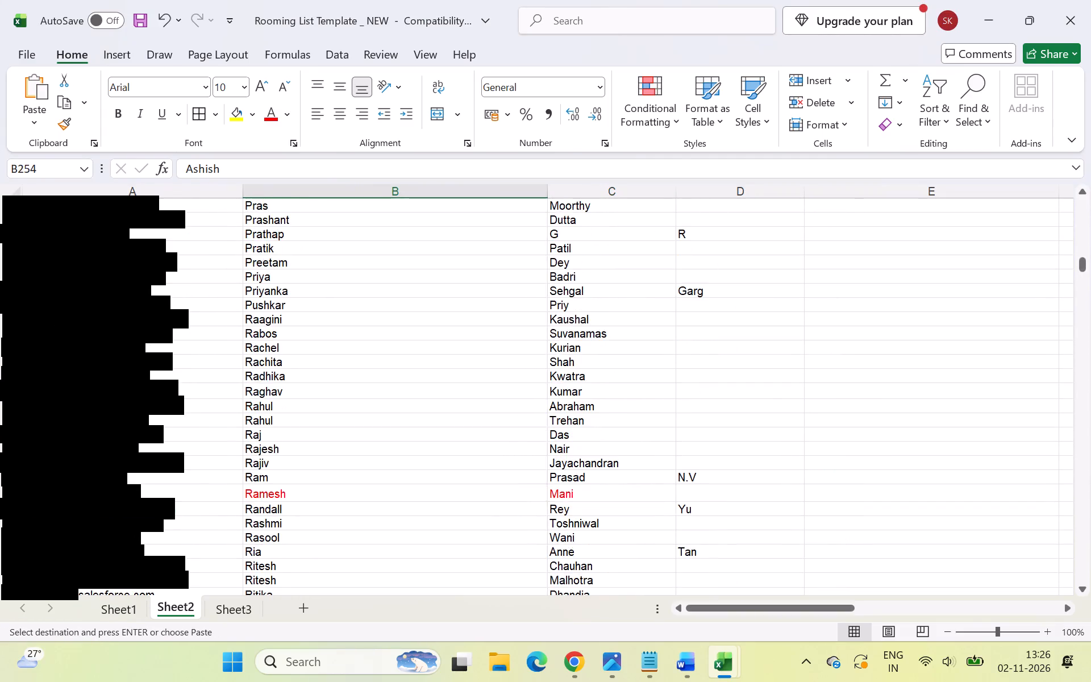
scroll(448, 447, "up", 18)
scroll(448, 447, "up", 6)
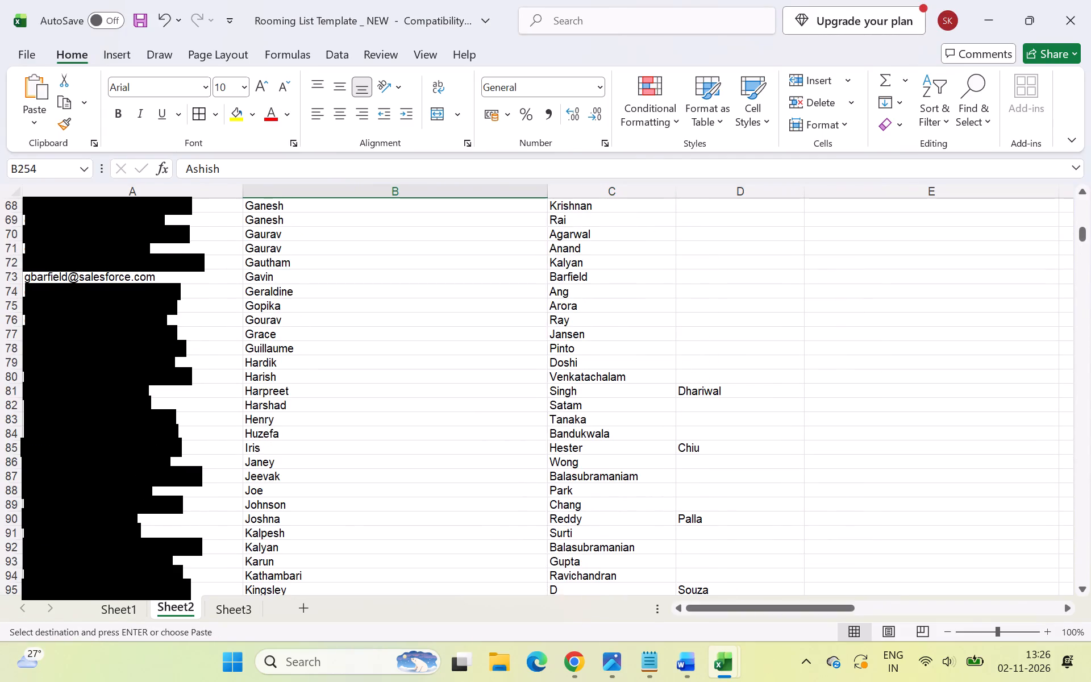
scroll(448, 447, "up", 13)
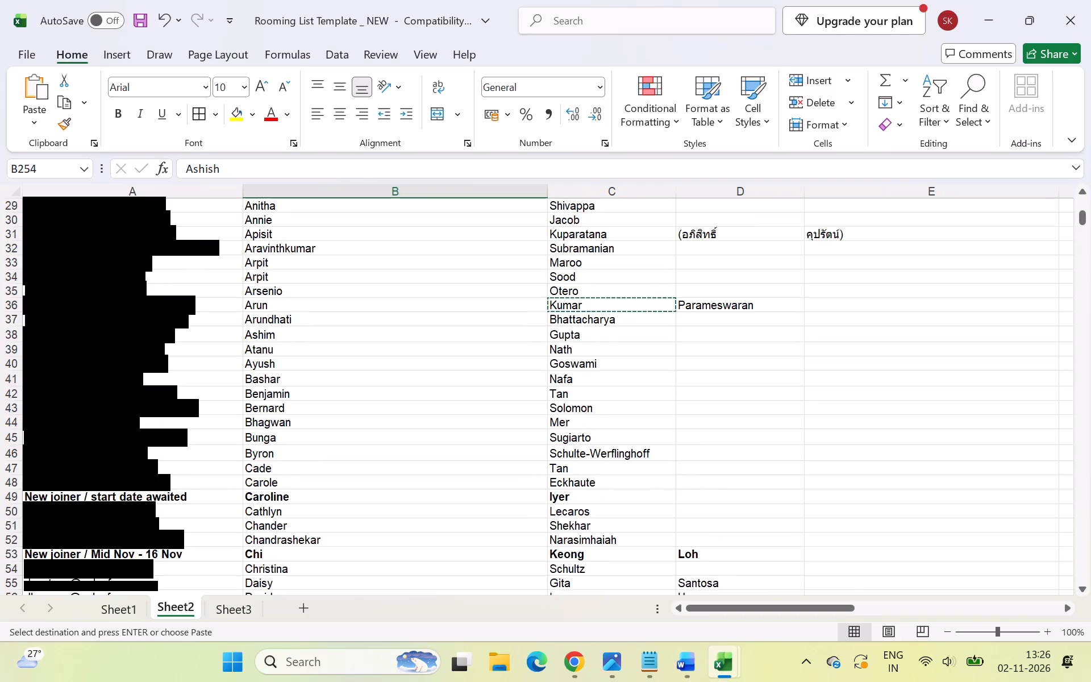
double_click(365, 307)
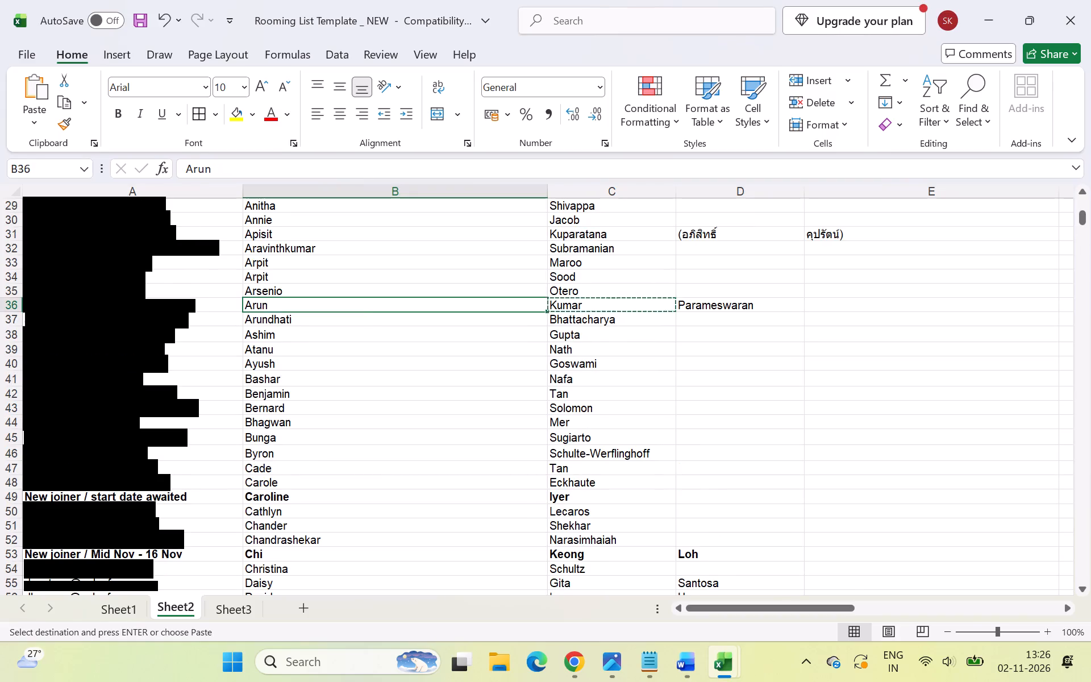
double_click(364, 303)
key("ctrl+space")
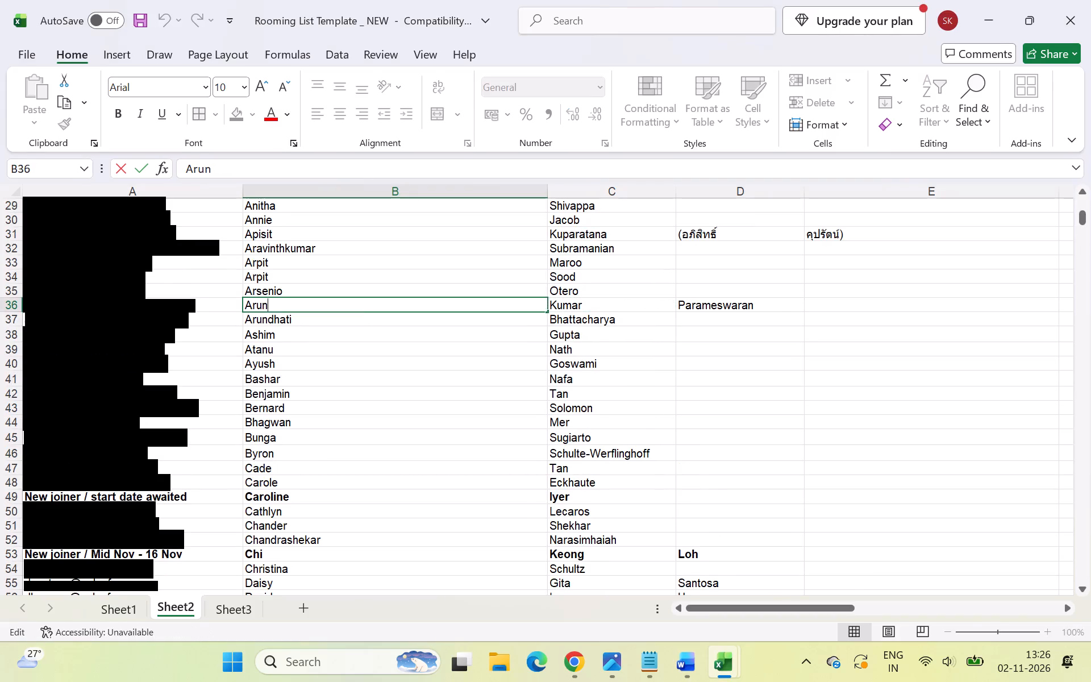
key("ctrl+v")
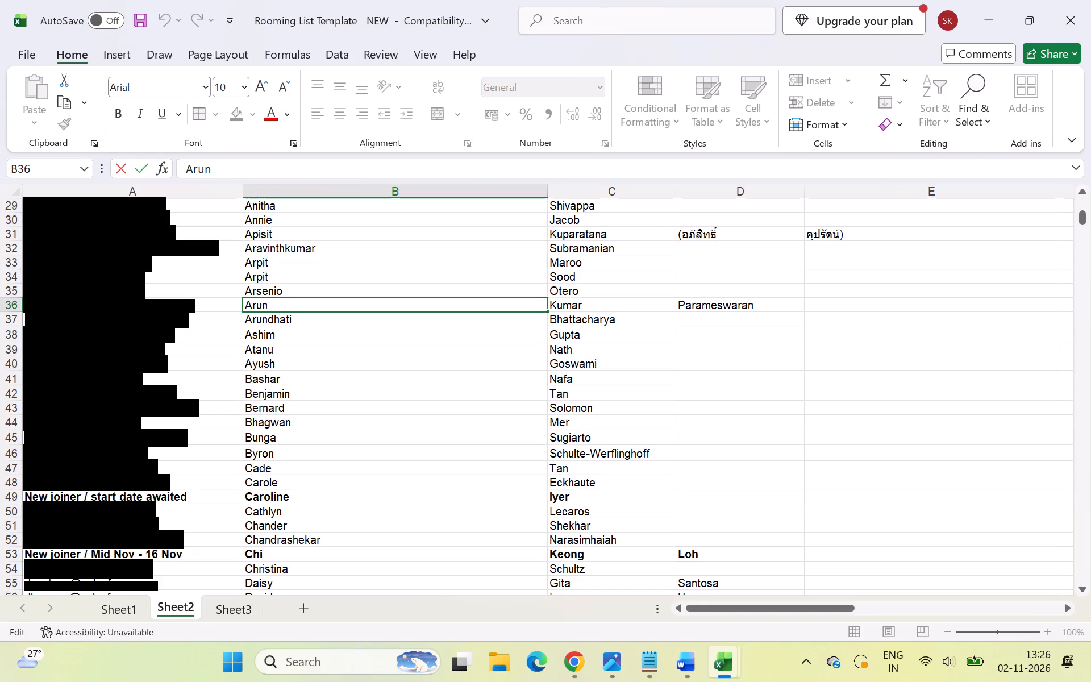
key("space")
Replace the entry in C36 of Sheet2 with a copy of the surname from D36.
left_click(743, 309)
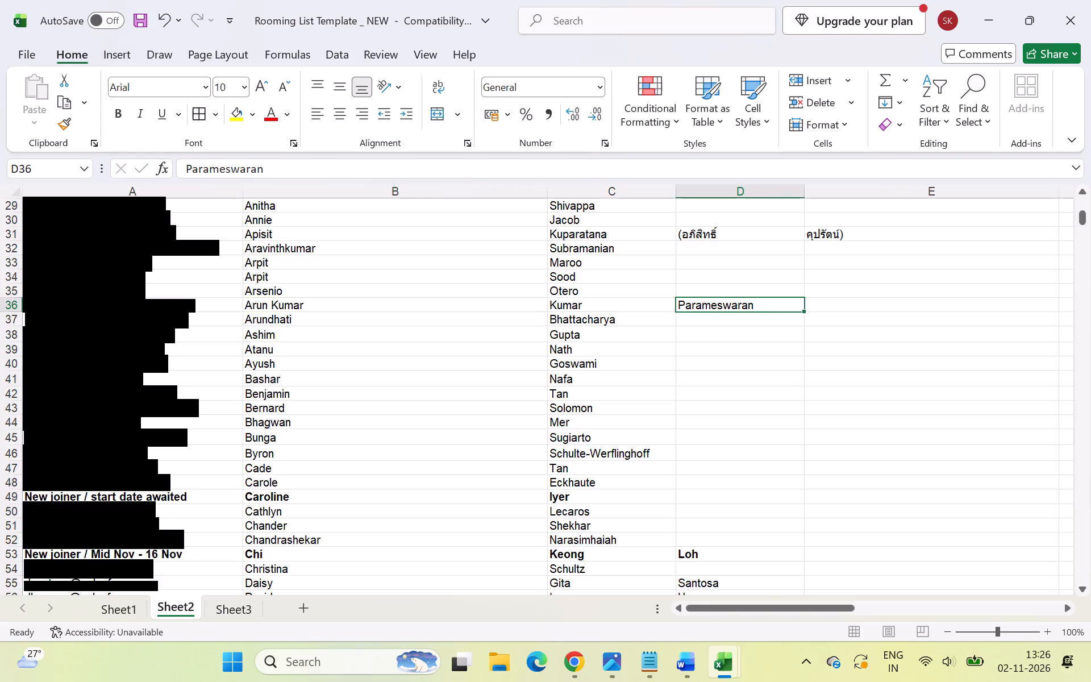
key("ctrl+c")
left_click(663, 306)
key("ctrl+v")
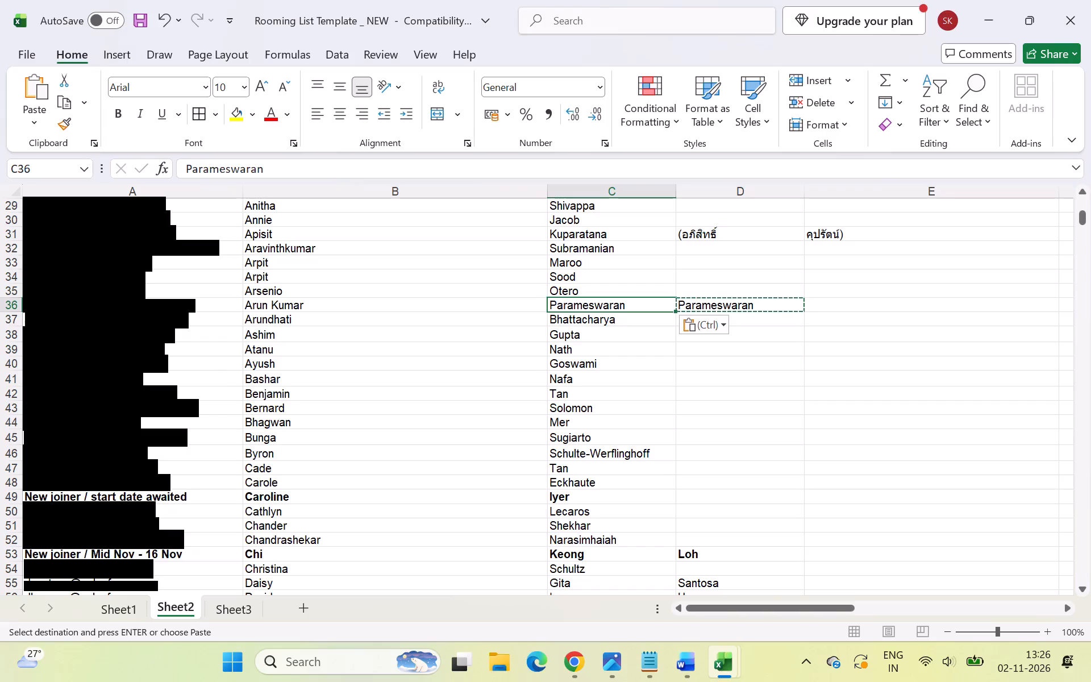
In Sheet2, append the middle name from C53 to the new joiner's first name in B53, separated by a space.
left_click(690, 389)
scroll(643, 372, "down", 1)
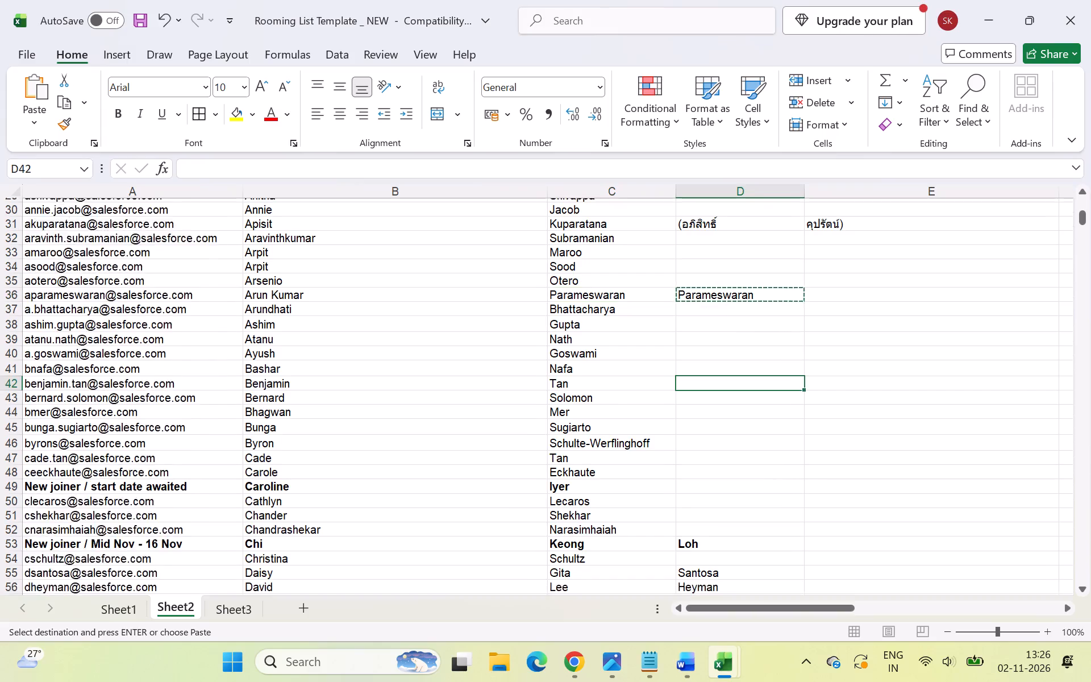
scroll(643, 372, "down", 1)
left_click(572, 460)
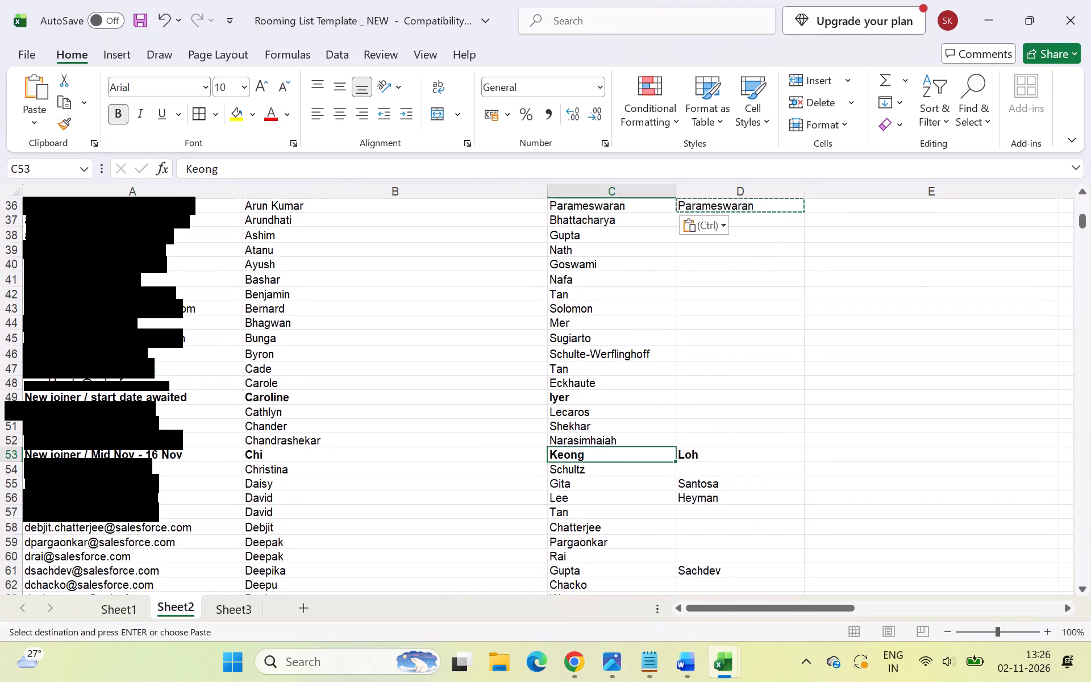
key("ctrl+c")
double_click(434, 463)
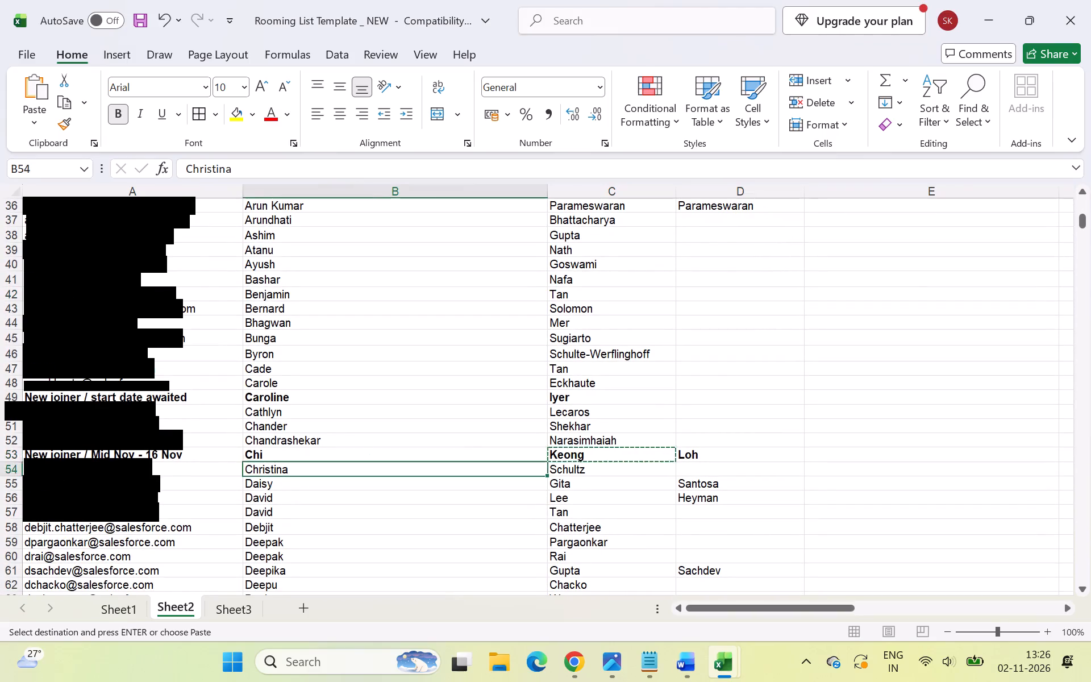
scroll(434, 463, "down", 4)
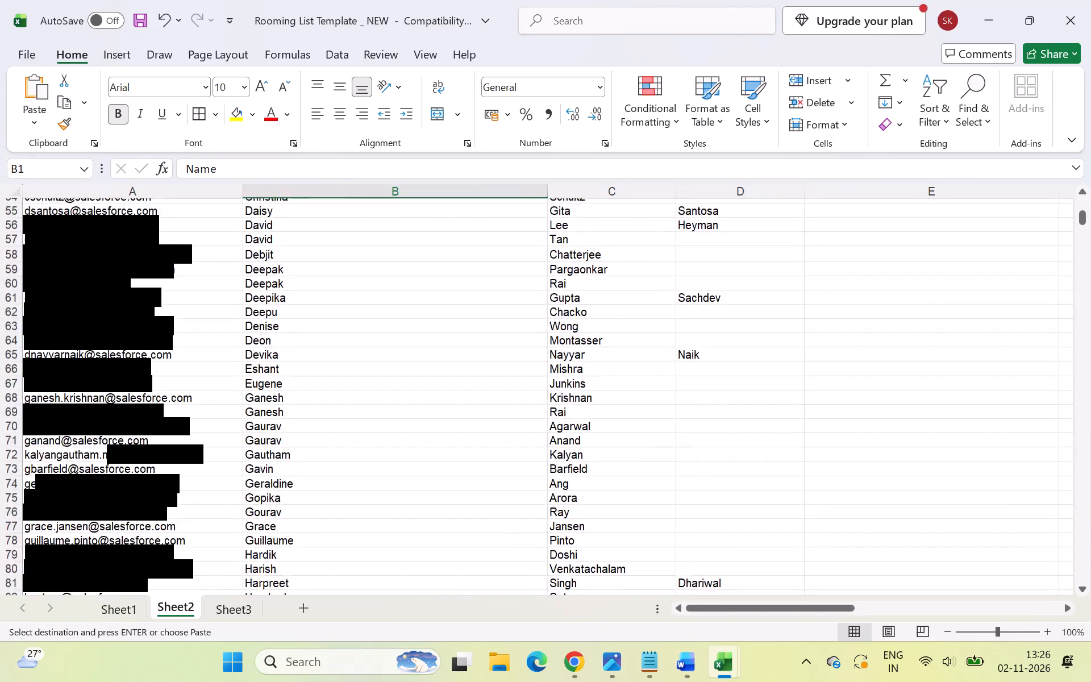
scroll(434, 463, "down", 1)
left_click(359, 355)
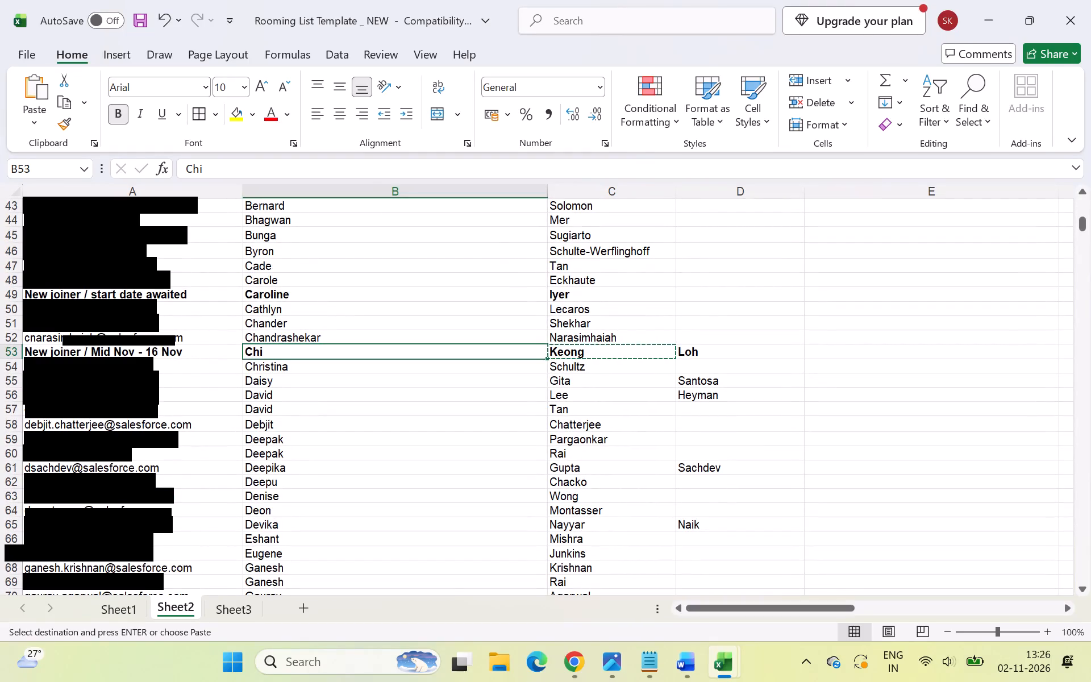
left_click(372, 175)
key("space")
key("ctrl+v")
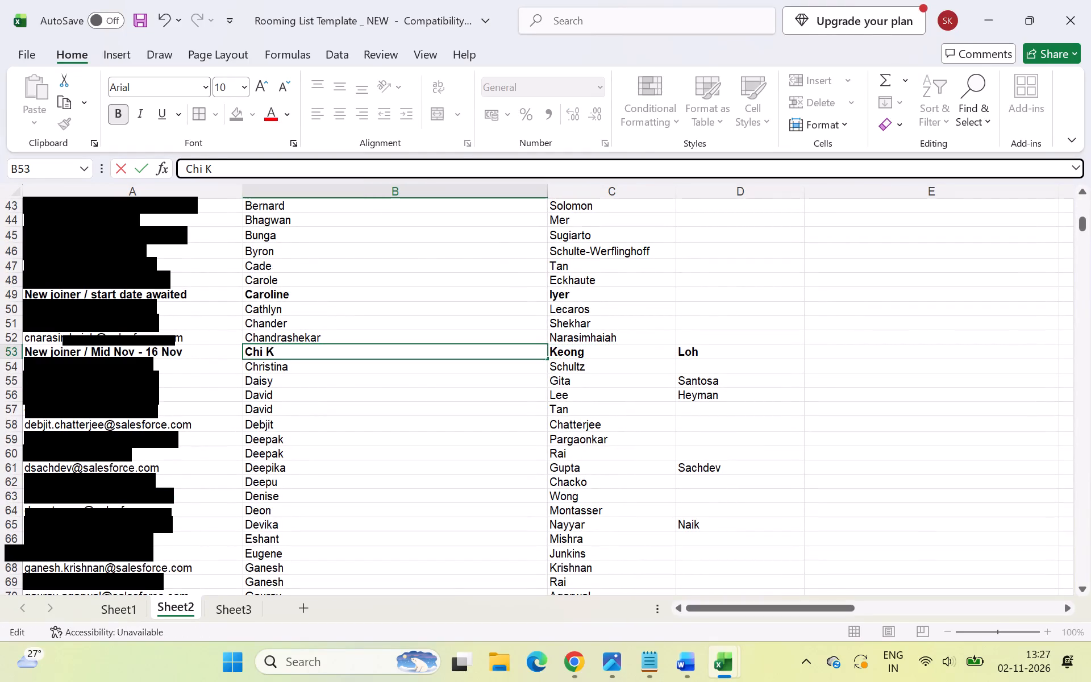
key("e")
type("ong")
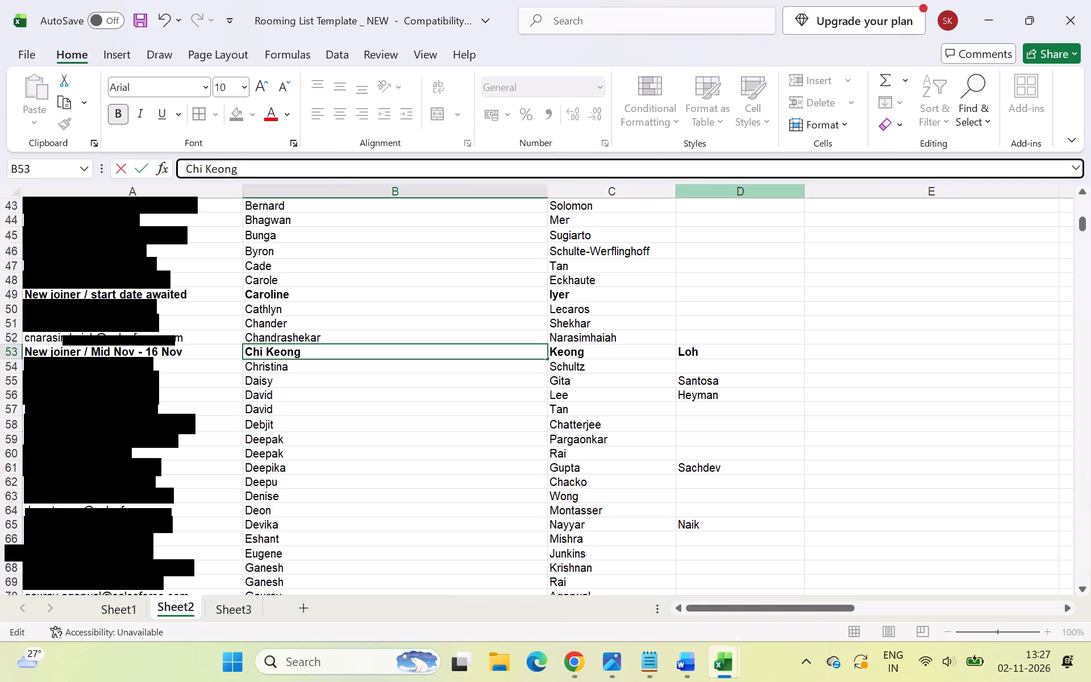
Replace the entry in C53 of Sheet2 with a copy of the new joiner's surname from D53.
left_click(740, 345)
key("ctrl+c")
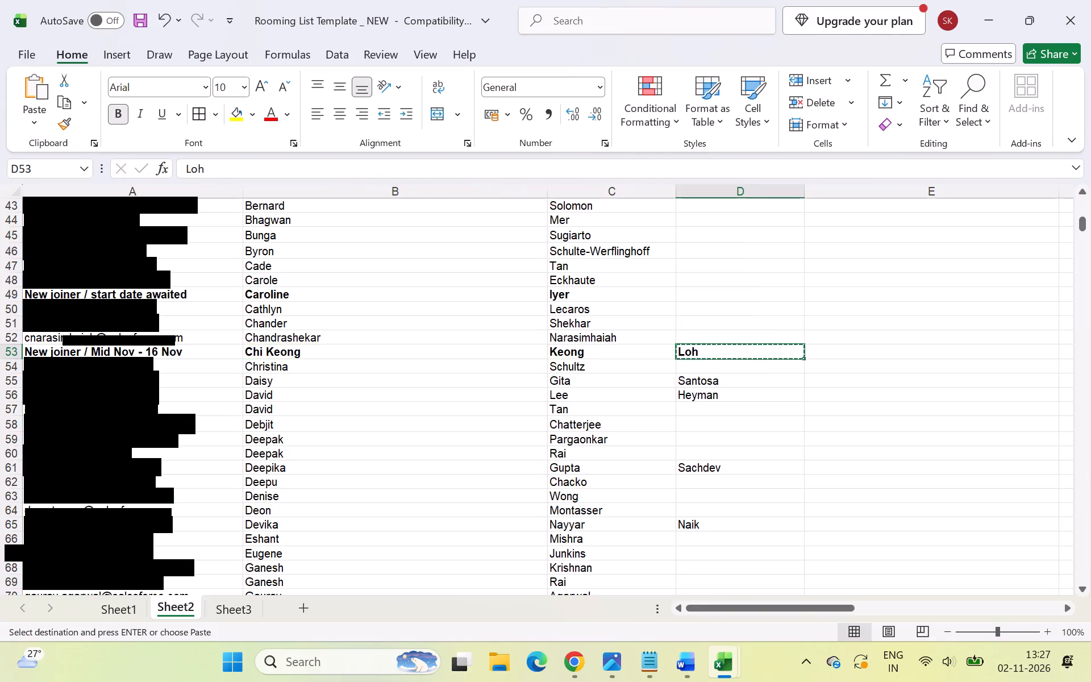
left_click(636, 352)
key("ctrl+v")
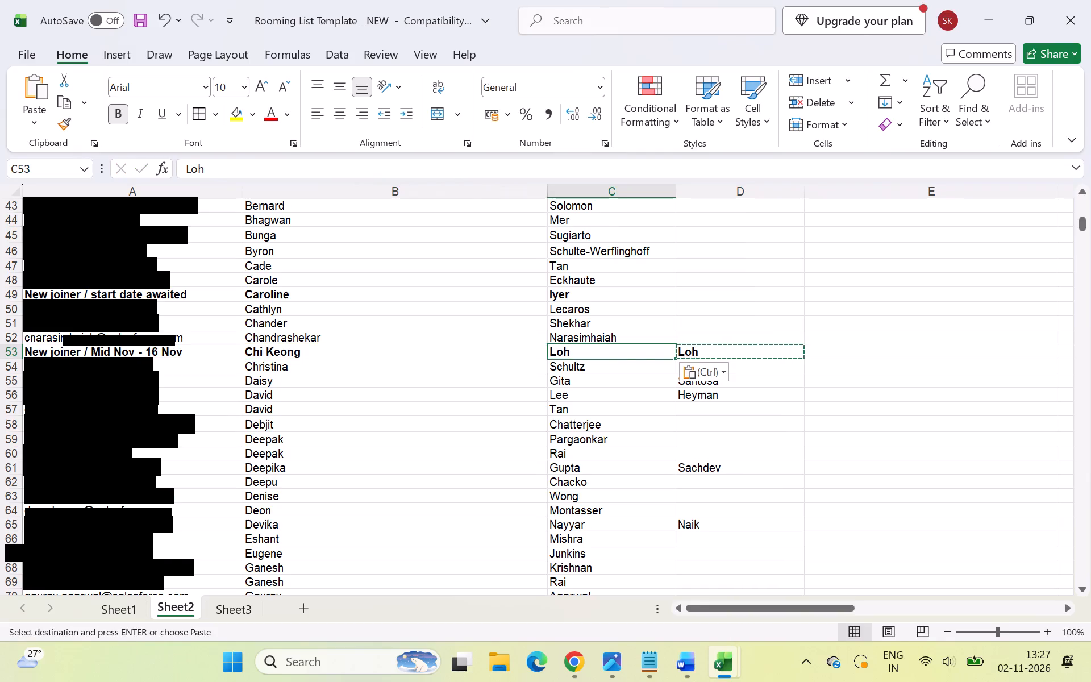
Examine the guest name columns in Sheet1, including the new joiner's row 53, and return to Sheet2.
left_click(439, 418)
scroll(439, 418, "up", 1)
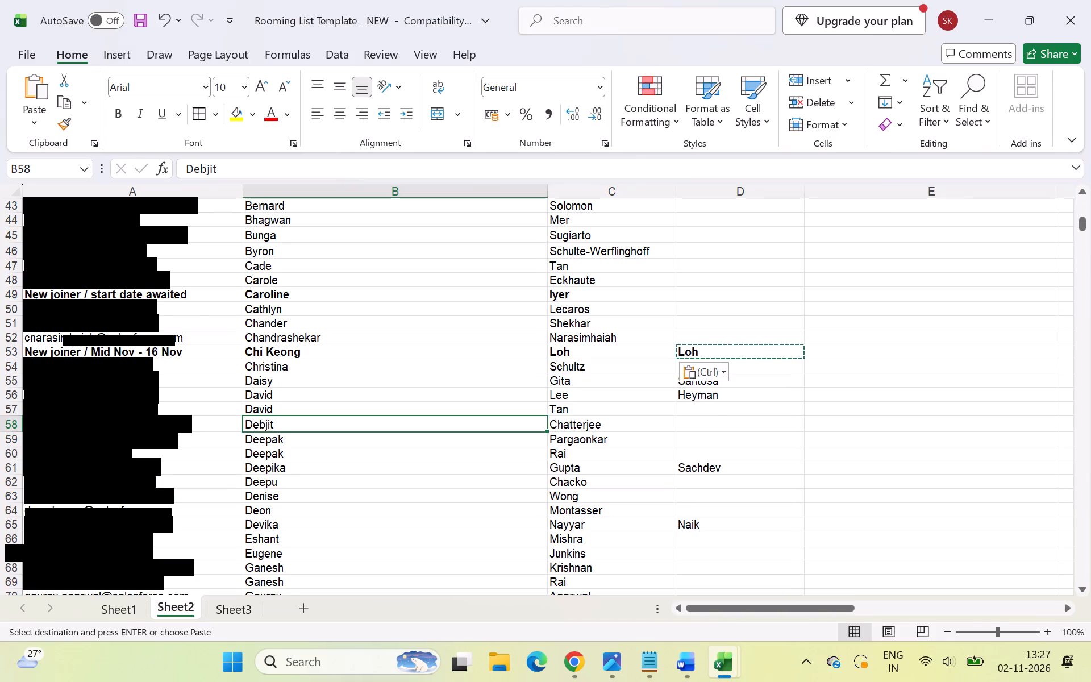
scroll(439, 418, "up", 2)
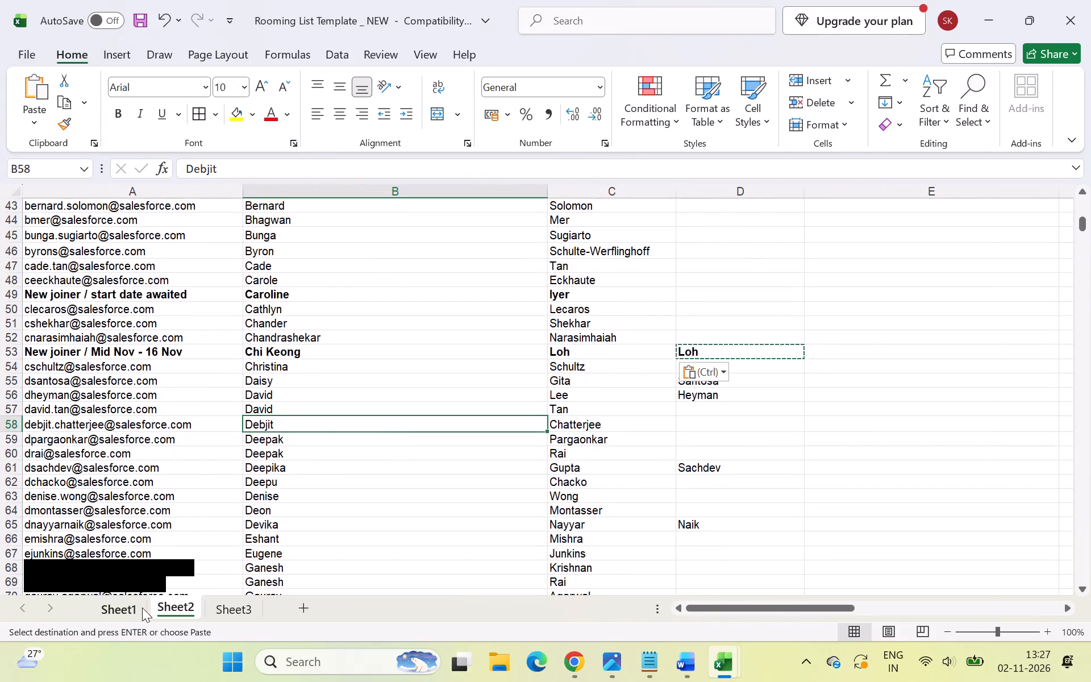
left_click(139, 611)
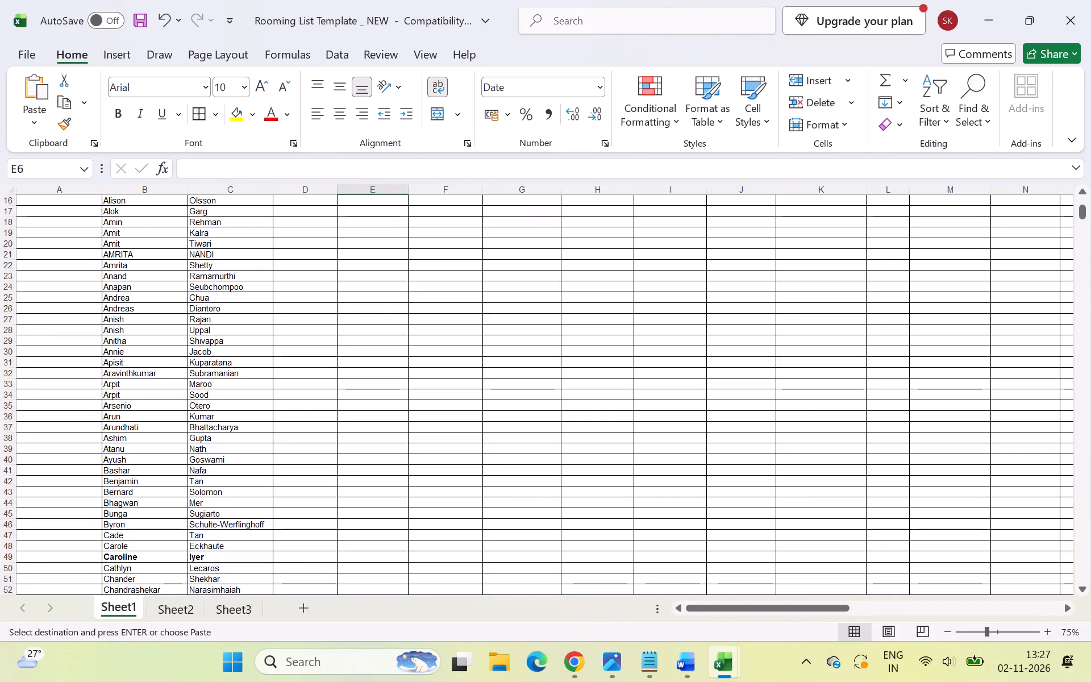
scroll(244, 437, "down", 1)
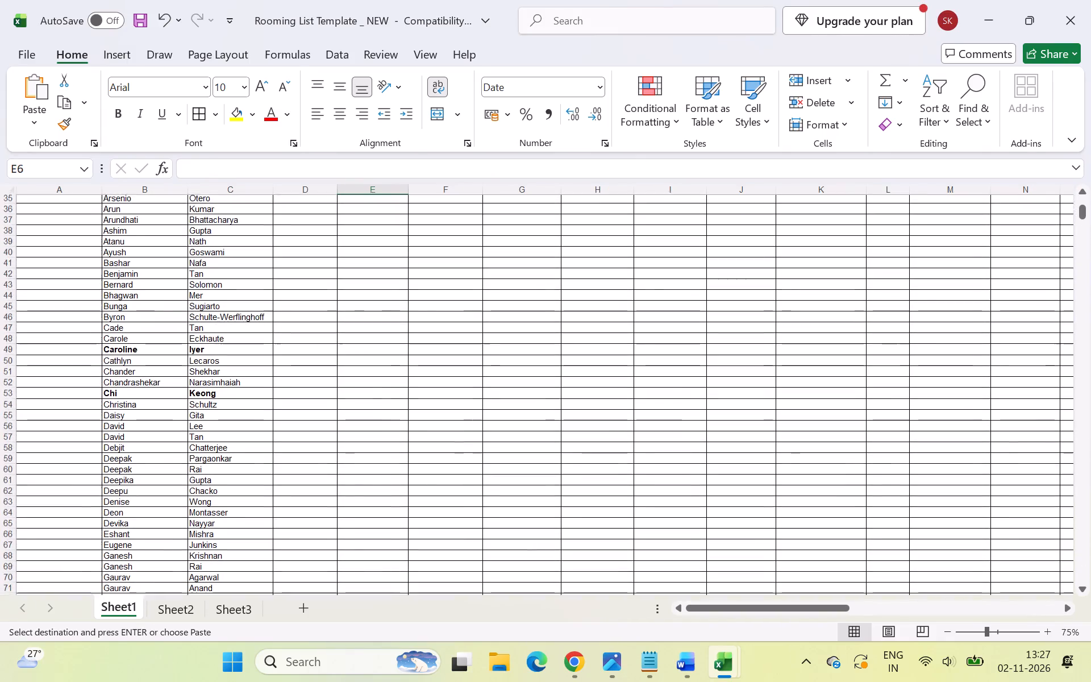
scroll(244, 437, "down", 2)
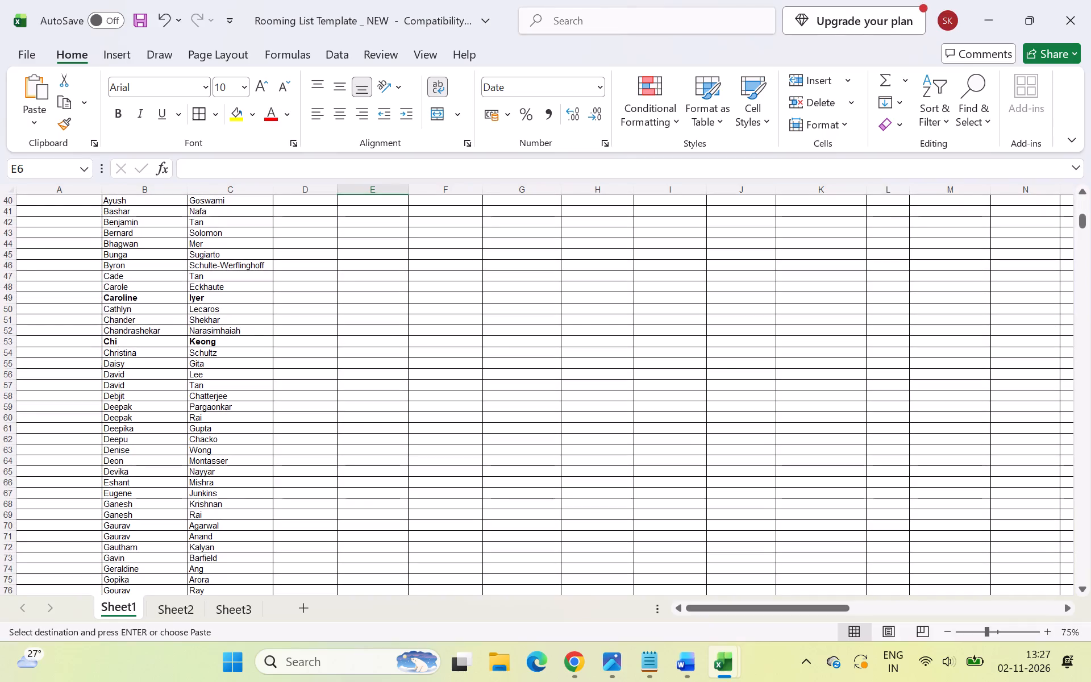
left_click(182, 597)
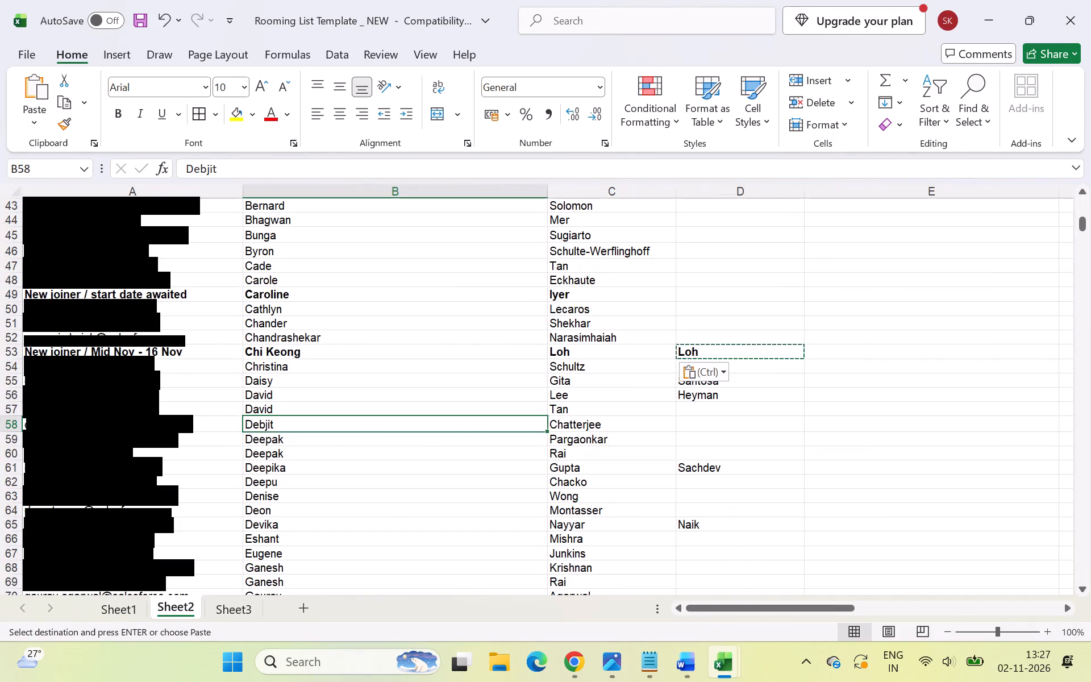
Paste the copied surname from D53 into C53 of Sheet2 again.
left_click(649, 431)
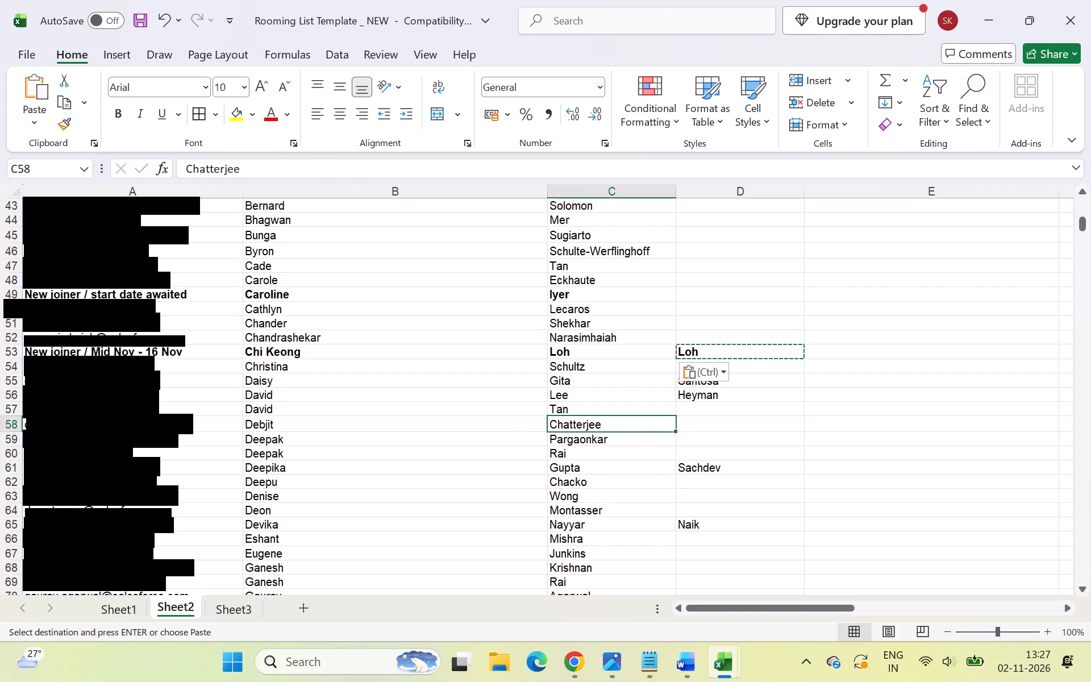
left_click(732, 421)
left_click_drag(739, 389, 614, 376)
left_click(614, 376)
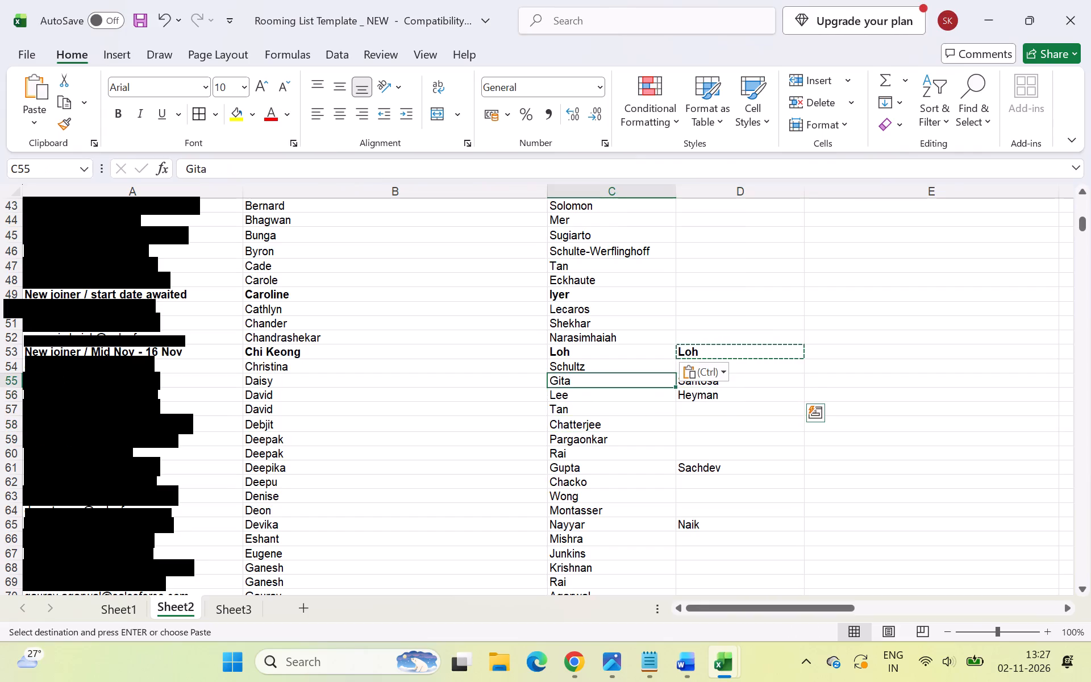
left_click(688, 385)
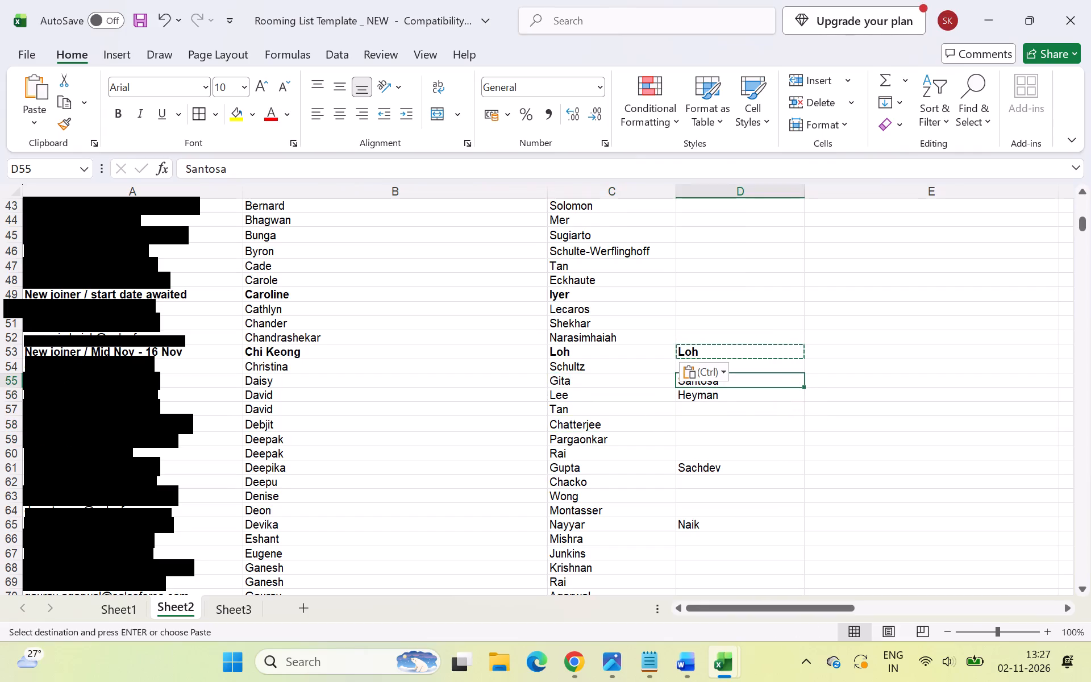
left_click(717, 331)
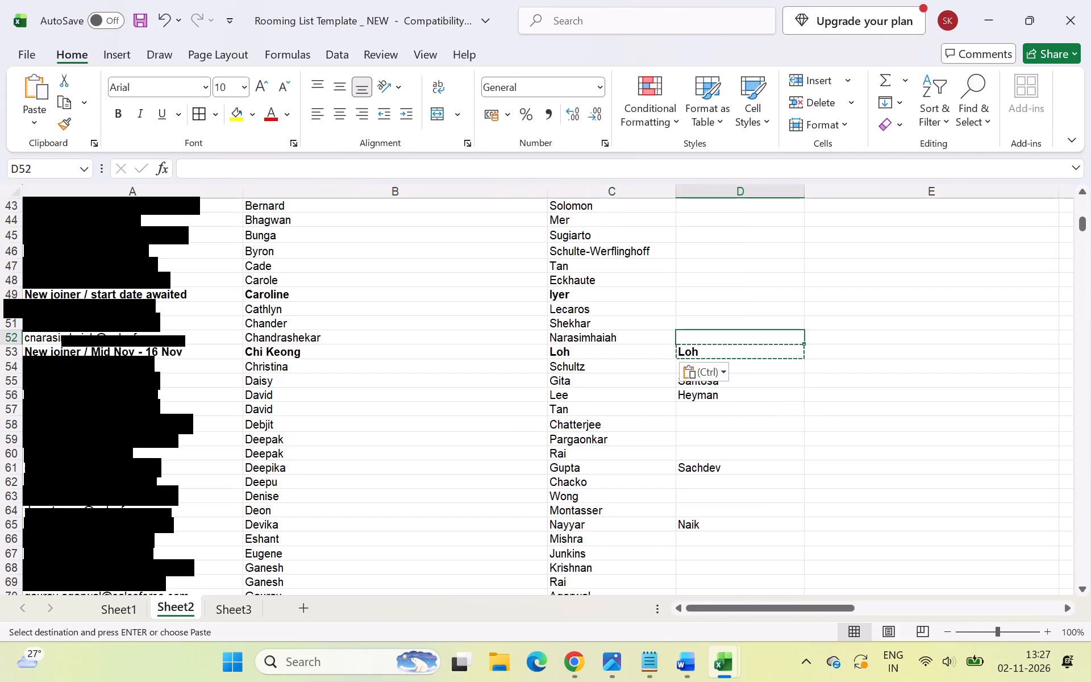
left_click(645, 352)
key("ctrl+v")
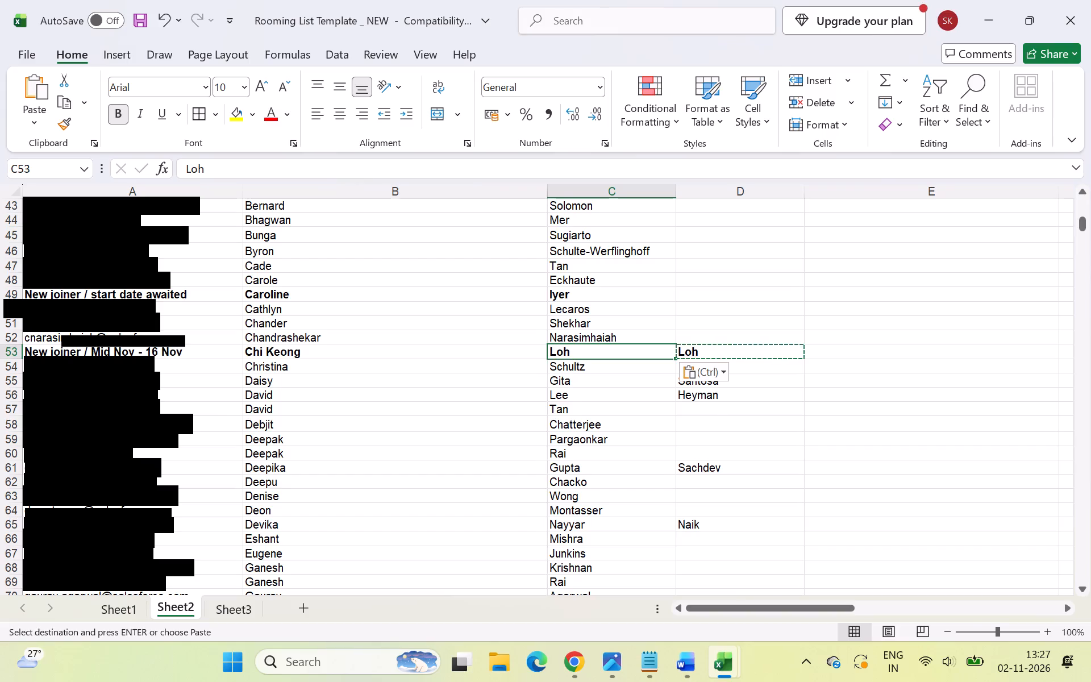
In Sheet2, append the middle name from C55 to the first name in B55, separated by a space.
left_click(714, 382)
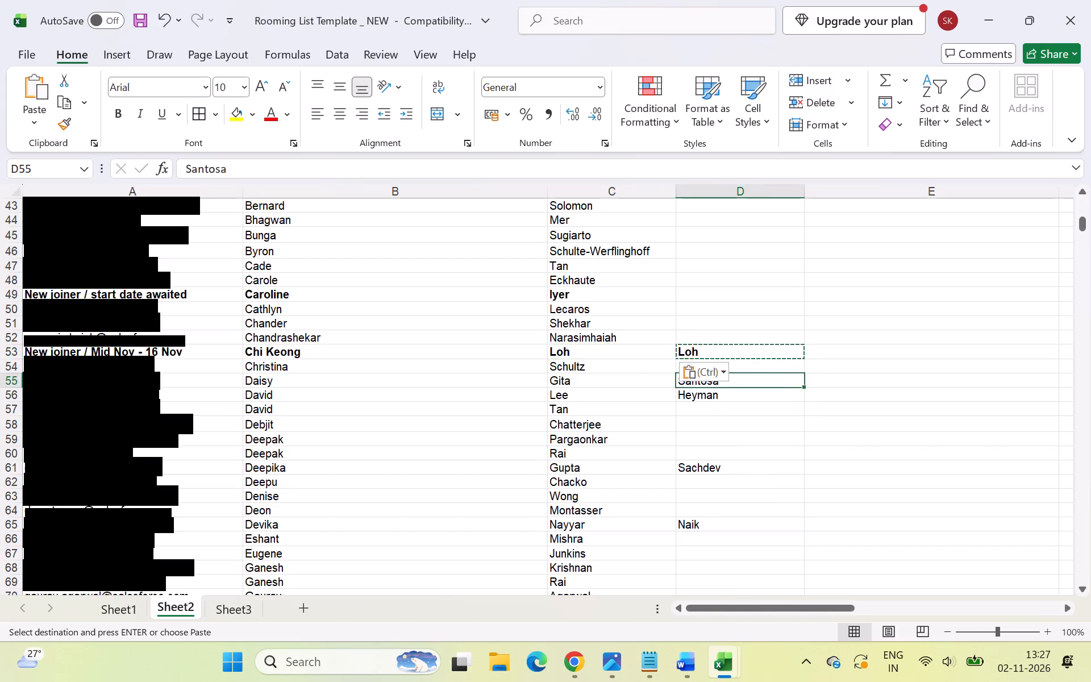
key("ctrl+c")
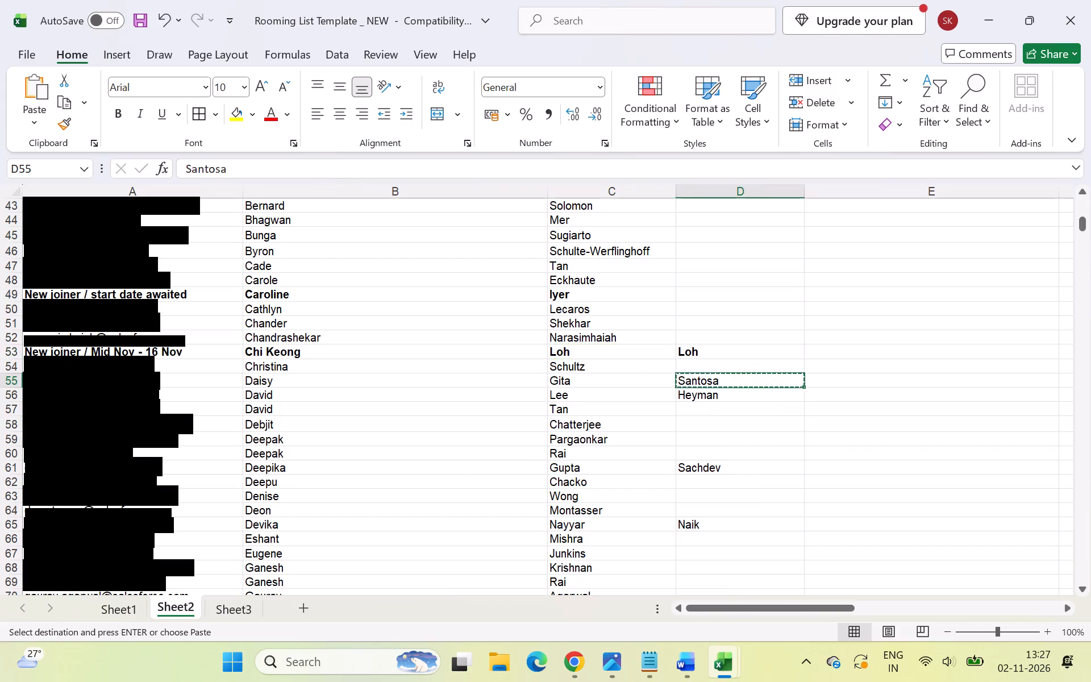
left_click(488, 380)
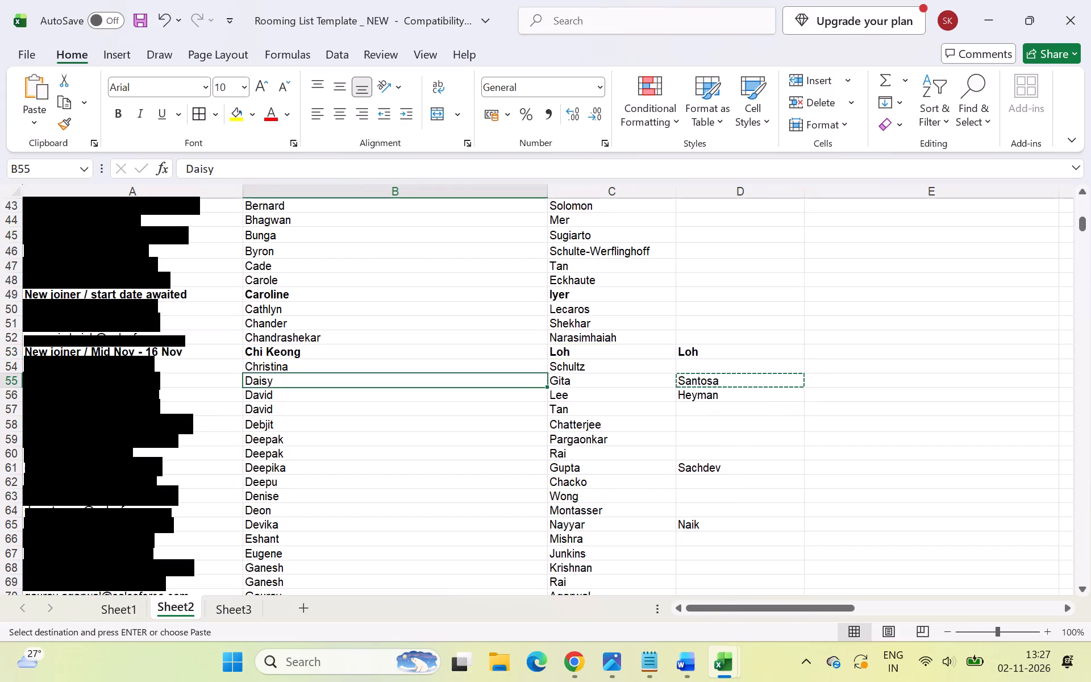
left_click(436, 173)
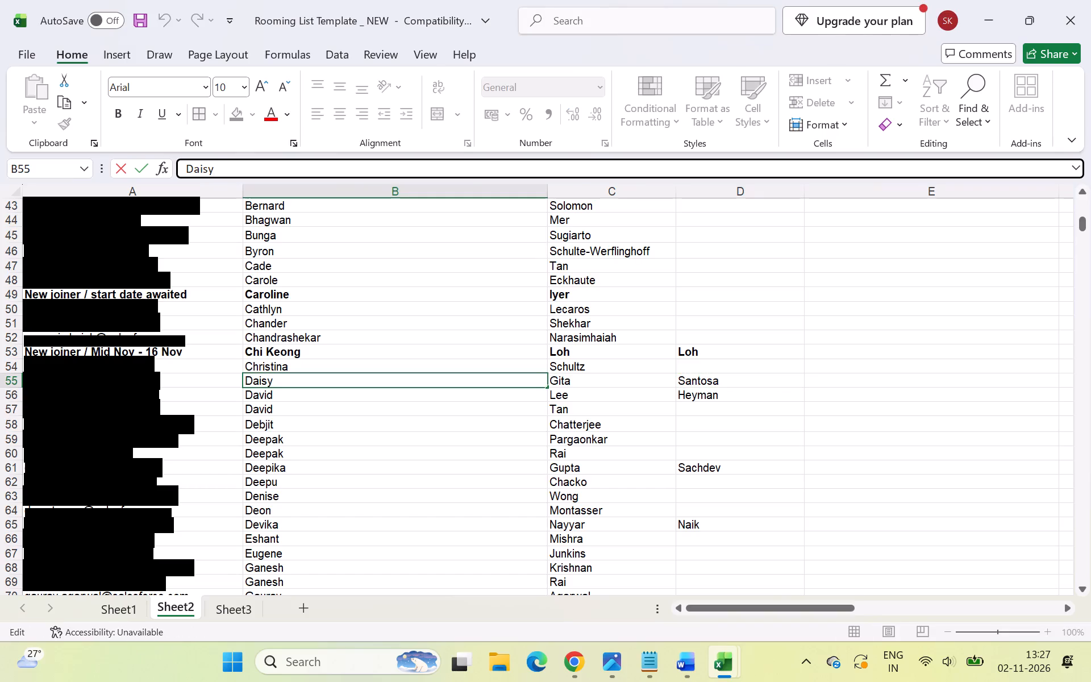
type("ita")
Replace the entry in C55 of Sheet2 with a copy of the surname from D55.
left_click(643, 384)
key("ctrl+v")
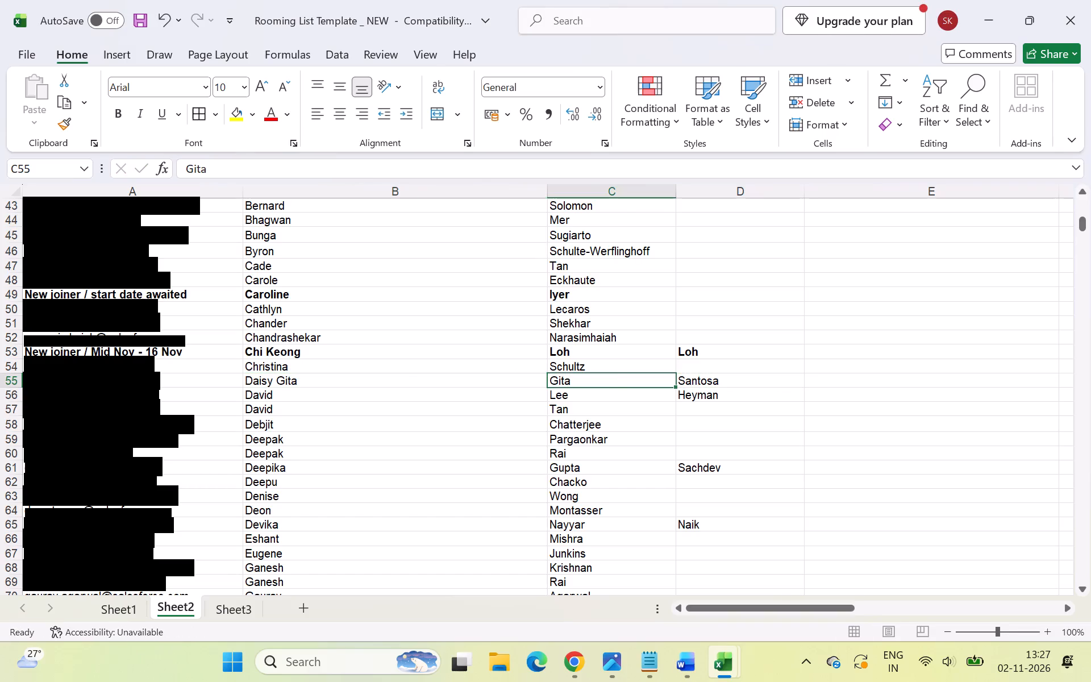
left_click(703, 389)
left_click(709, 382)
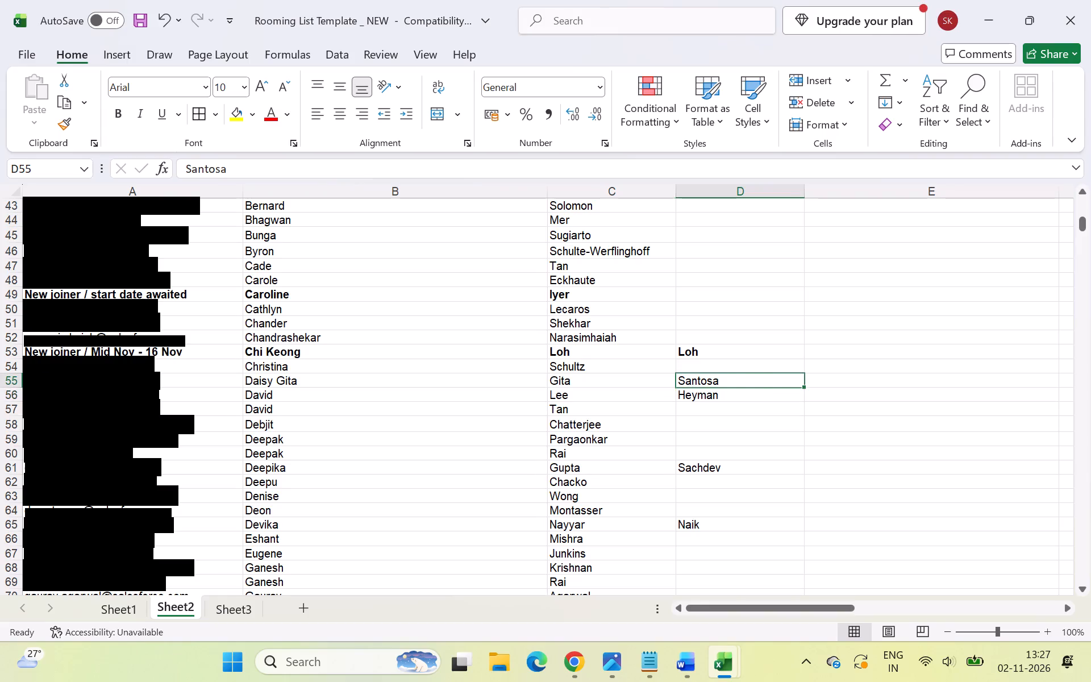
key("ctrl+c")
left_click(615, 380)
key("ctrl+v")
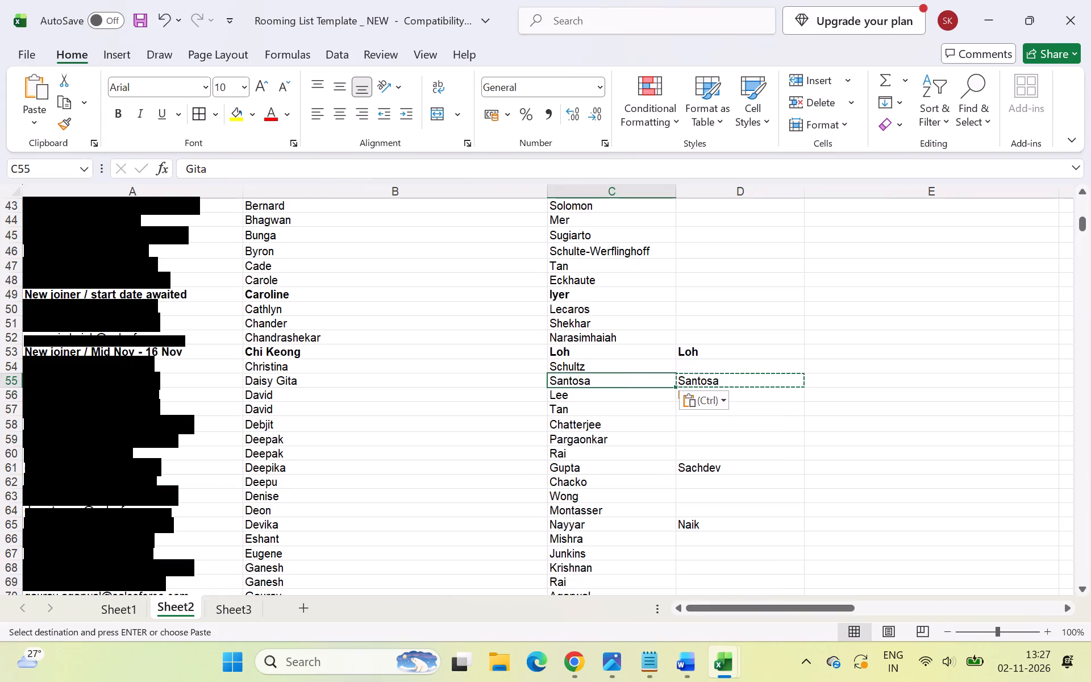
Replace the entry in C56 of Sheet2 with a copy of the surname from D56.
left_click(595, 399)
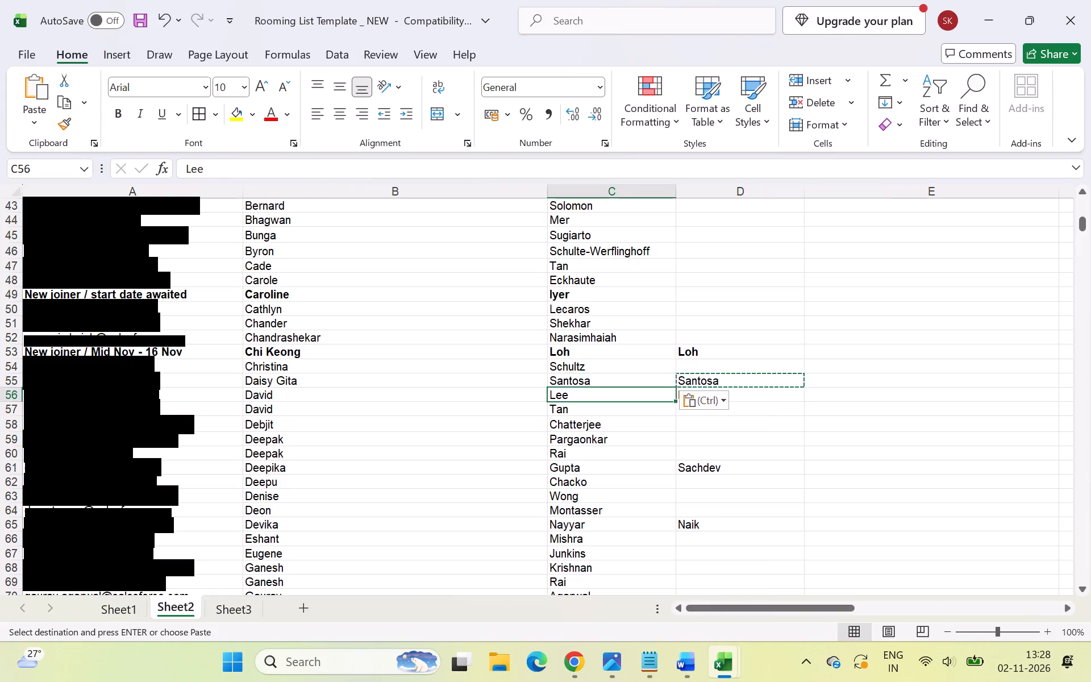
left_click(445, 394)
left_click(603, 436)
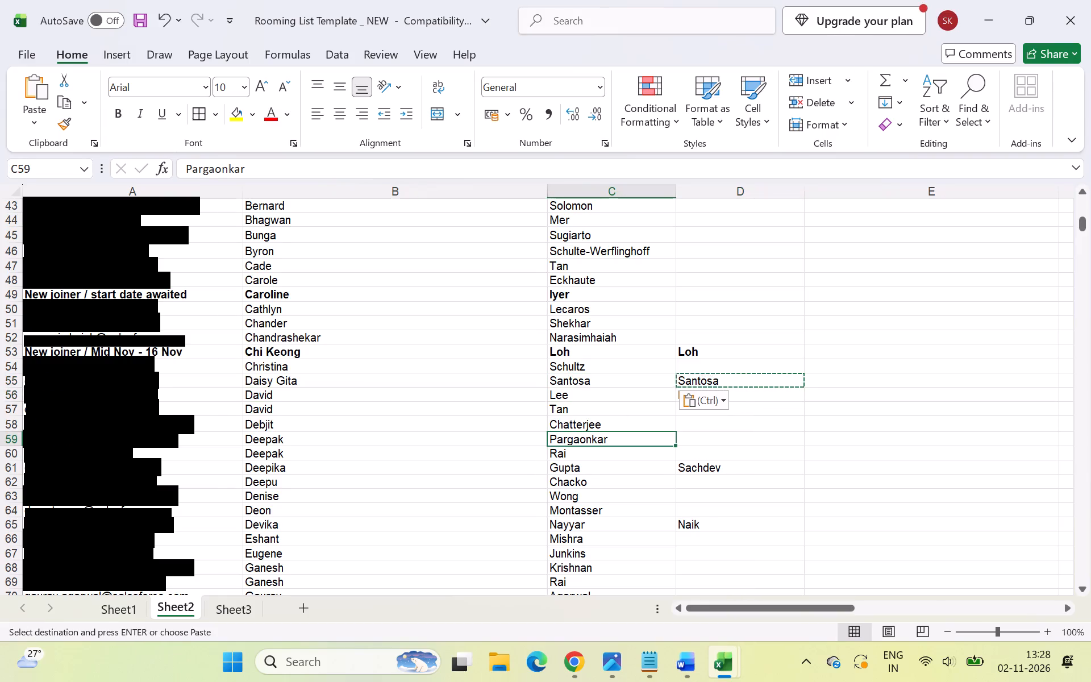
left_click(776, 403)
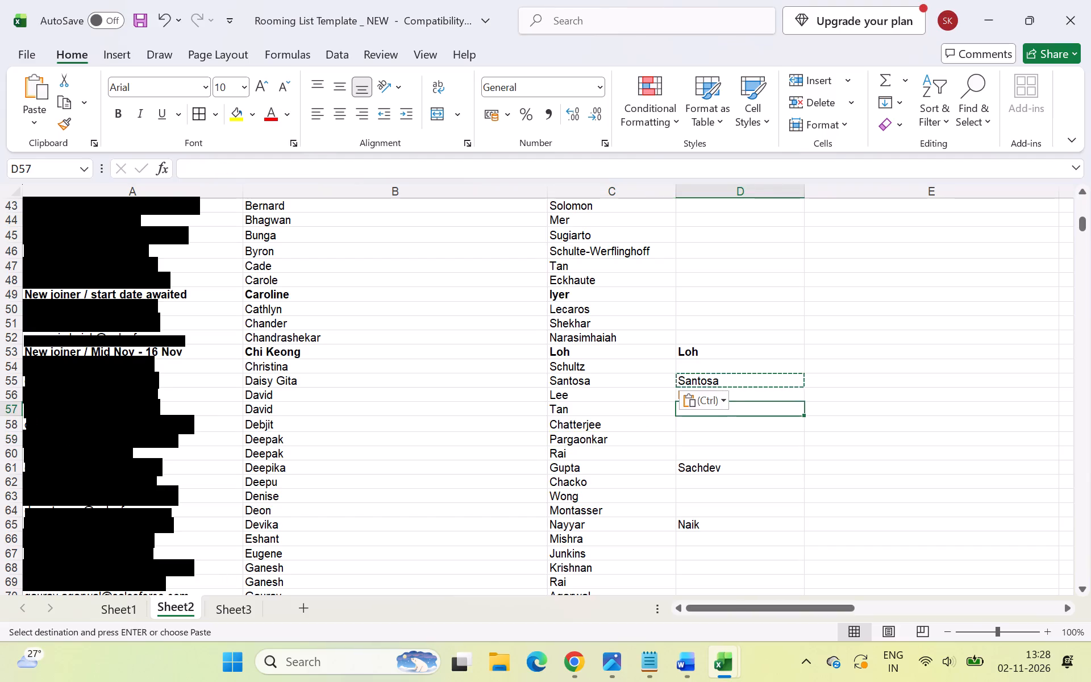
left_click(779, 396)
key("ctrl+c")
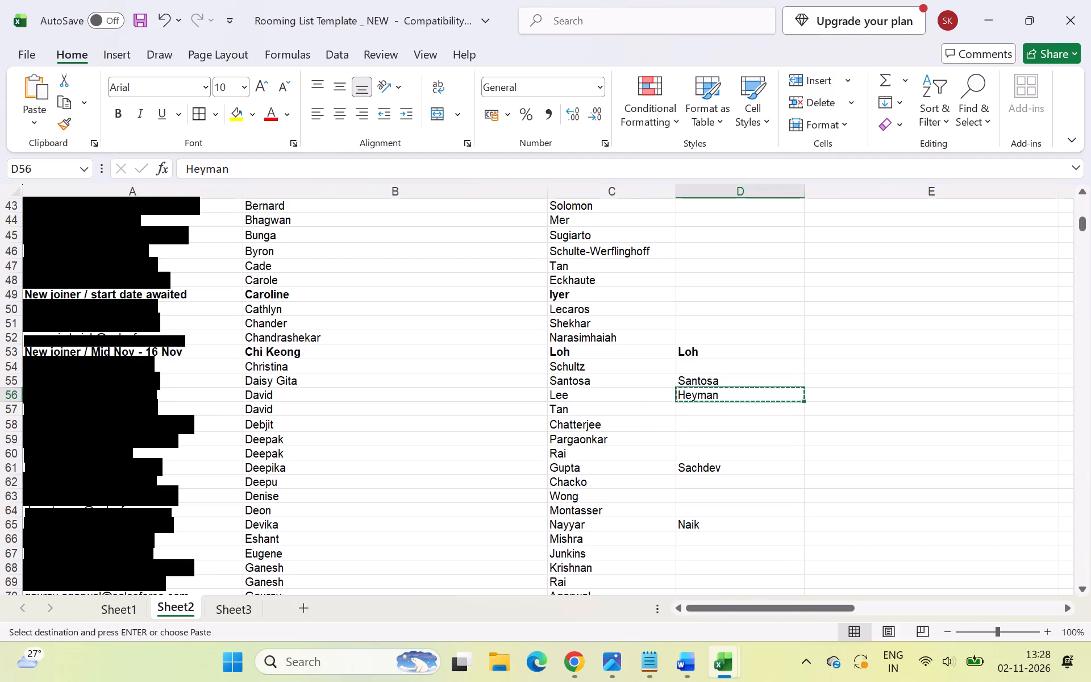
left_click(592, 396)
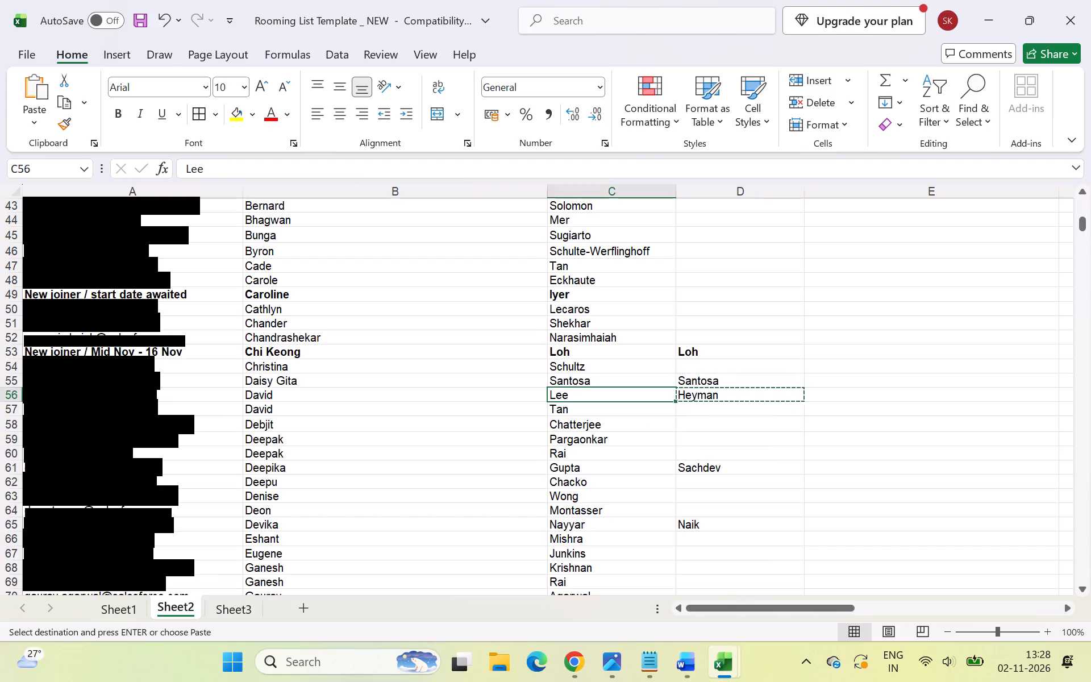
key("ctrl+v")
In Sheet2, append the middle name "Lee" to the first name in B56, separated by a space.
left_click(472, 397)
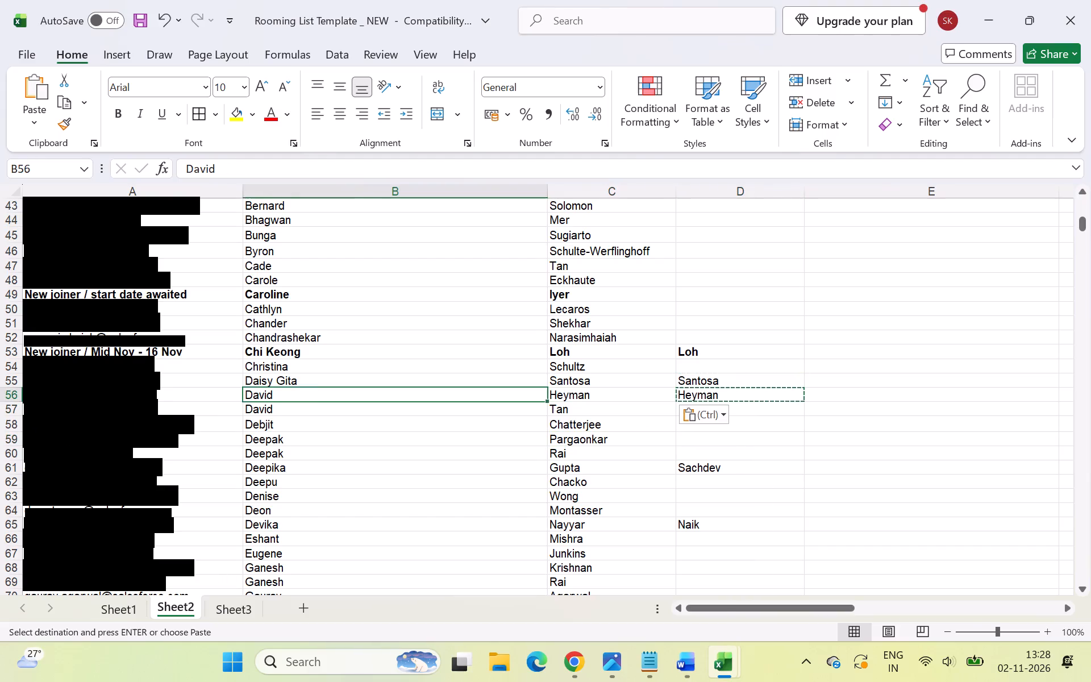
left_click(435, 163)
key("space")
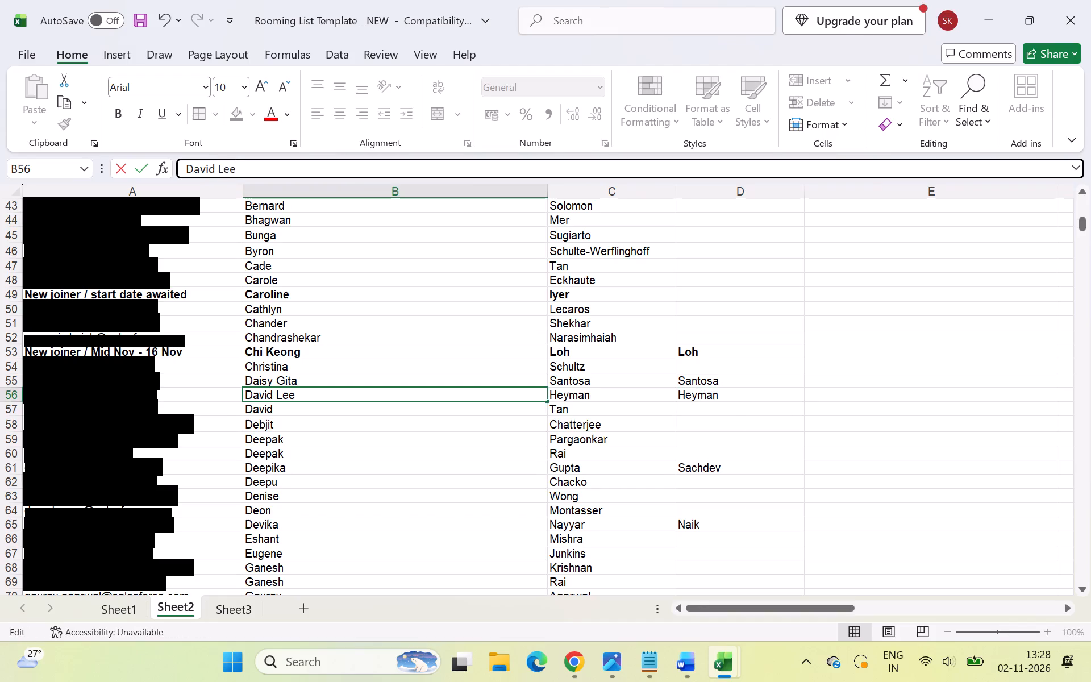
left_click(566, 469)
Replace the entry in C61 of Sheet2 with a copy of the surname from D61.
left_click(502, 484)
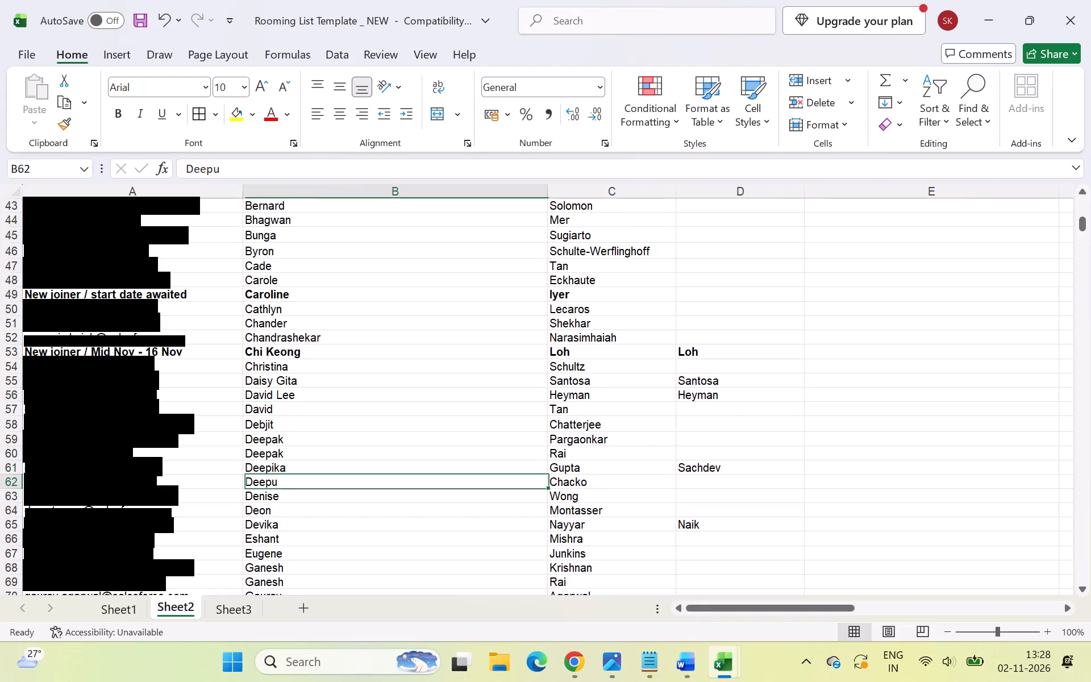
left_click(508, 464)
left_click(723, 463)
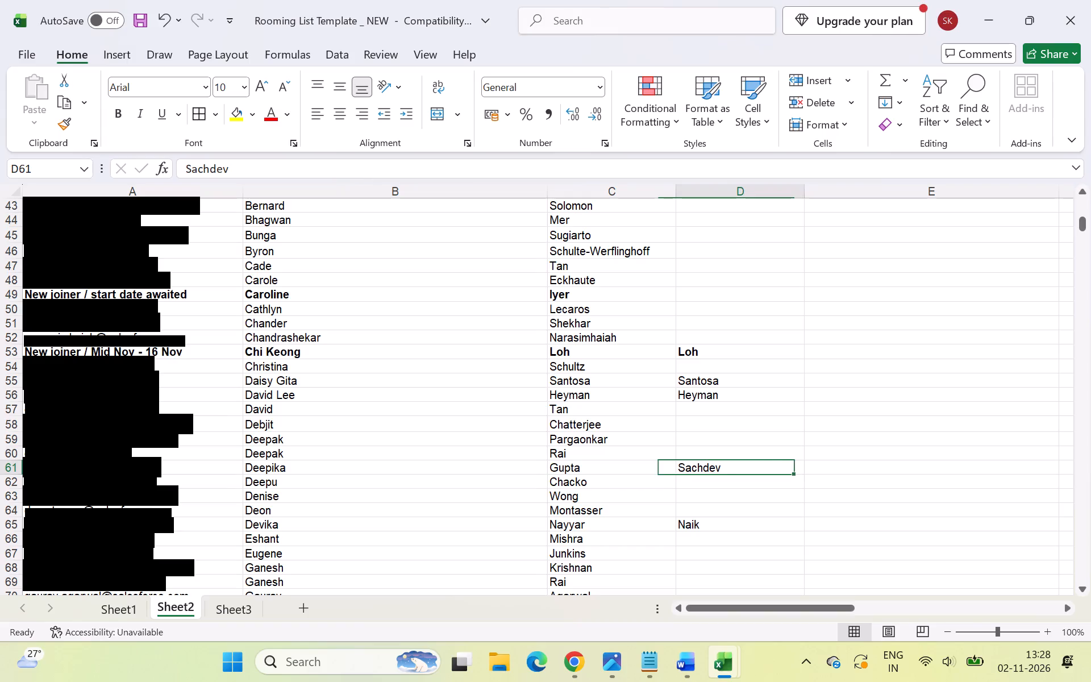
key("ctrl+c")
left_click(638, 464)
key("ctrl+v")
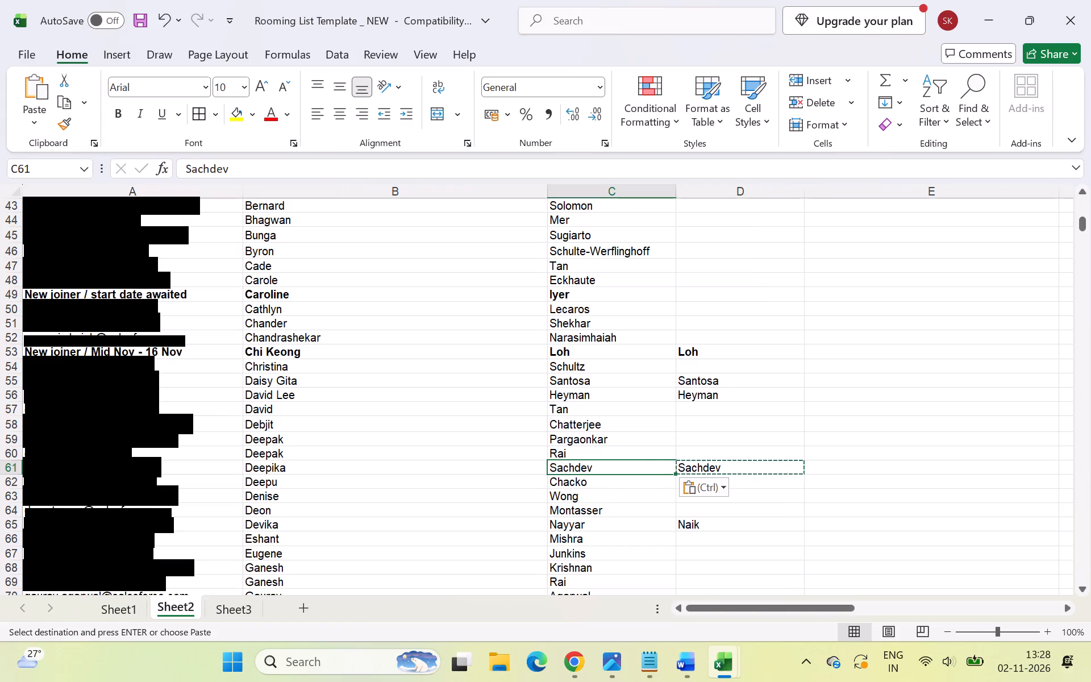
In Sheet2, append the middle name "Gupta" to the first name in B61, separated by a space.
left_click(500, 471)
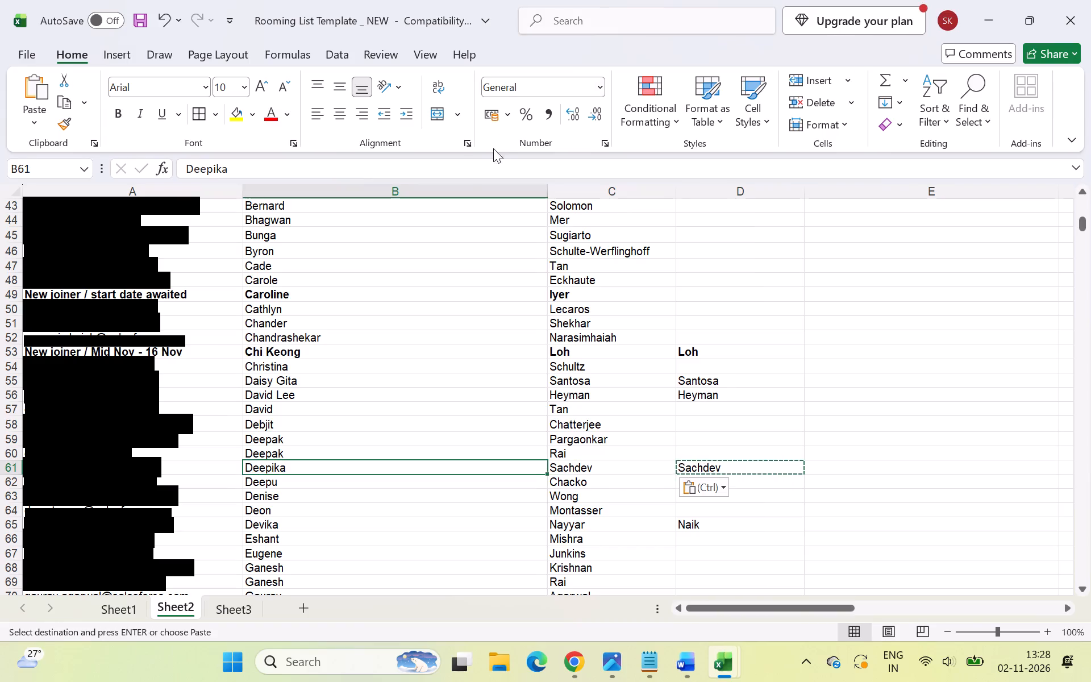
left_click(490, 166)
key("space")
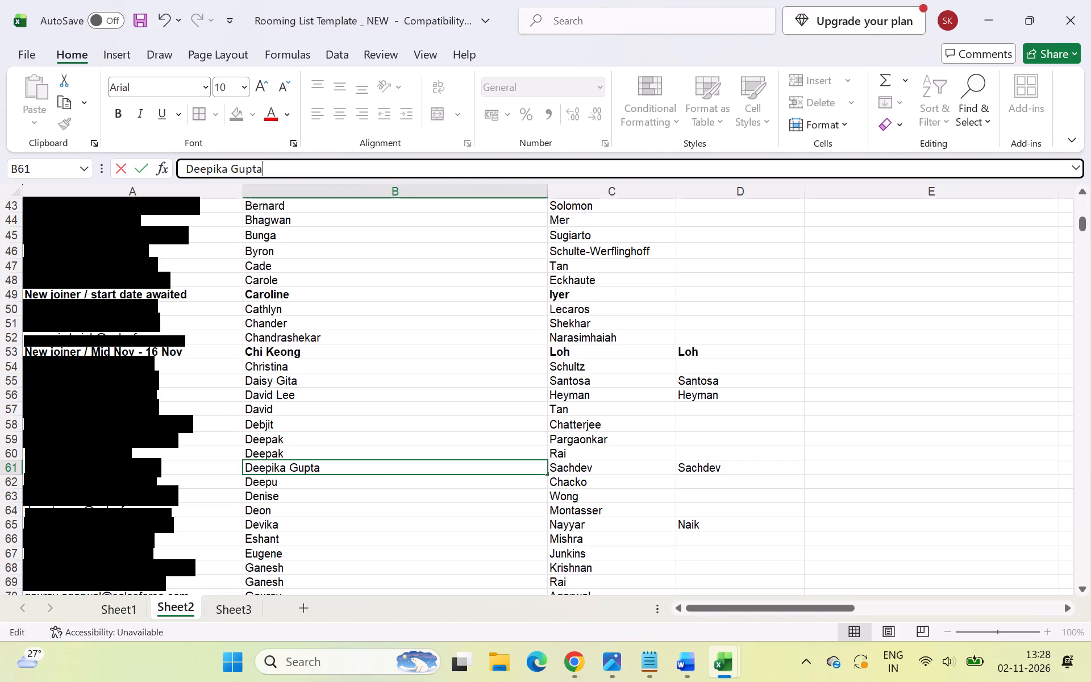
left_click(598, 526)
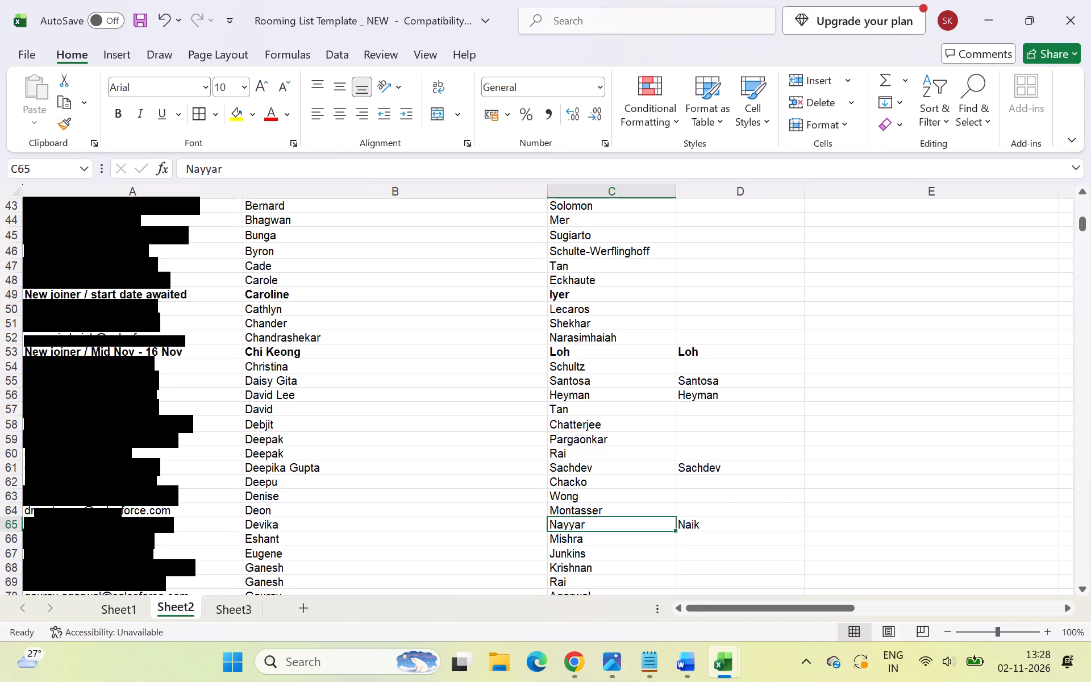
Replace the entry in C65 of Sheet2 with a copy of the surname from D65.
left_click(691, 529)
key("ctrl+c")
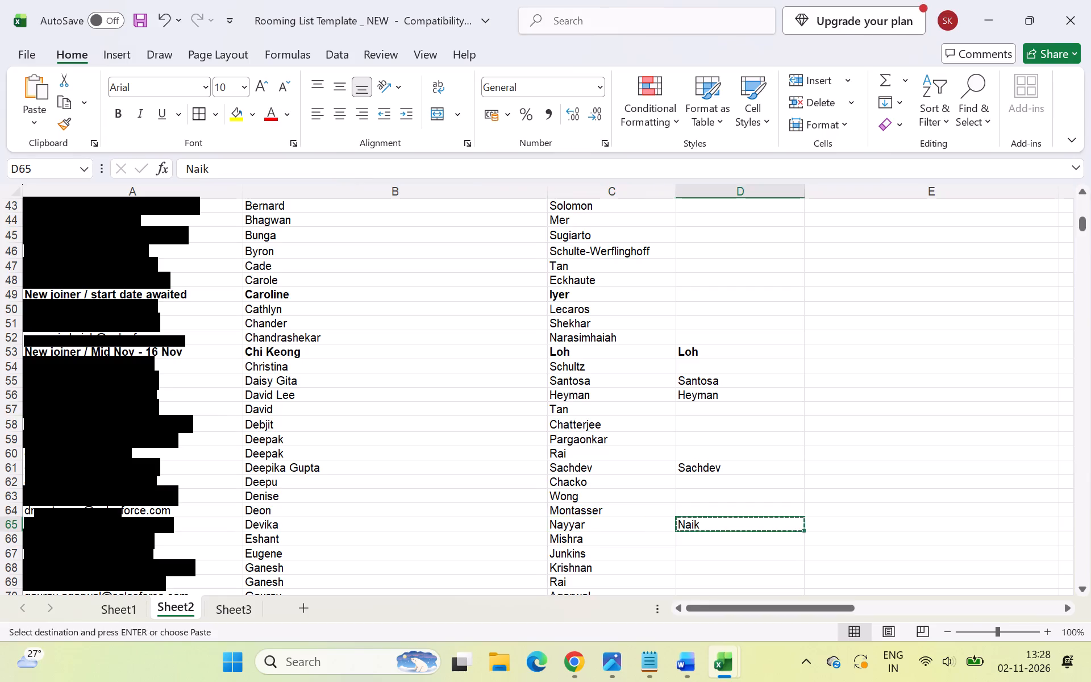
left_click(638, 526)
key("ctrl+v")
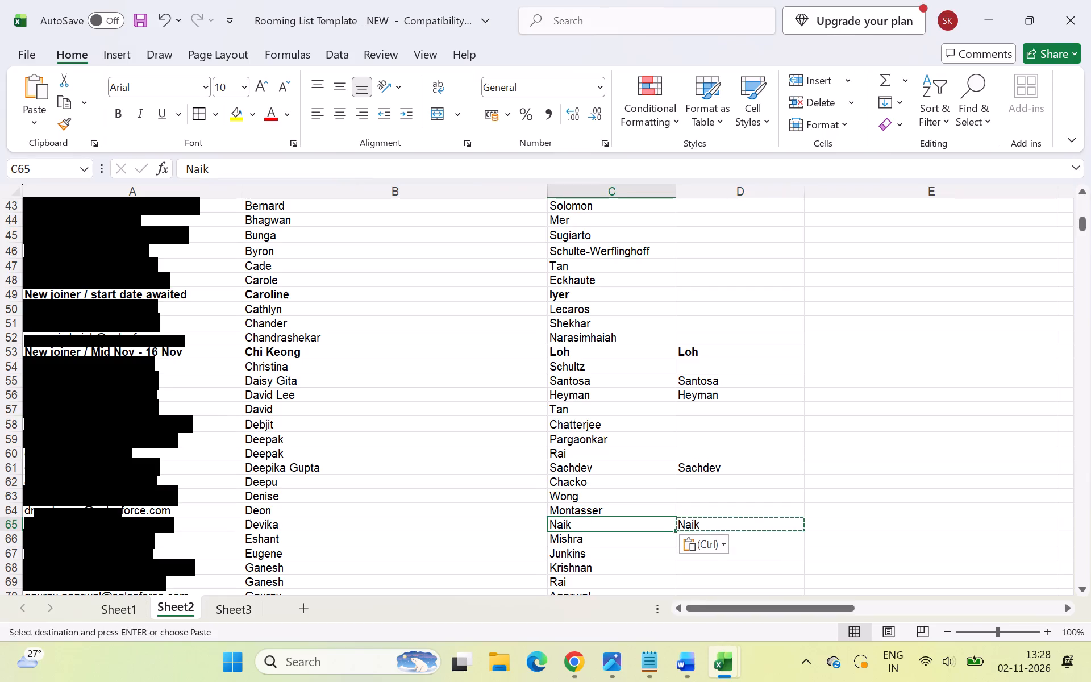
In Sheet2, append the middle name "Nayyar" to the first name in B65, separated by a space.
left_click(419, 522)
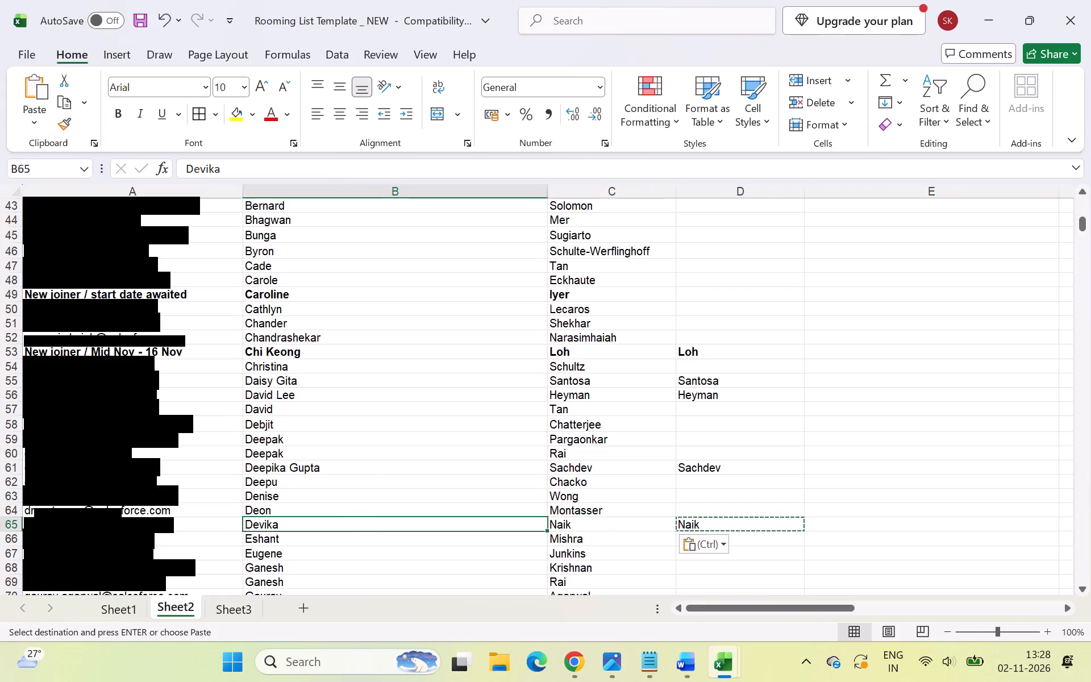
left_click(476, 174)
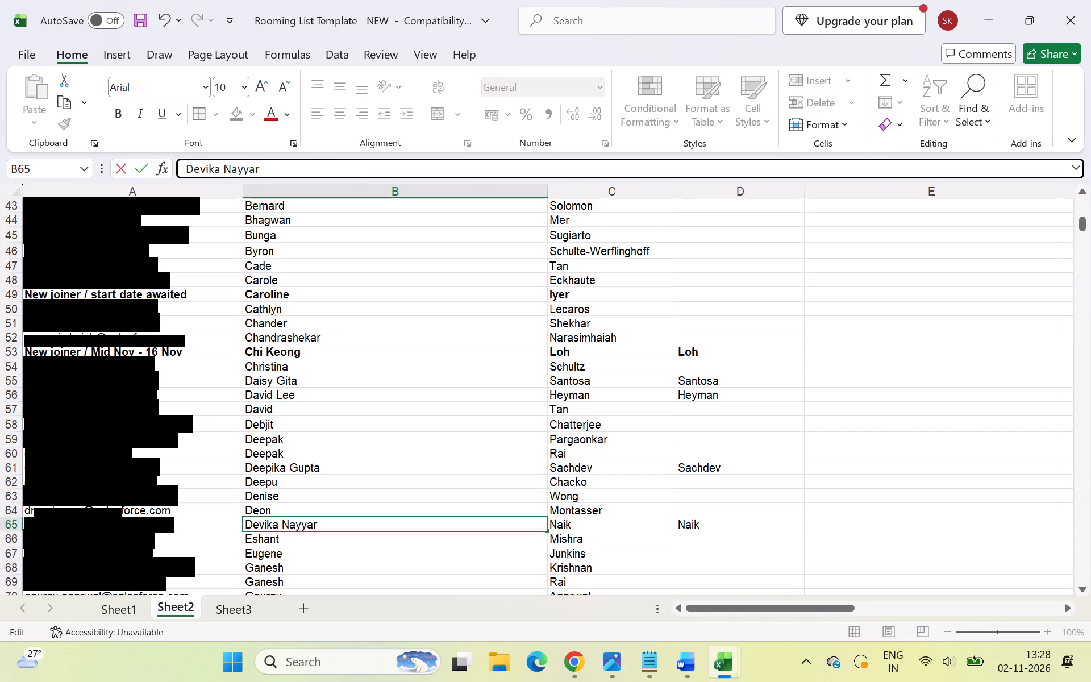
scroll(574, 342, "down", 1)
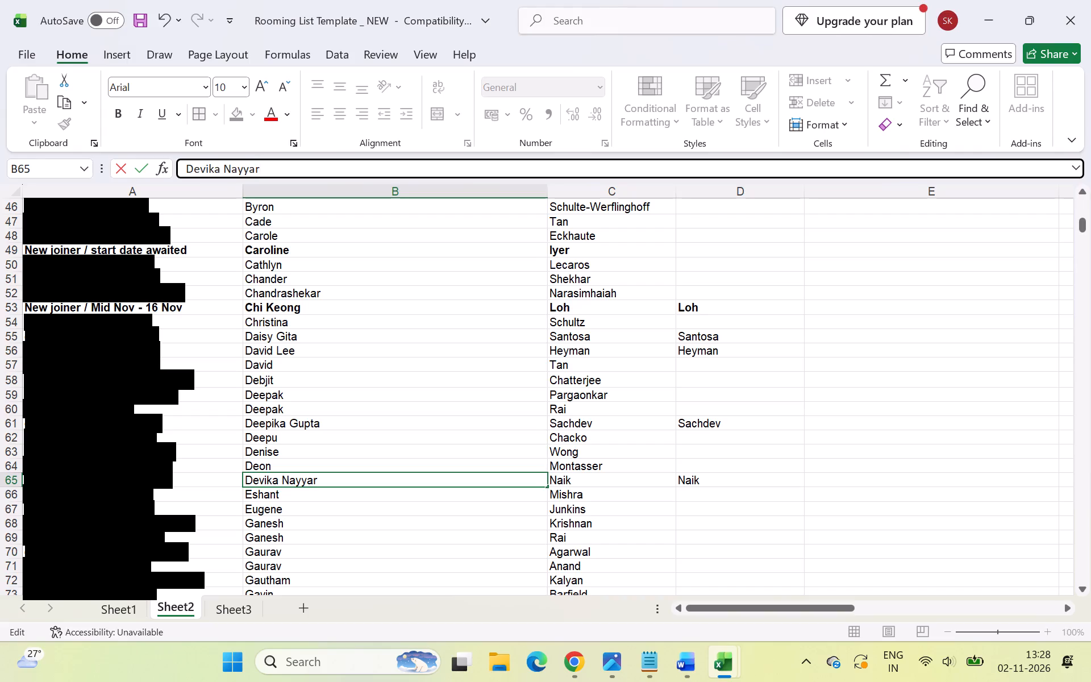
Examine the full names in Sheet3's attendee list up to about row 51 and return to Sheet2.
left_click(232, 614)
scroll(110, 477, "down", 2)
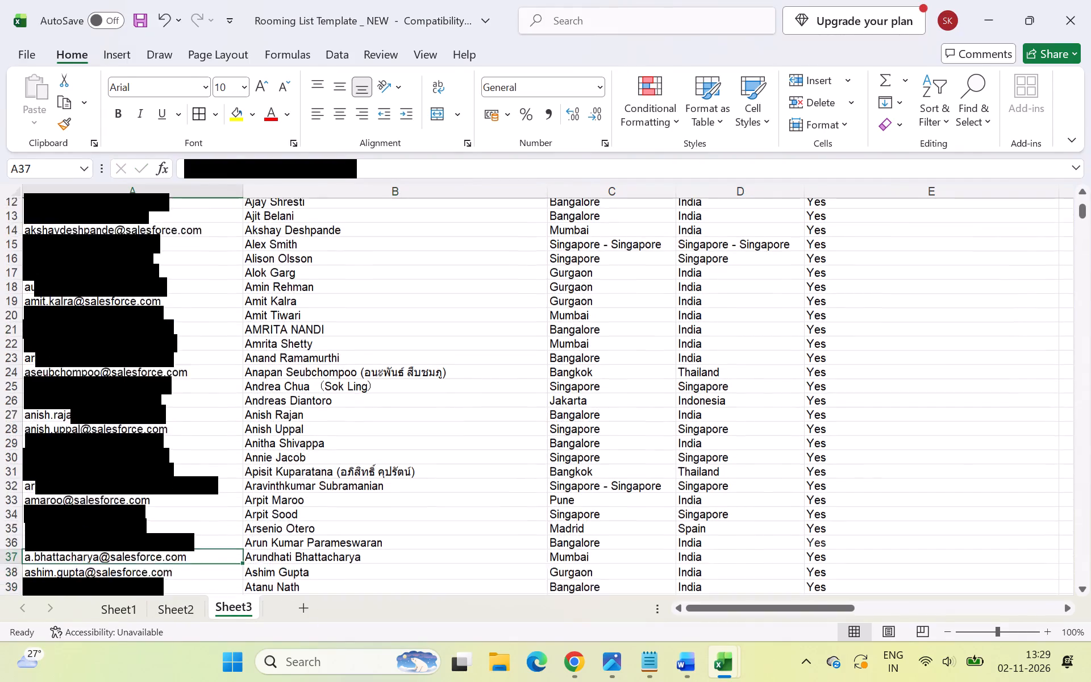
scroll(110, 477, "down", 3)
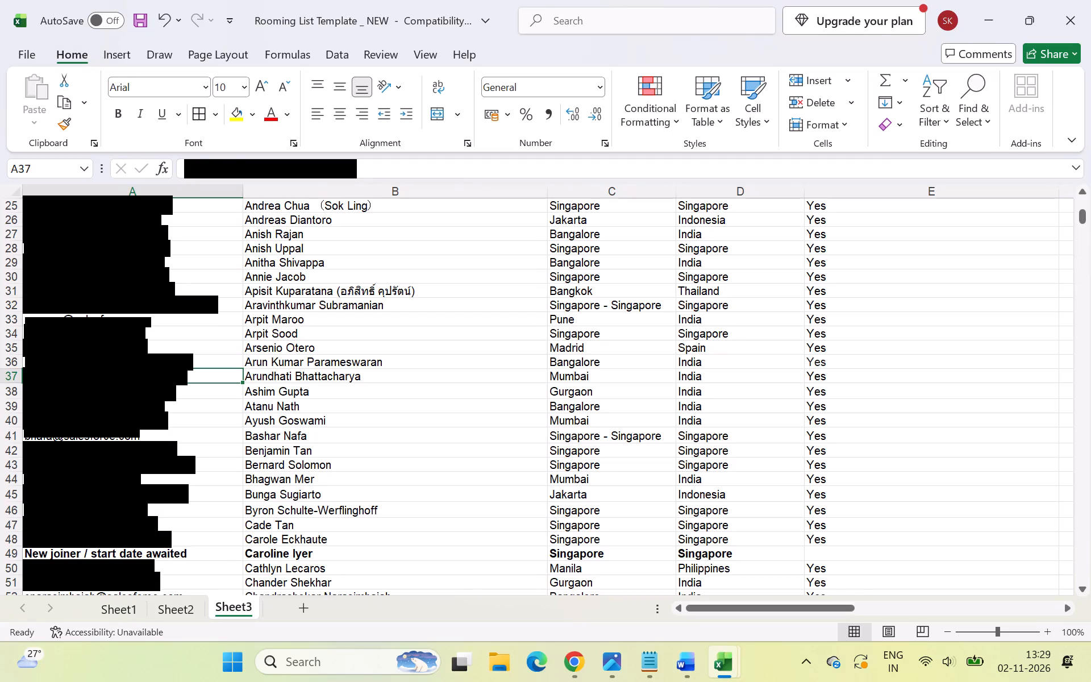
left_click(2, 552)
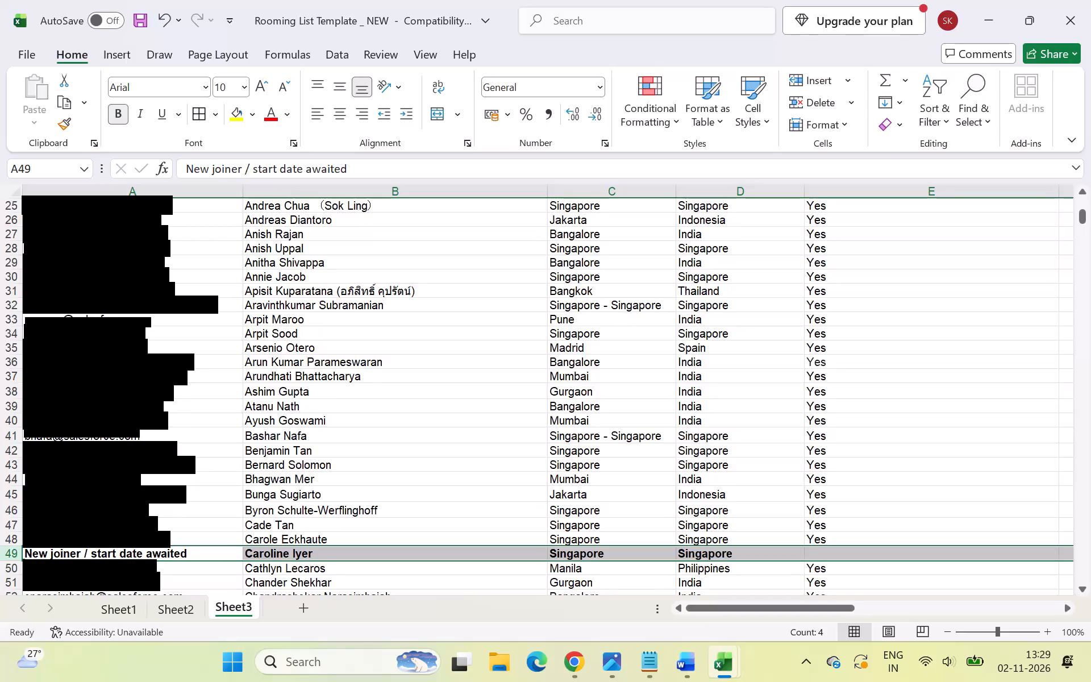
left_click(195, 583)
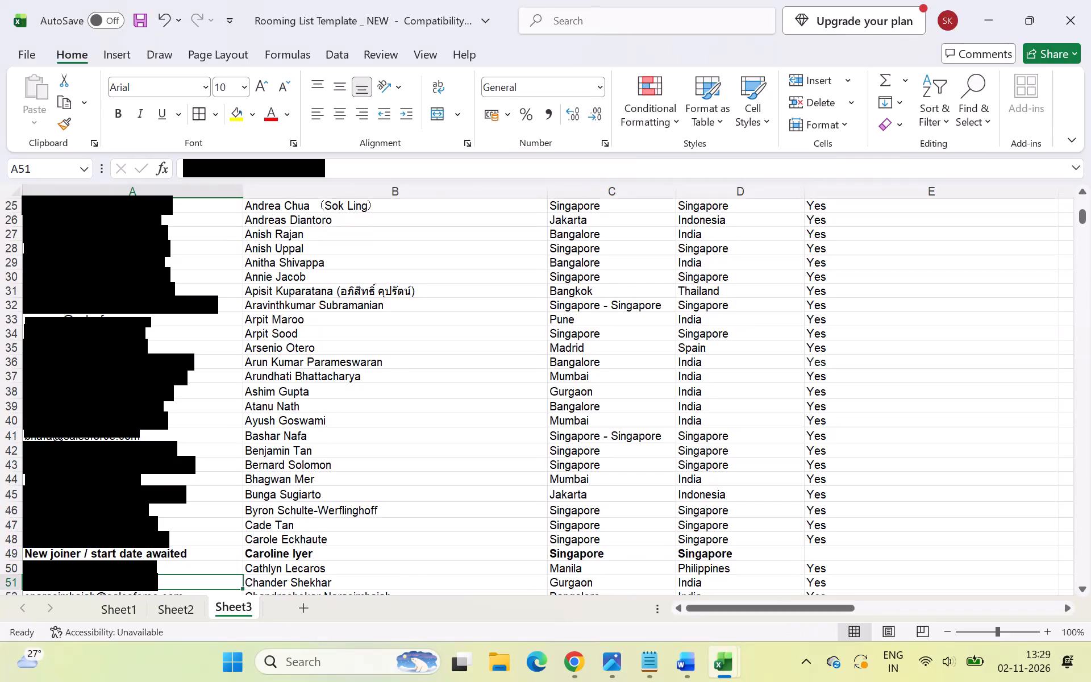
left_click(161, 606)
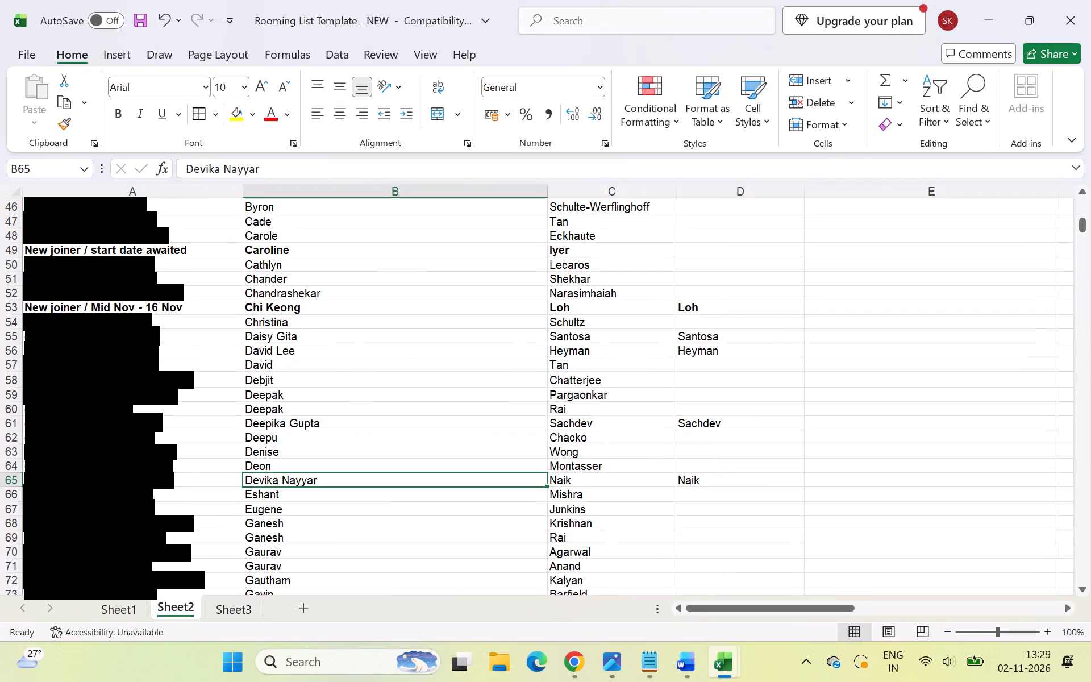
Replace the entry in C81 of Sheet2 with a copy of the surname from D81.
scroll(450, 470, "down", 1)
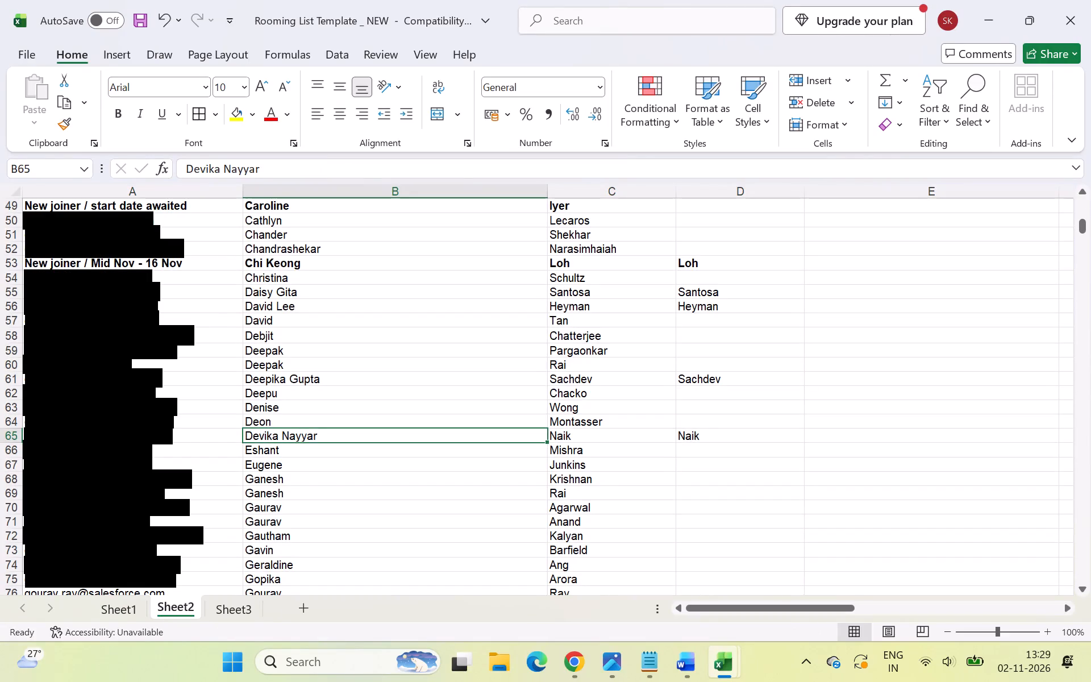
scroll(429, 465, "down", 6)
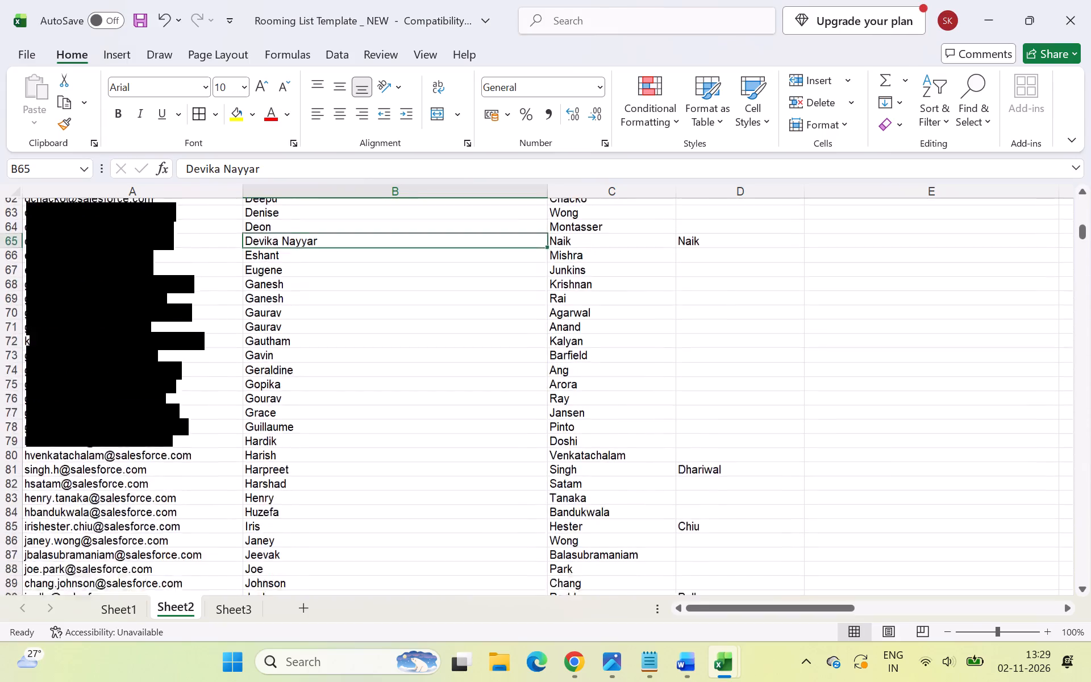
left_click(597, 408)
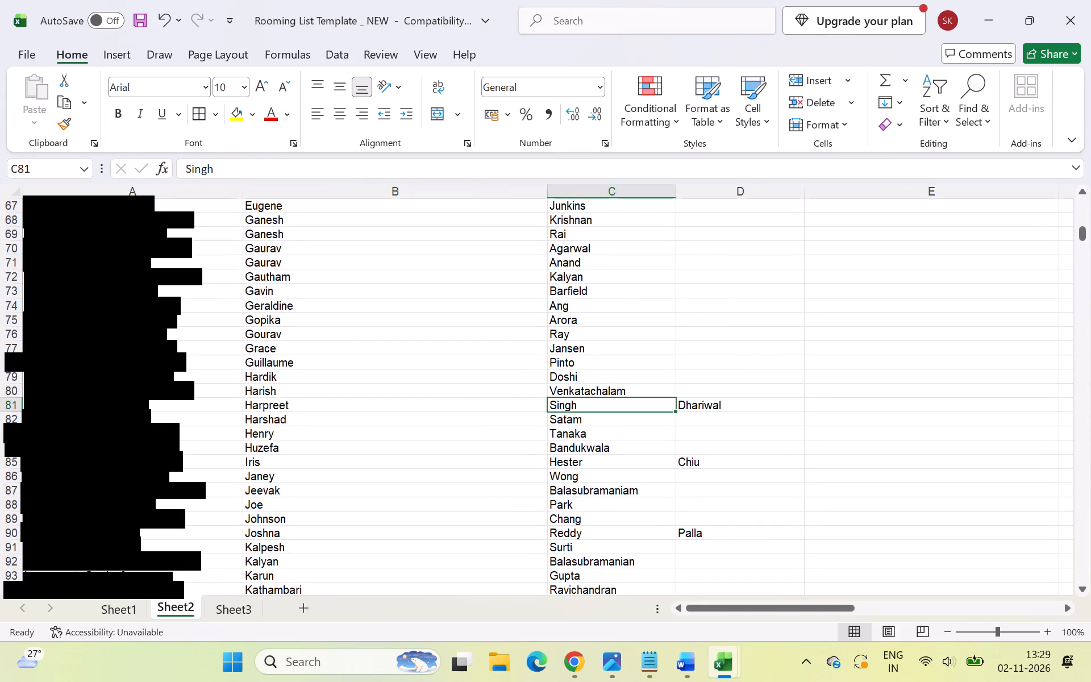
left_click(439, 407)
left_click_drag(707, 402, 707, 397)
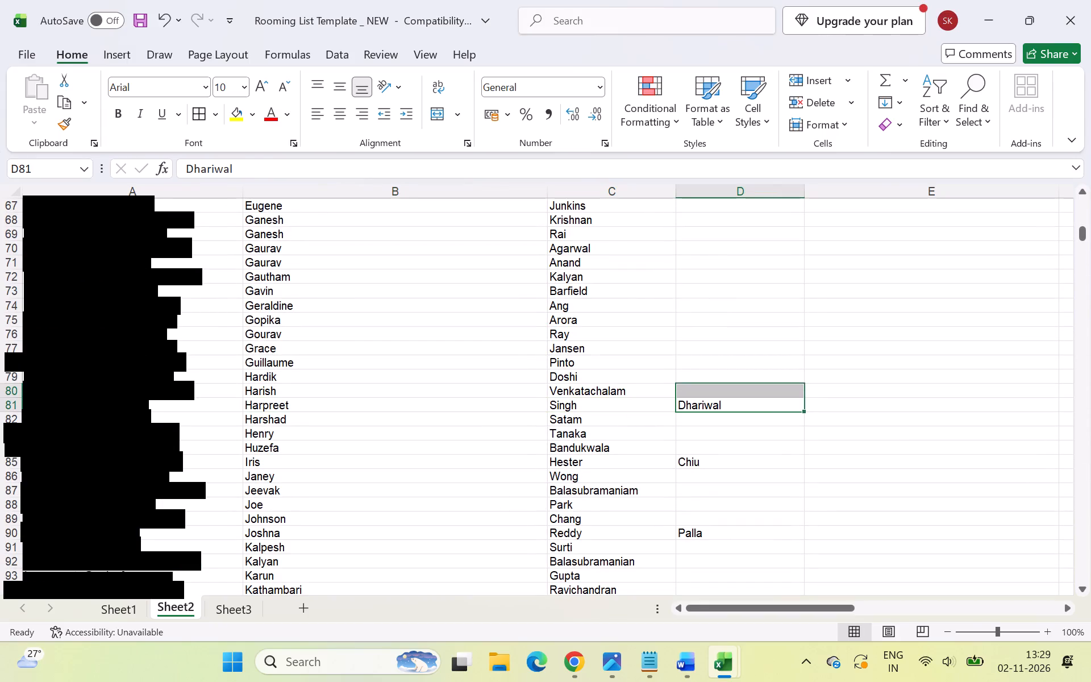
left_click(696, 405)
key("ctrl+c")
left_click(606, 404)
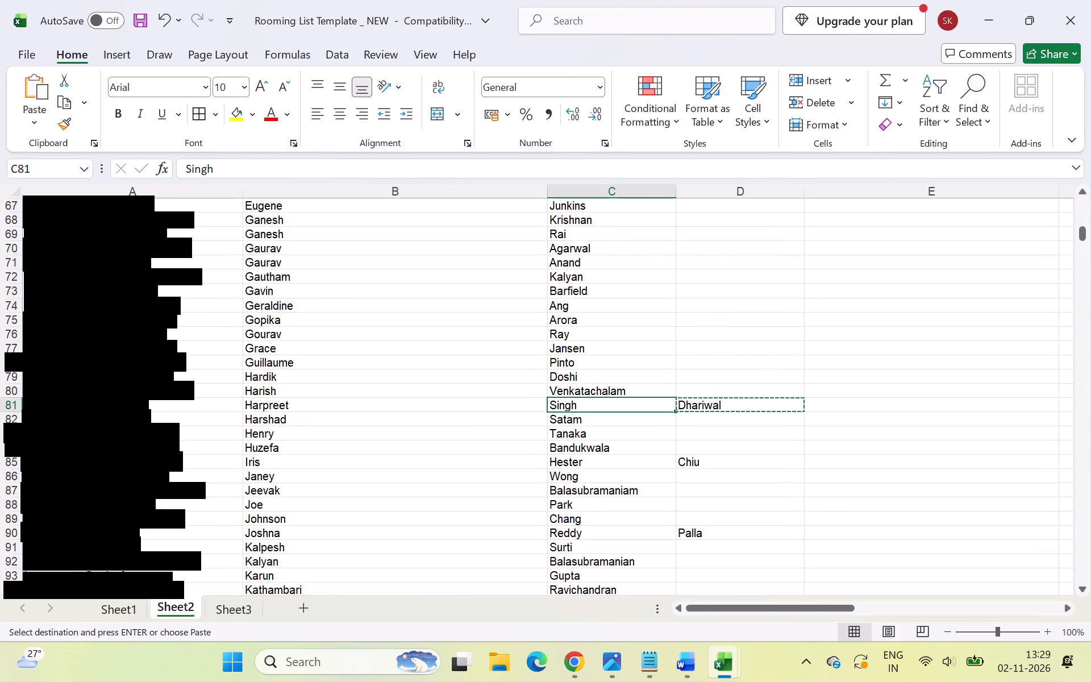
key("ctrl+v")
In Sheet2, append the middle name "Singh" to the first name in B81, separated by a space.
left_click(413, 409)
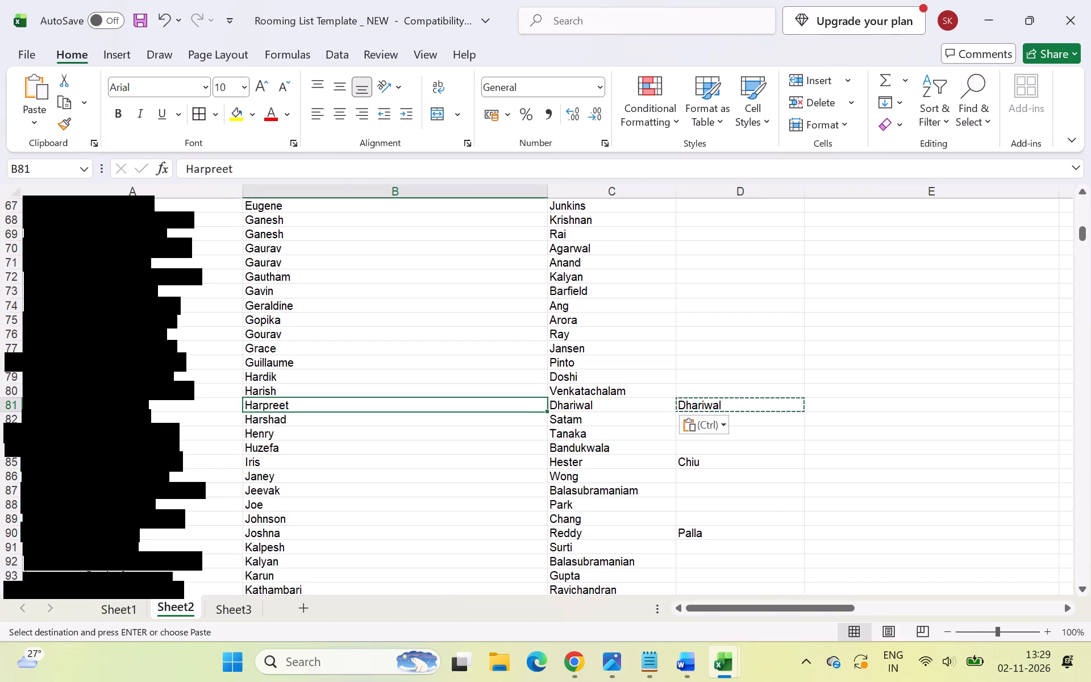
double_click(397, 406)
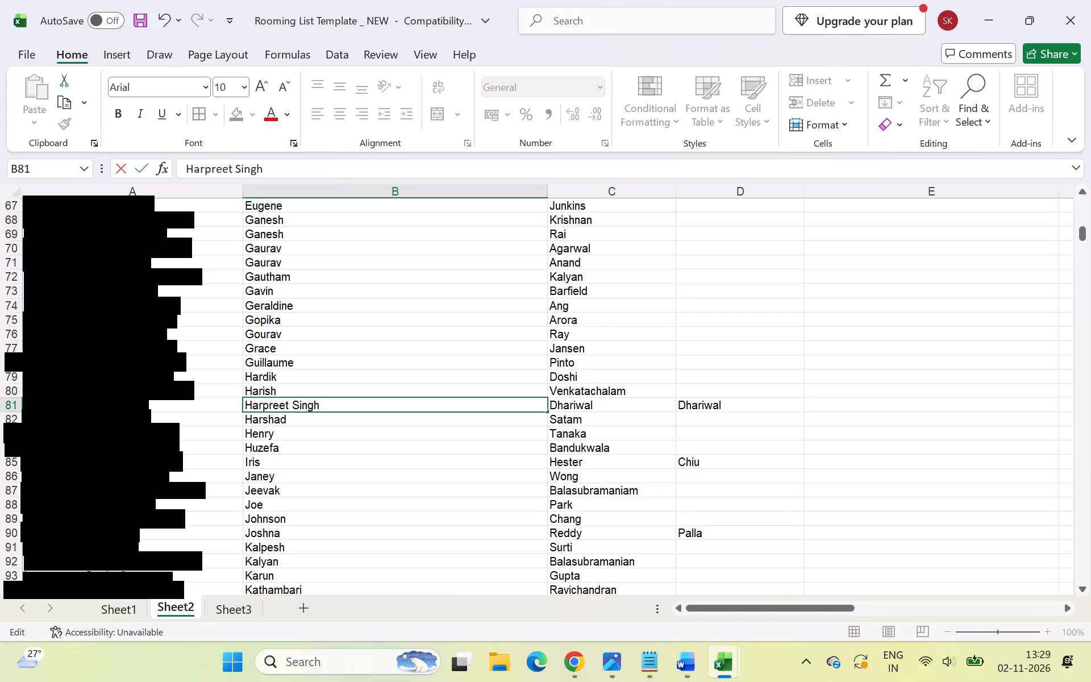
left_click(599, 460)
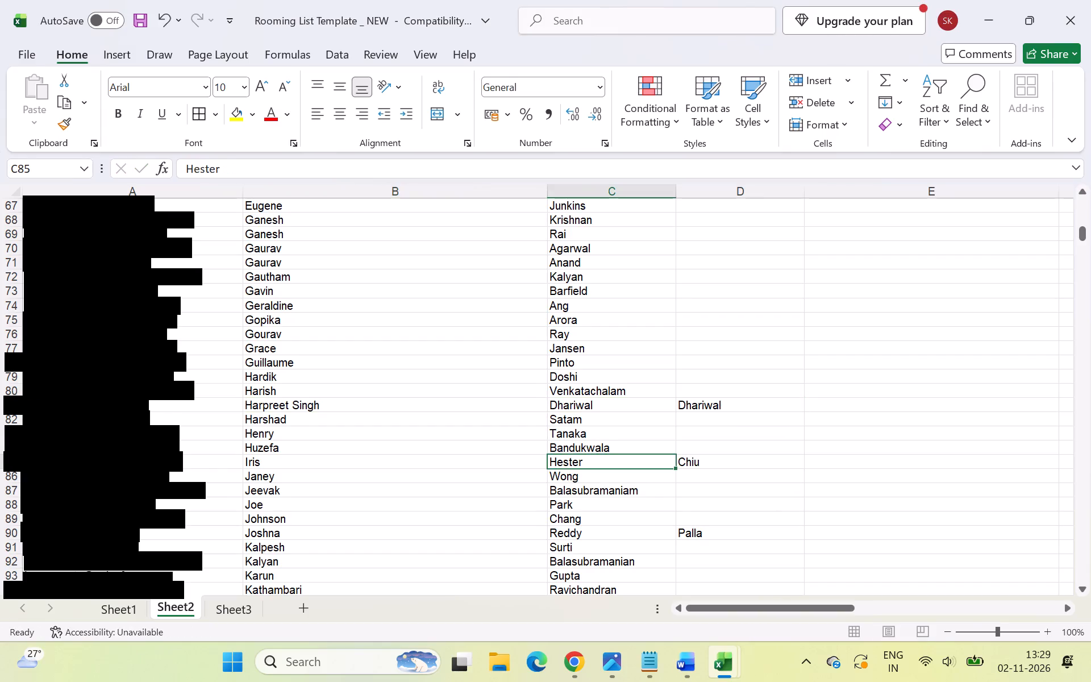
Replace the entry in C85 of Sheet2 with a copy of the surname from D85.
left_click(712, 462)
key("ctrl+c")
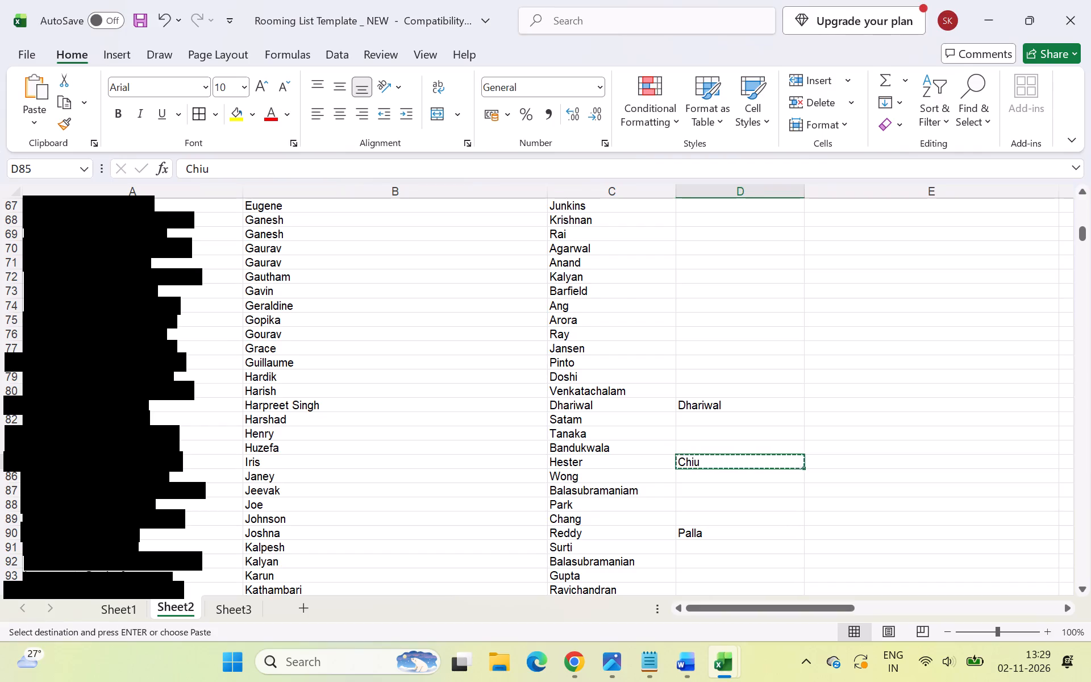
left_click(591, 462)
key("ctrl+v")
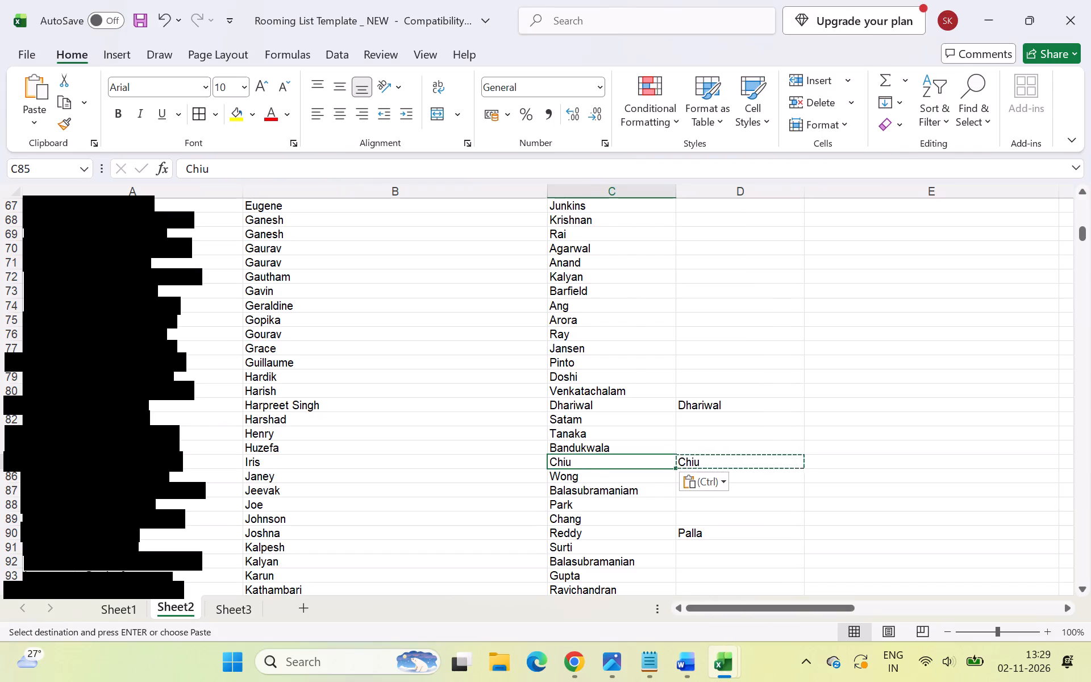
In Sheet2, append the middle name "Hester" to the first name in B85, separated by a space.
left_click(390, 463)
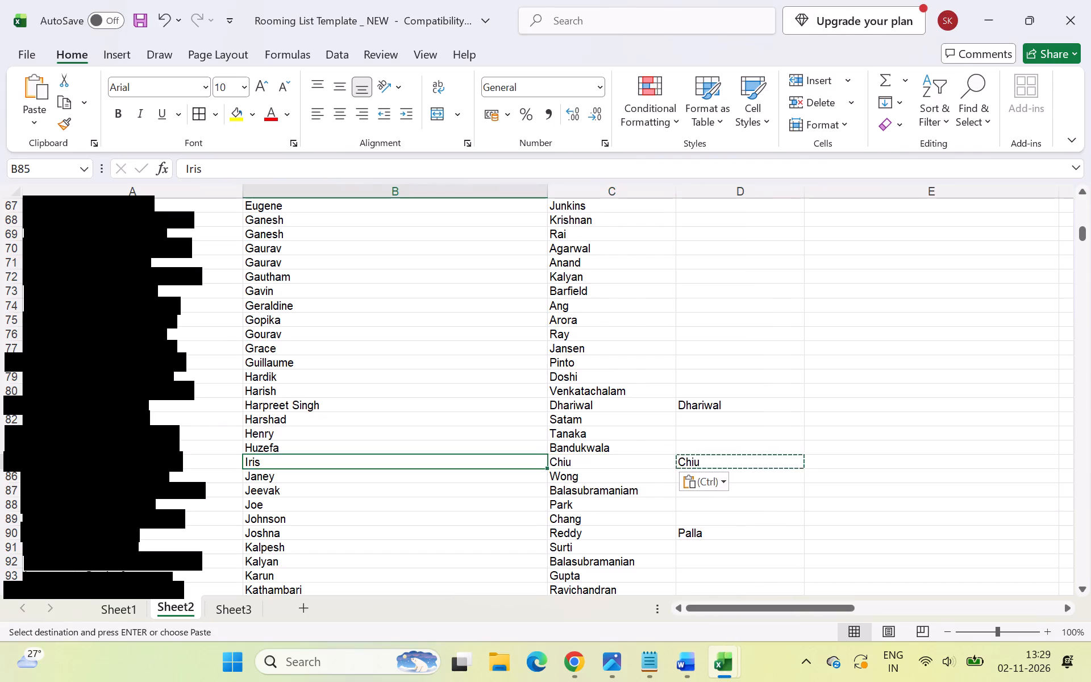
double_click(390, 463)
key("space")
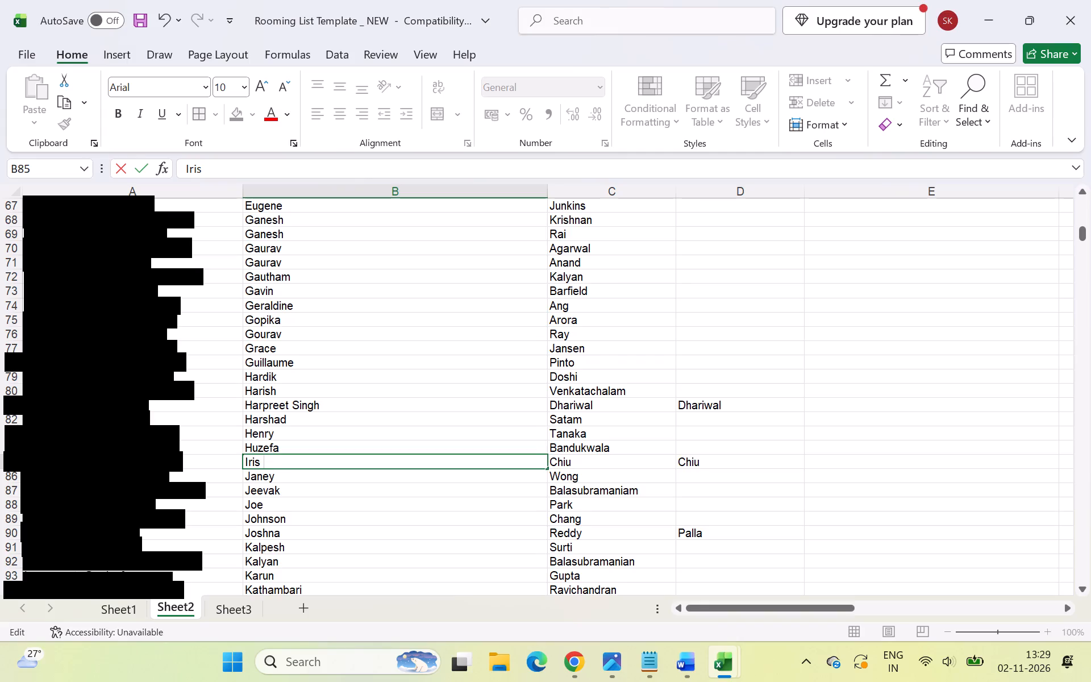
type("ester")
left_click(605, 538)
Replace the entry in C90 of Sheet2 with a copy of the surname from D90.
left_click(716, 537)
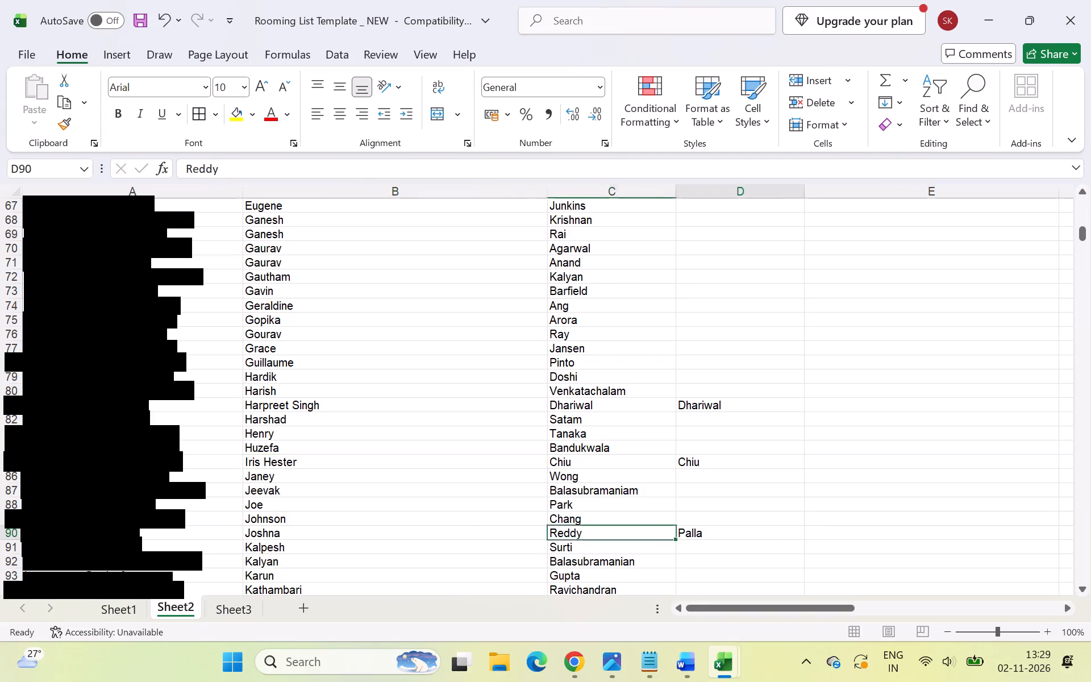
key("ctrl+c")
left_click(604, 534)
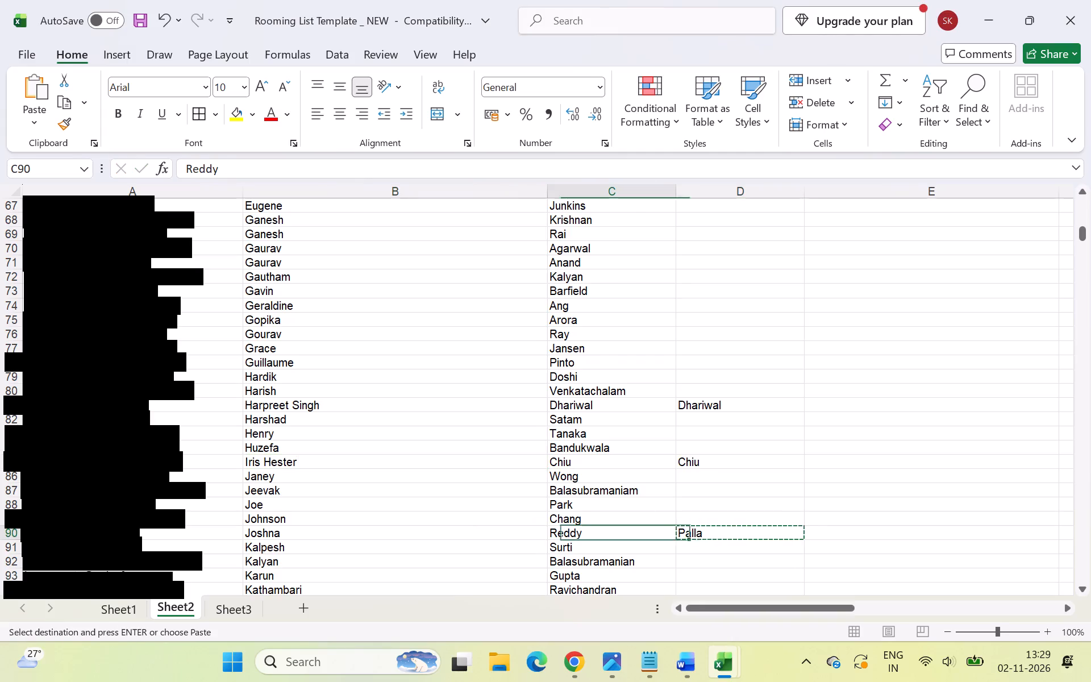
key("ctrl+v")
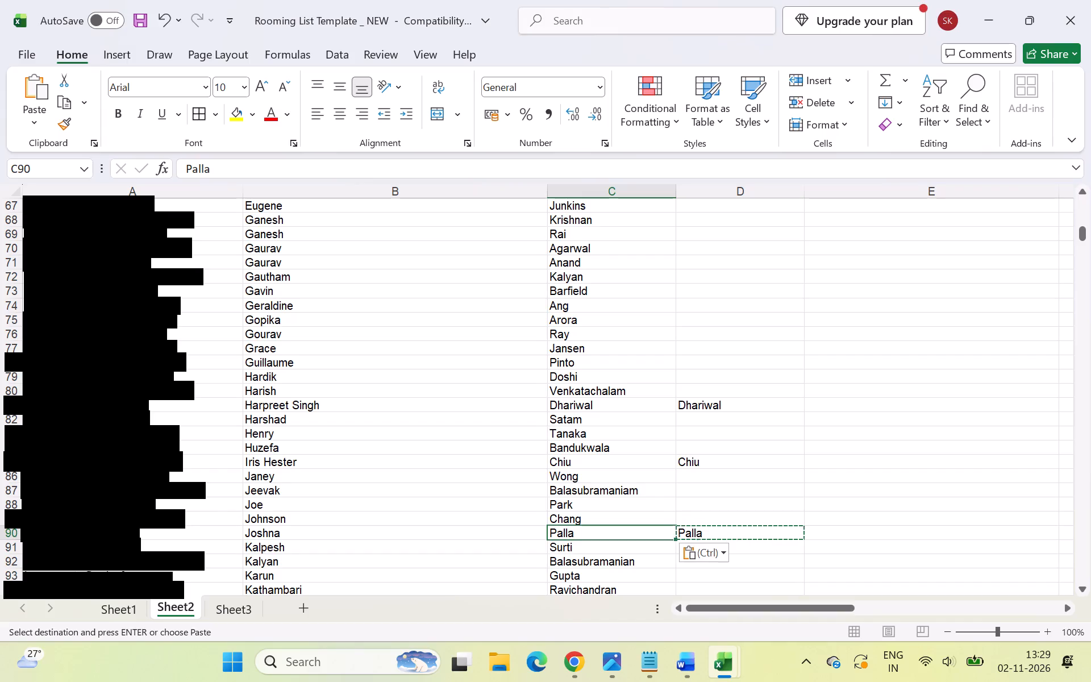
In Sheet2, append the middle name "Reddy" to the first name in B90, separated by a space.
left_click(415, 533)
double_click(415, 533)
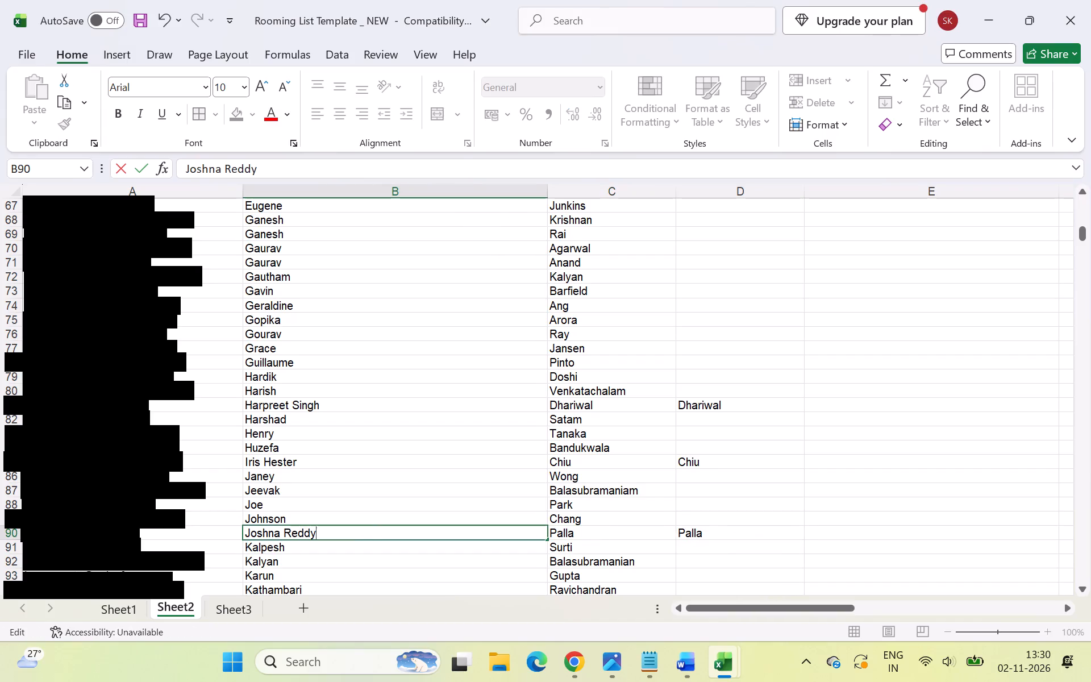
left_click(538, 555)
Replace the entry in C95 of Sheet2 with a copy of the surname part from D95.
scroll(538, 555, "down", 2)
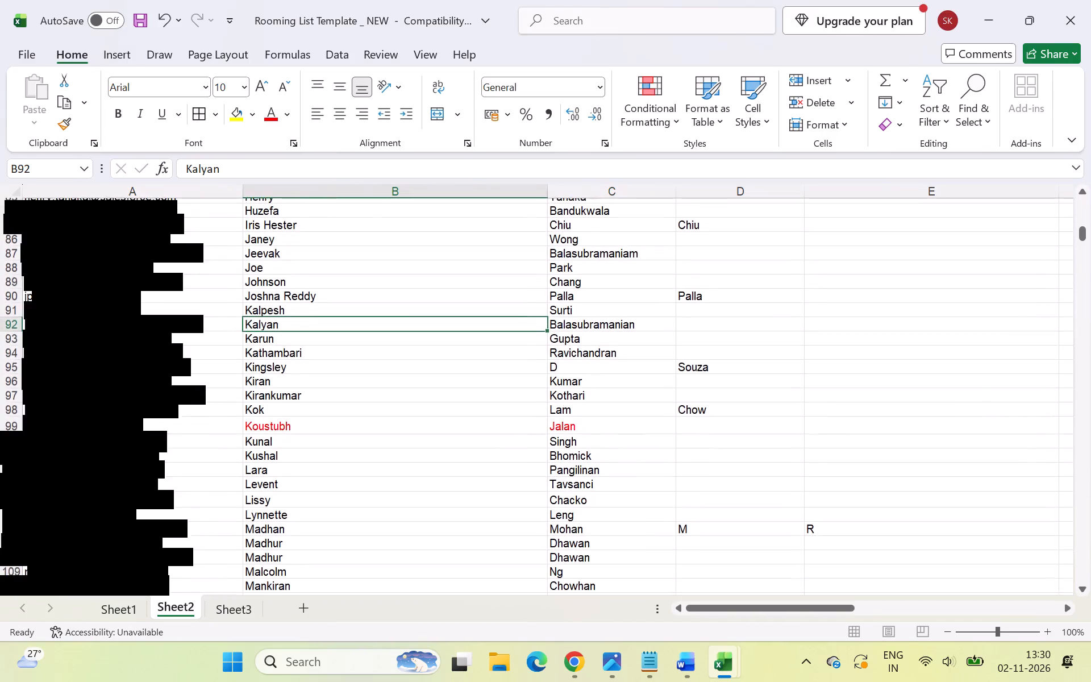
scroll(538, 555, "down", 1)
left_click(603, 364)
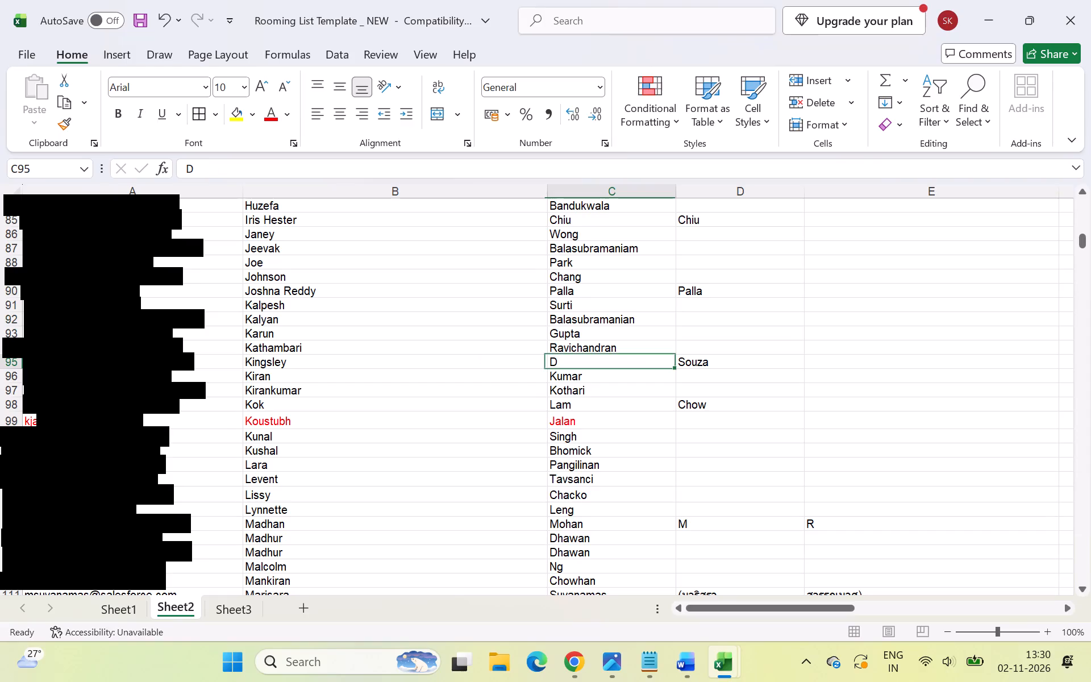
double_click(603, 364)
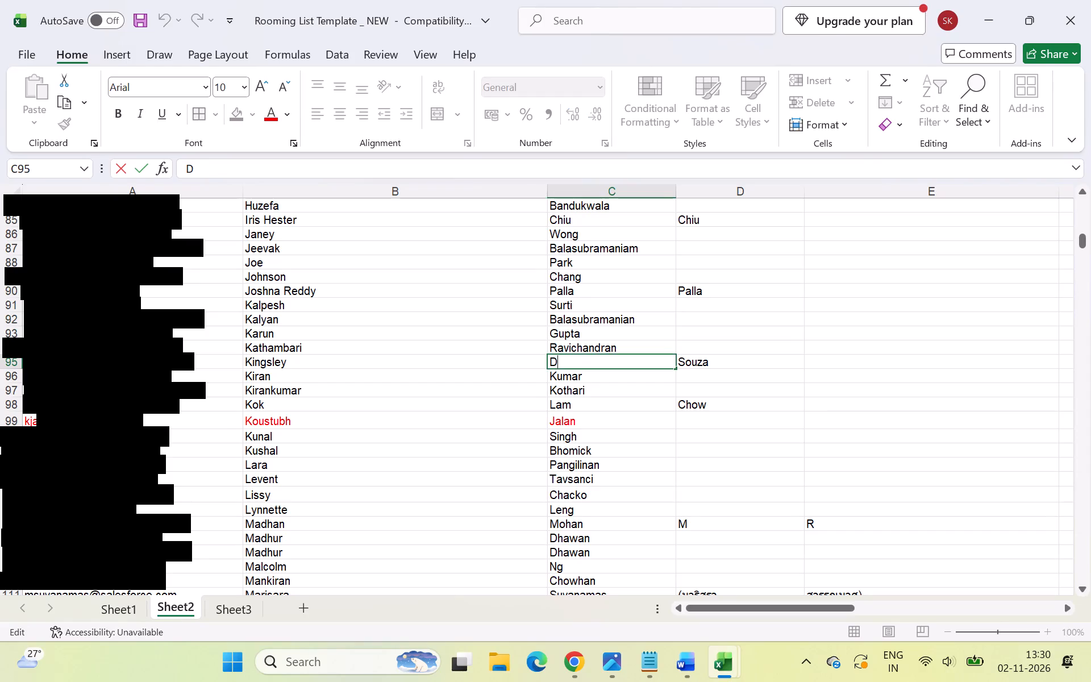
left_click(714, 363)
key("ctrl+c")
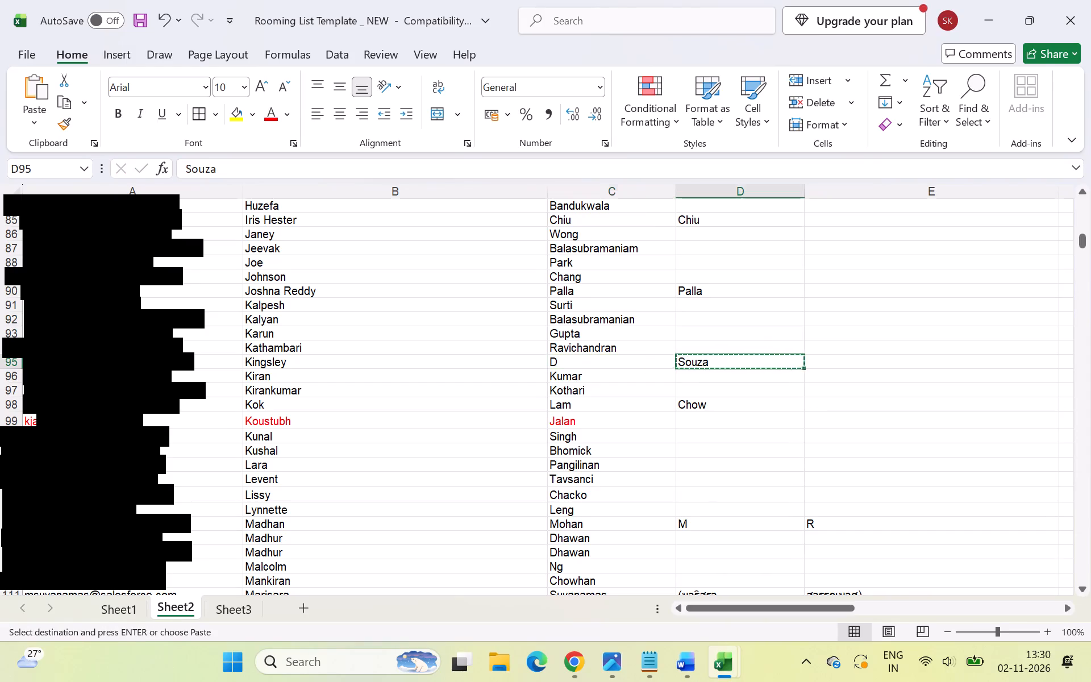
left_click(635, 364)
key("ctrl+v")
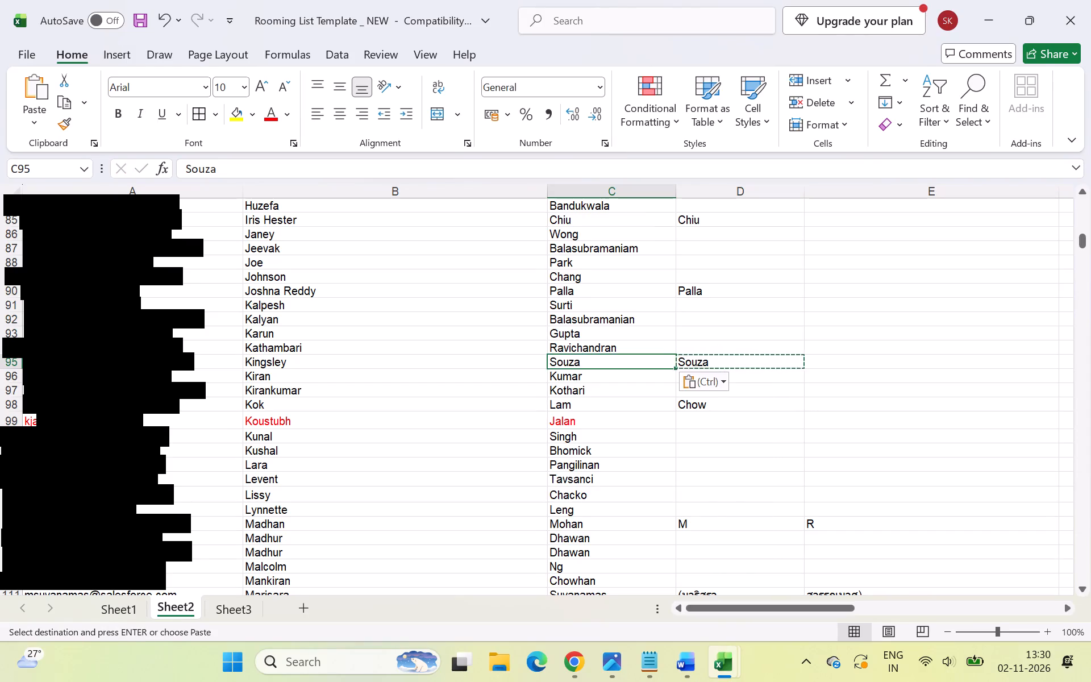
In Sheet2, append "D" to the first name in B95, separated by a space.
left_click(508, 364)
double_click(508, 364)
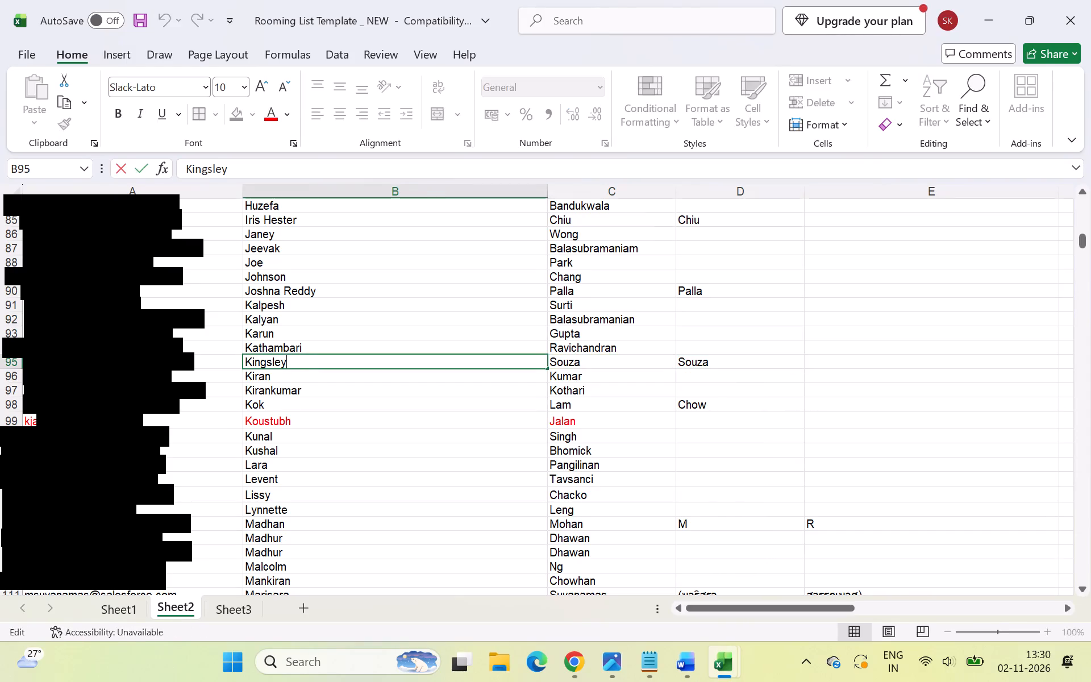
key("d")
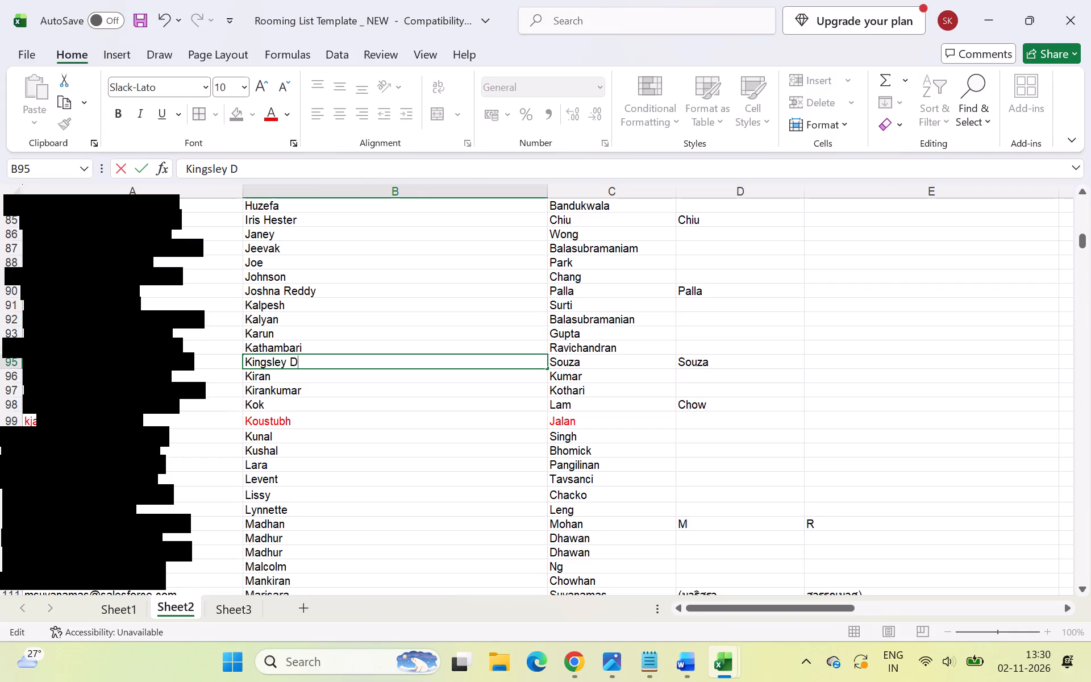
left_click(627, 403)
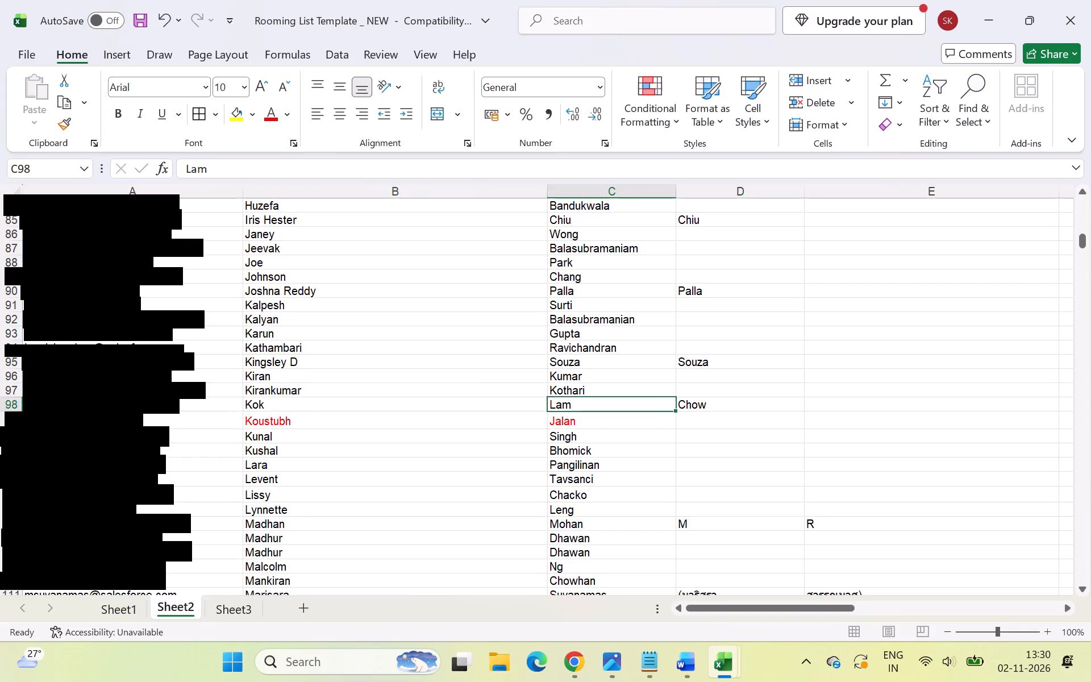
Replace the entry in C98 of Sheet2 with a copy of the surname from D98.
left_click(753, 398)
key("ctrl+c")
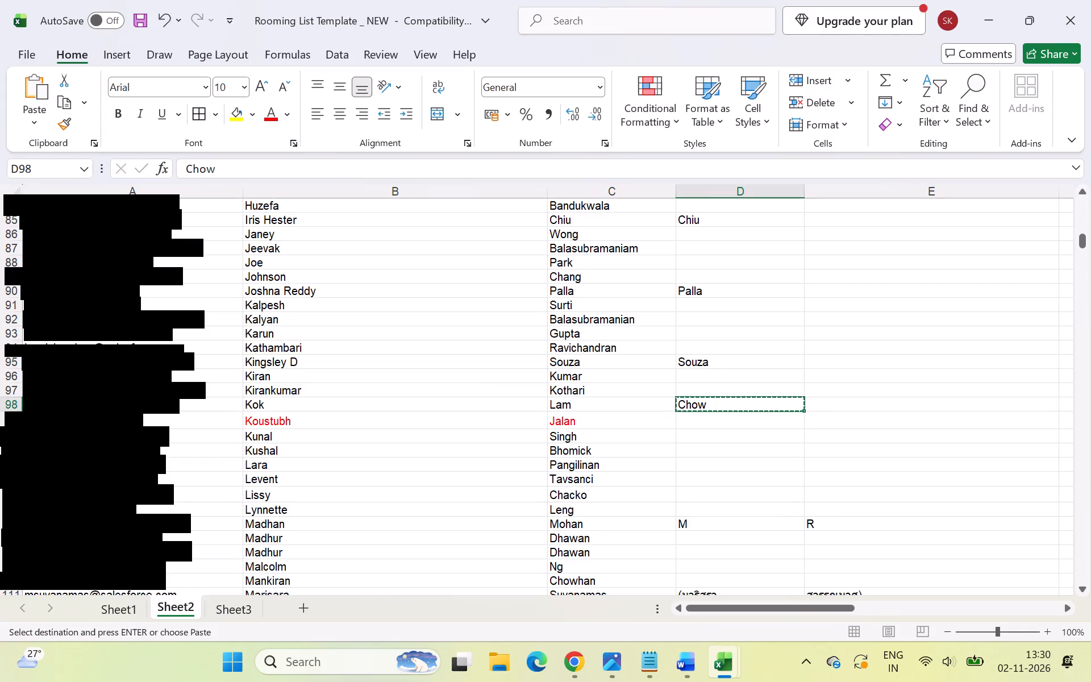
left_click(642, 405)
key("ctrl+v")
In Sheet2, append the middle name "Lam" to the first name in B98, separated by a space.
double_click(501, 413)
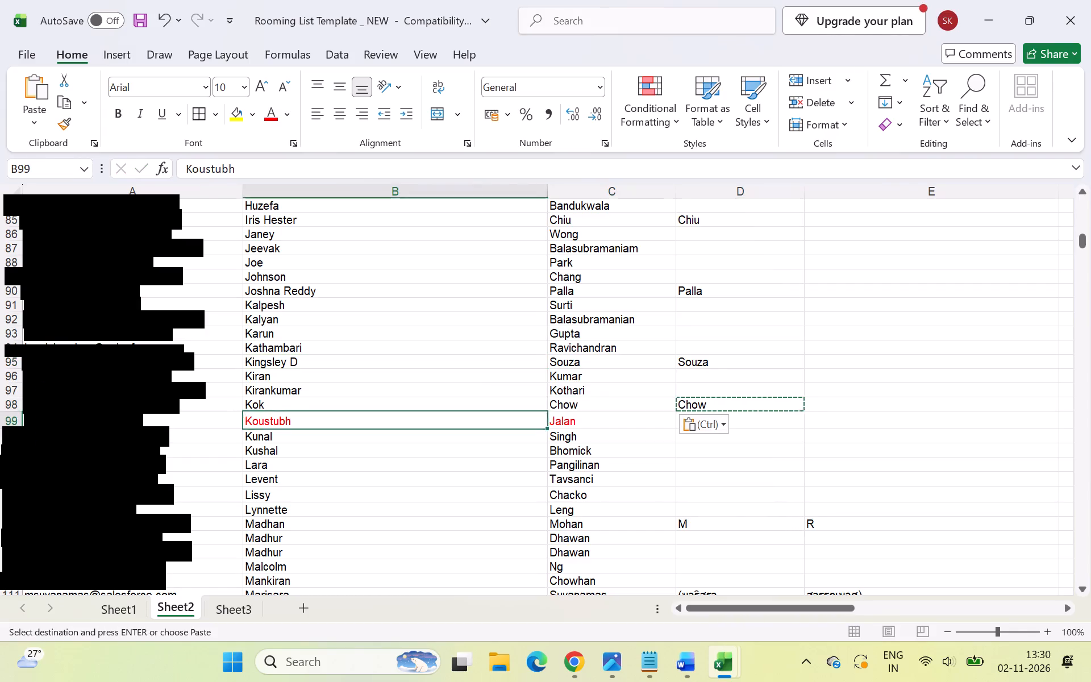
scroll(508, 484, "down", 5)
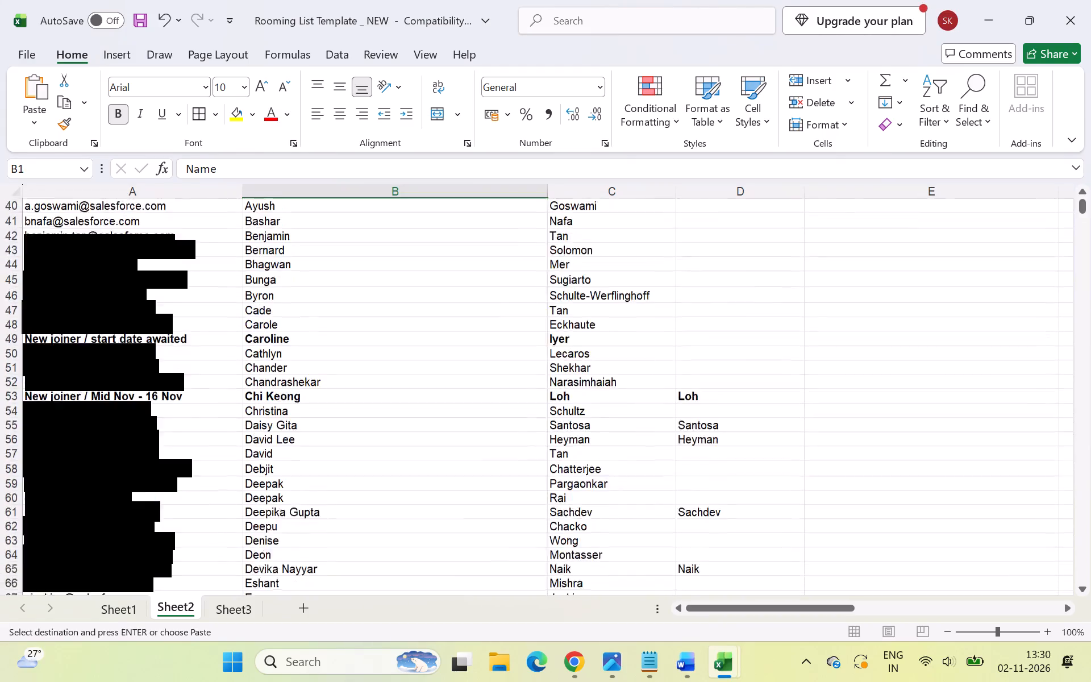
scroll(508, 484, "down", 6)
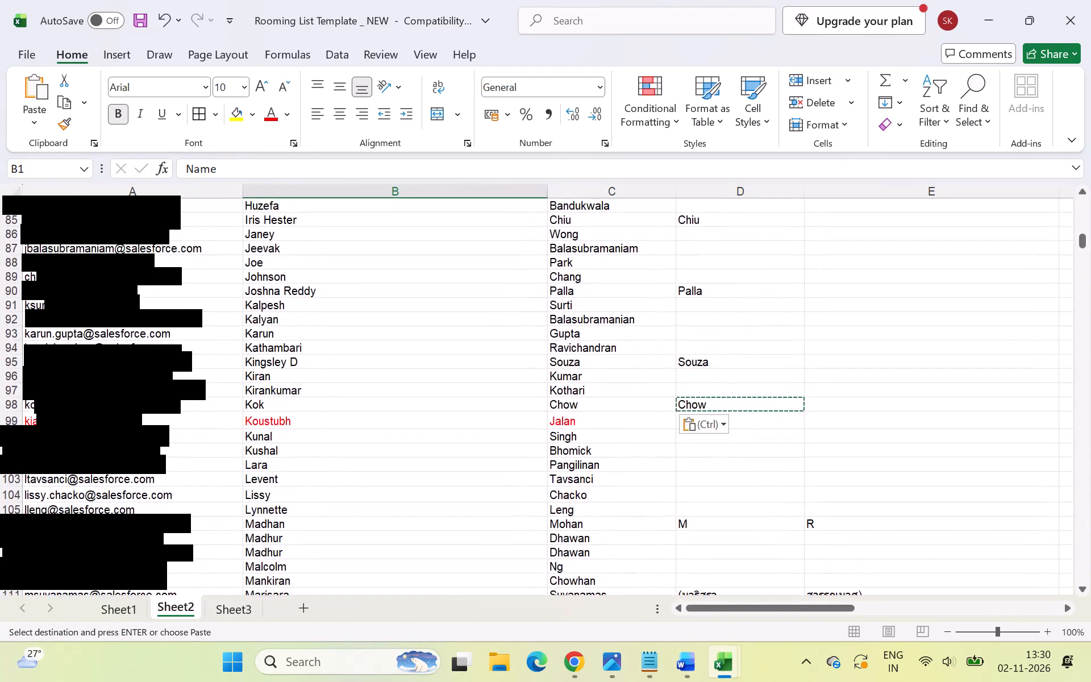
left_click(521, 400)
left_click(521, 400)
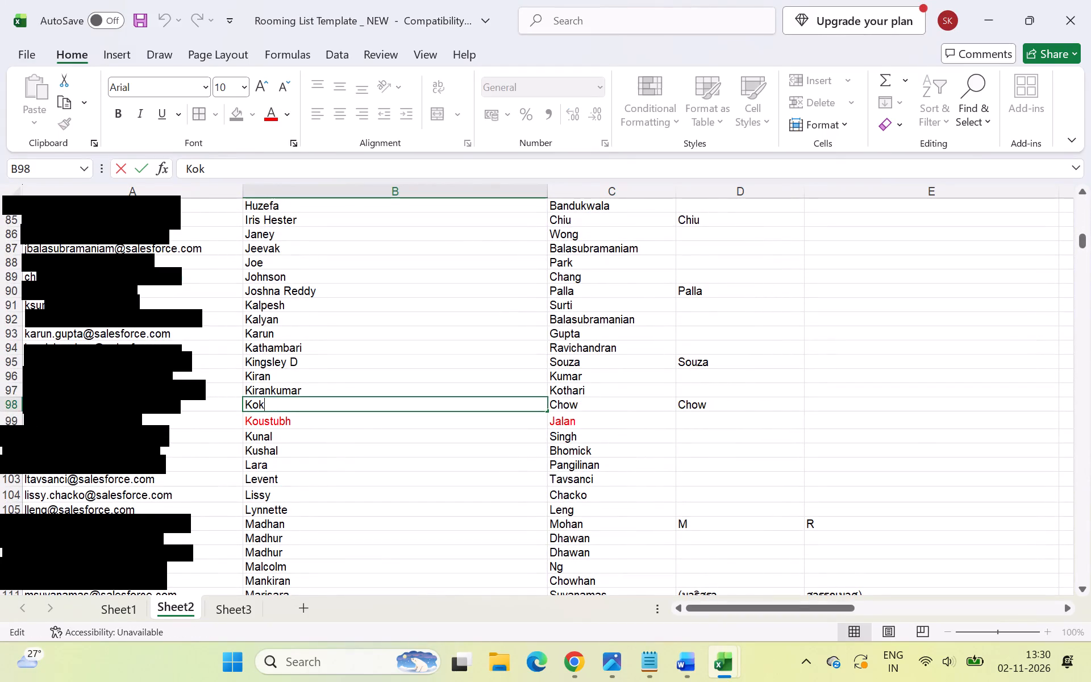
key("l")
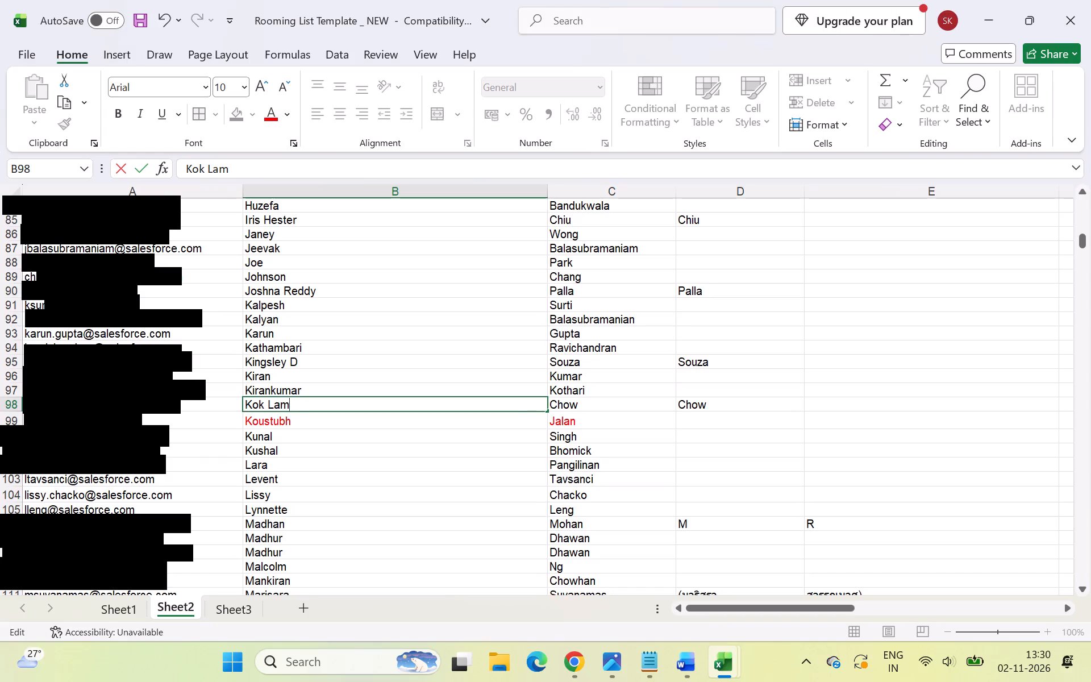
Clear the leftover initials from D106 and E106 in Sheet2, keeping the surname in C106.
scroll(602, 465, "down", 1)
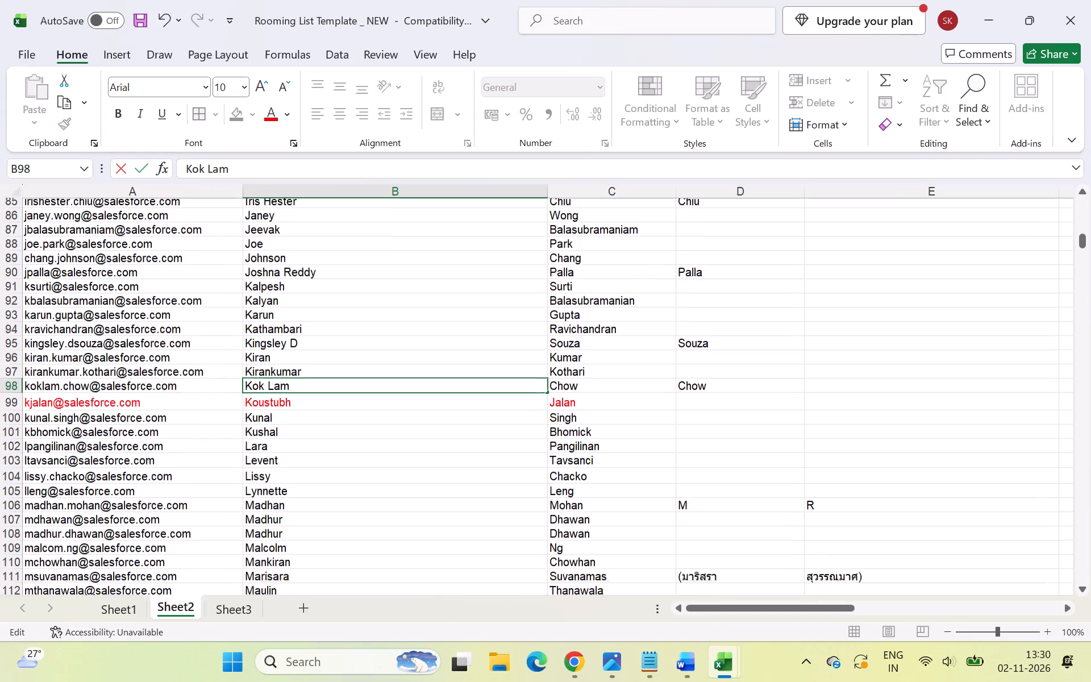
scroll(602, 465, "down", 1)
left_click(601, 466)
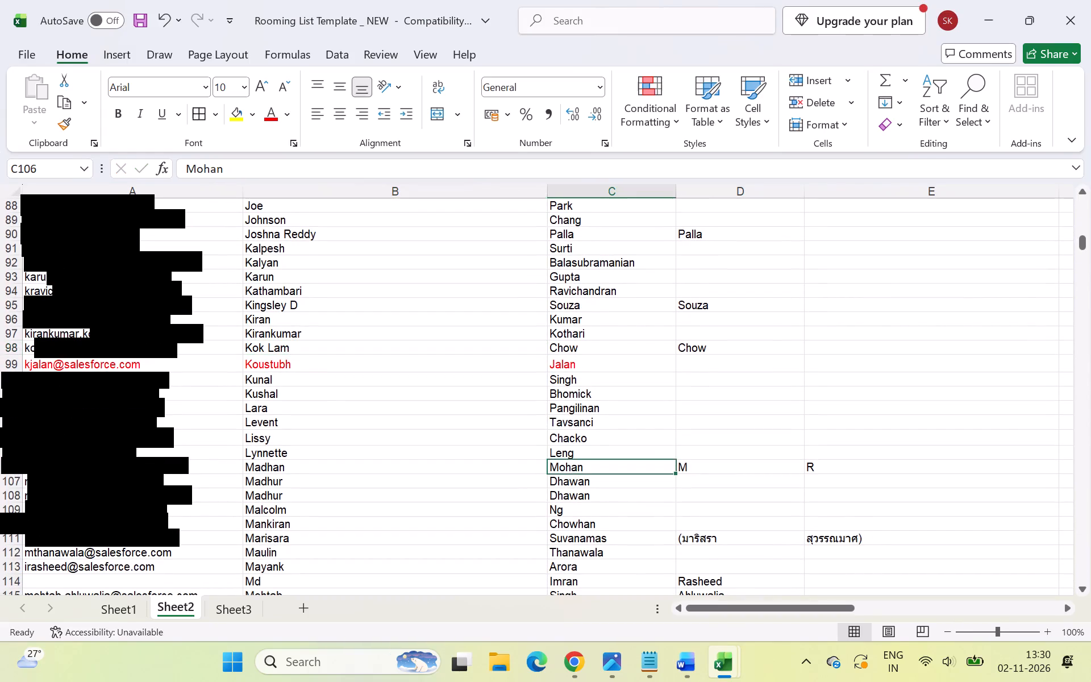
left_click(708, 465)
key("BackSpace")
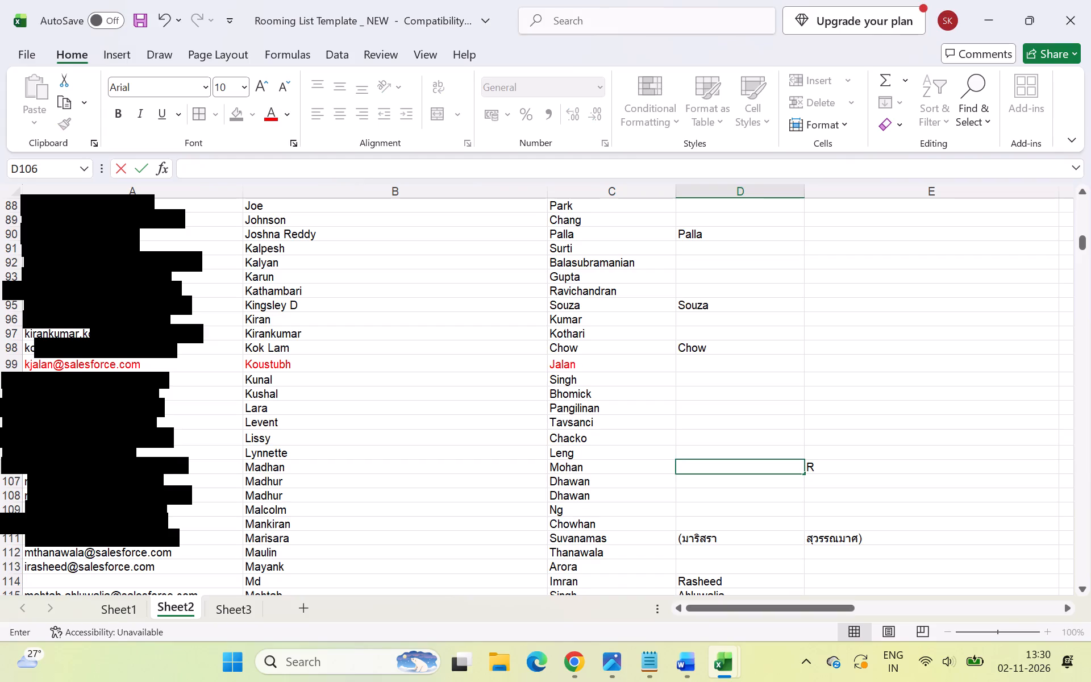
left_click(821, 462)
key("BackSpace")
In Sheet2 row 114, replace C114 with a copy of the surname from D114 and append "Imran" to the first name in B114.
scroll(821, 462, "down", 1)
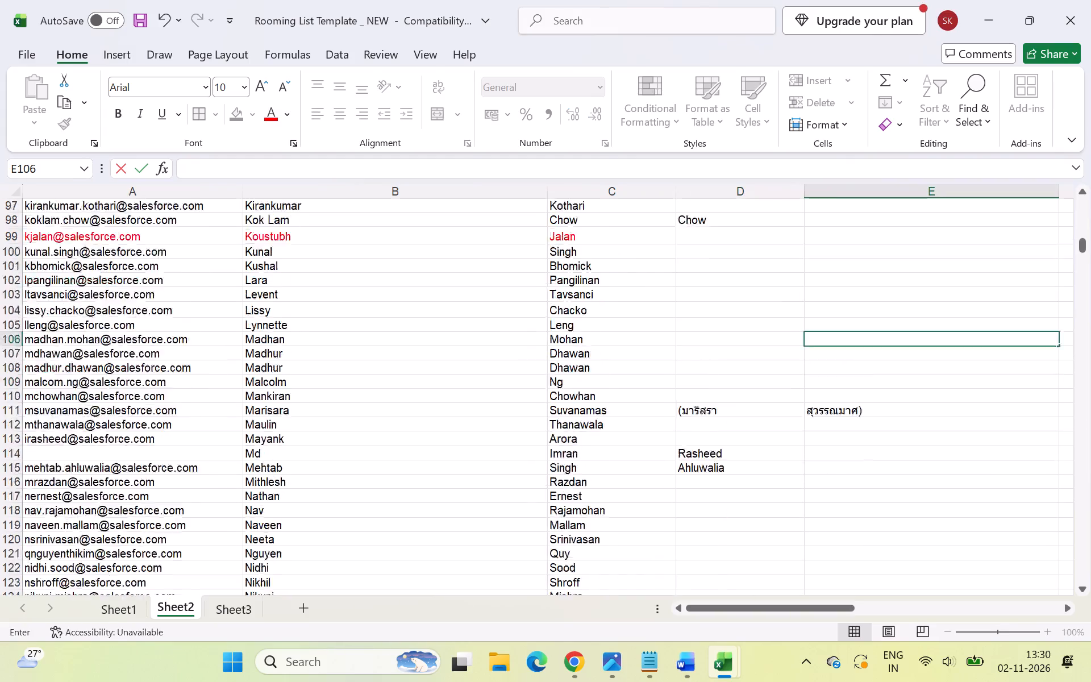
scroll(821, 462, "down", 1)
left_click(637, 323)
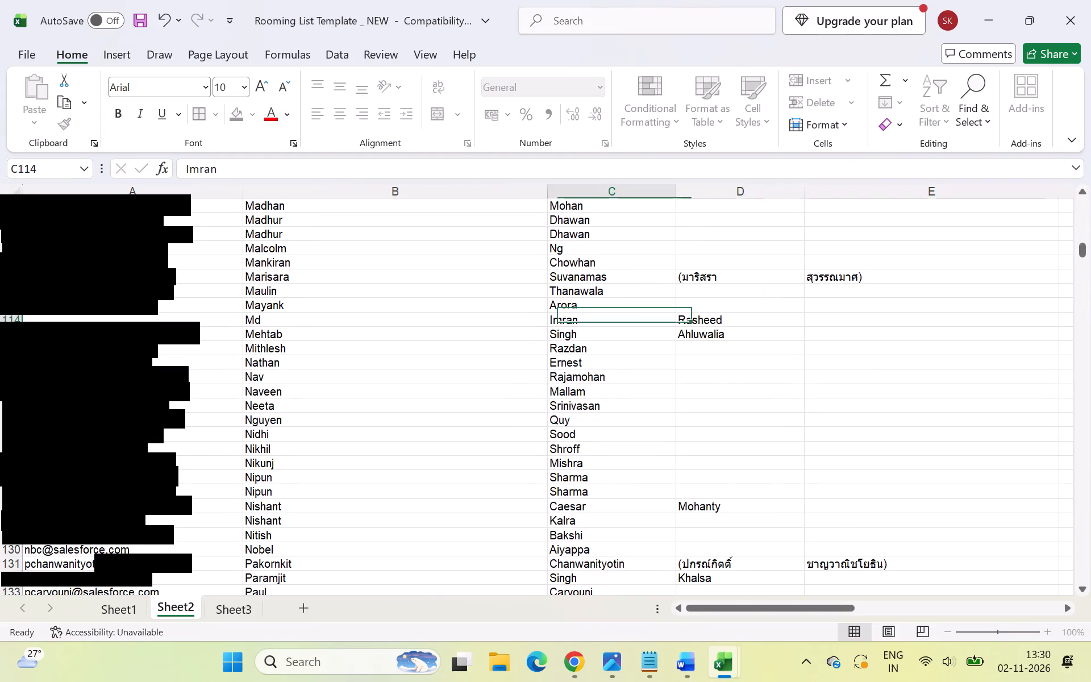
left_click(722, 315)
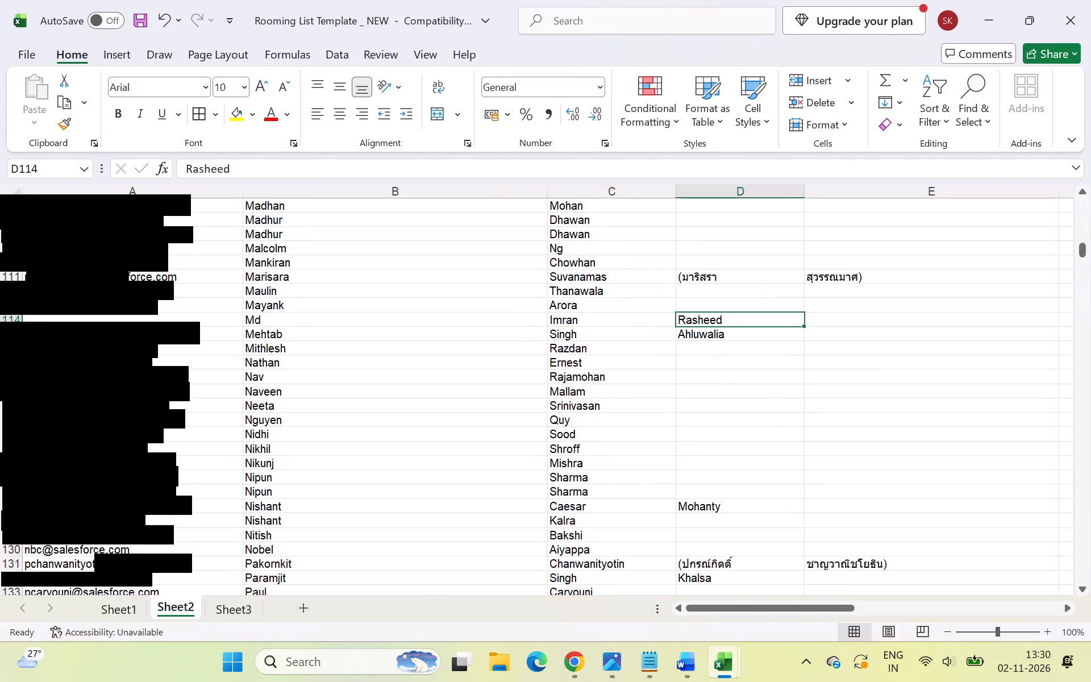
key("ctrl+c")
left_click(639, 321)
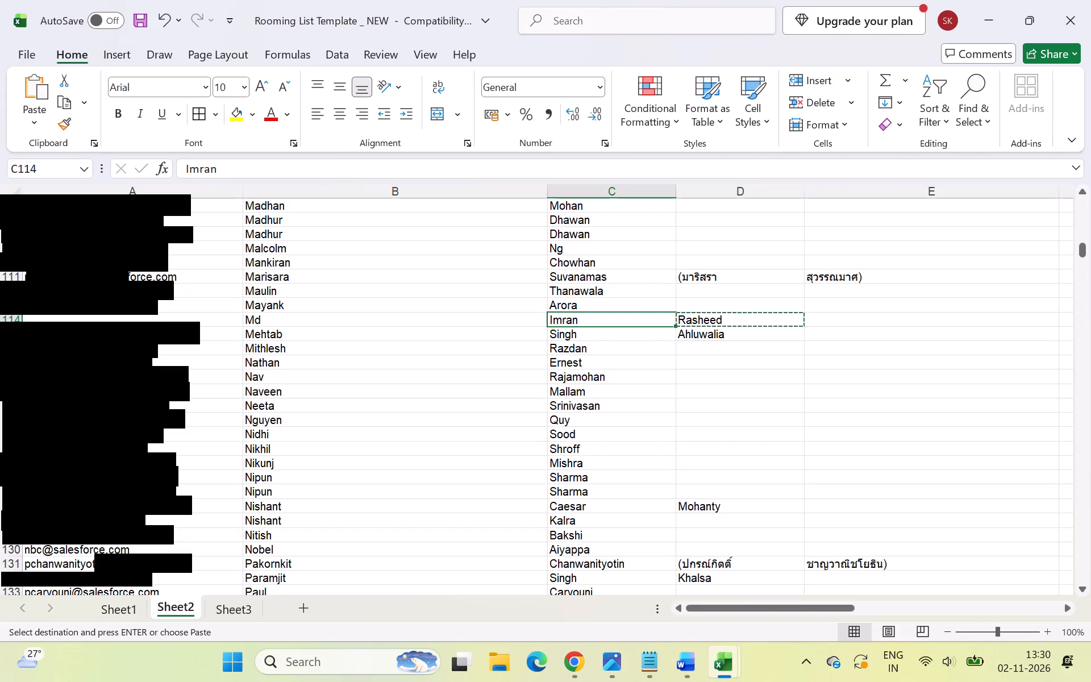
key("ctrl+v")
double_click(460, 323)
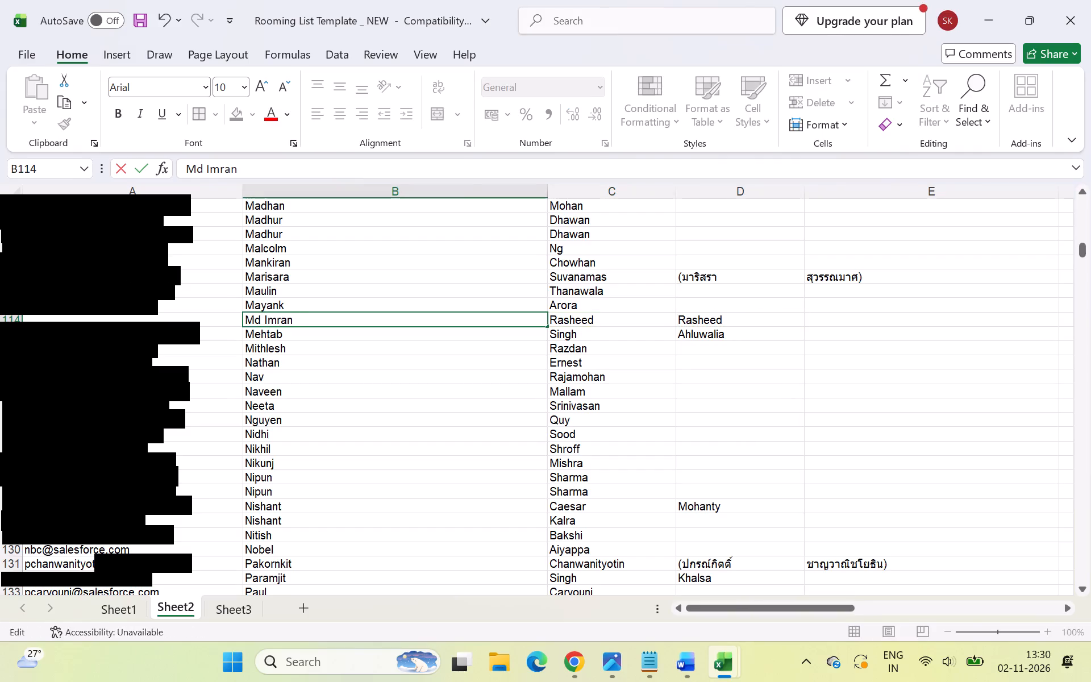
In Sheet2 row 115, replace C115 with a copy of the surname from D115 and append "Singh" to the first name in B115.
left_click(709, 333)
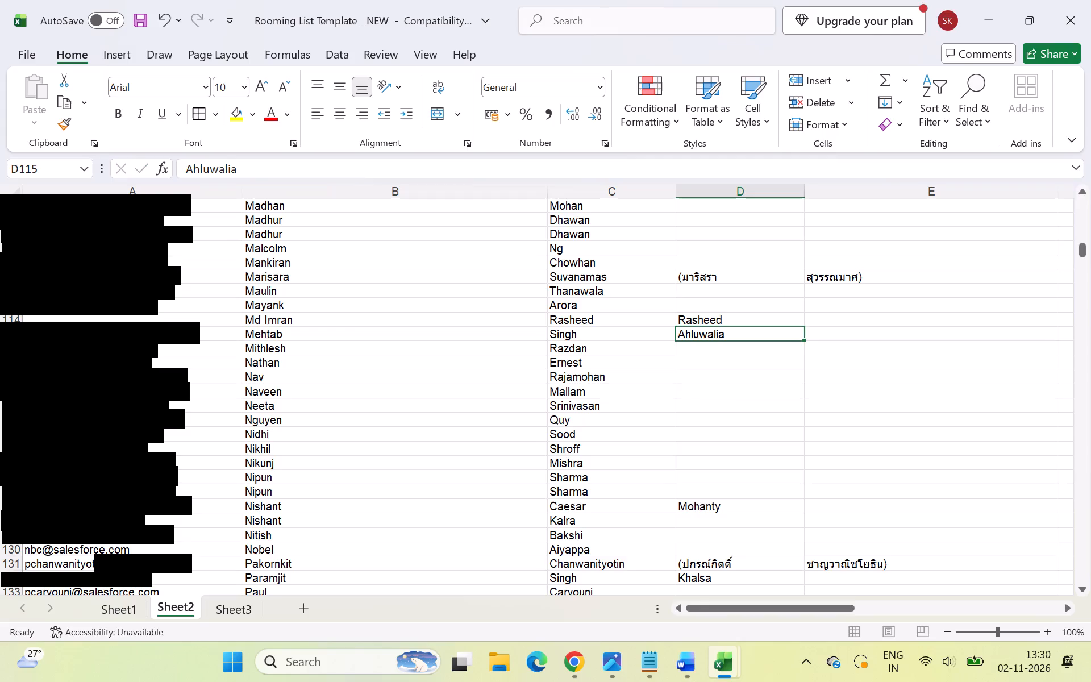
key("ctrl+c")
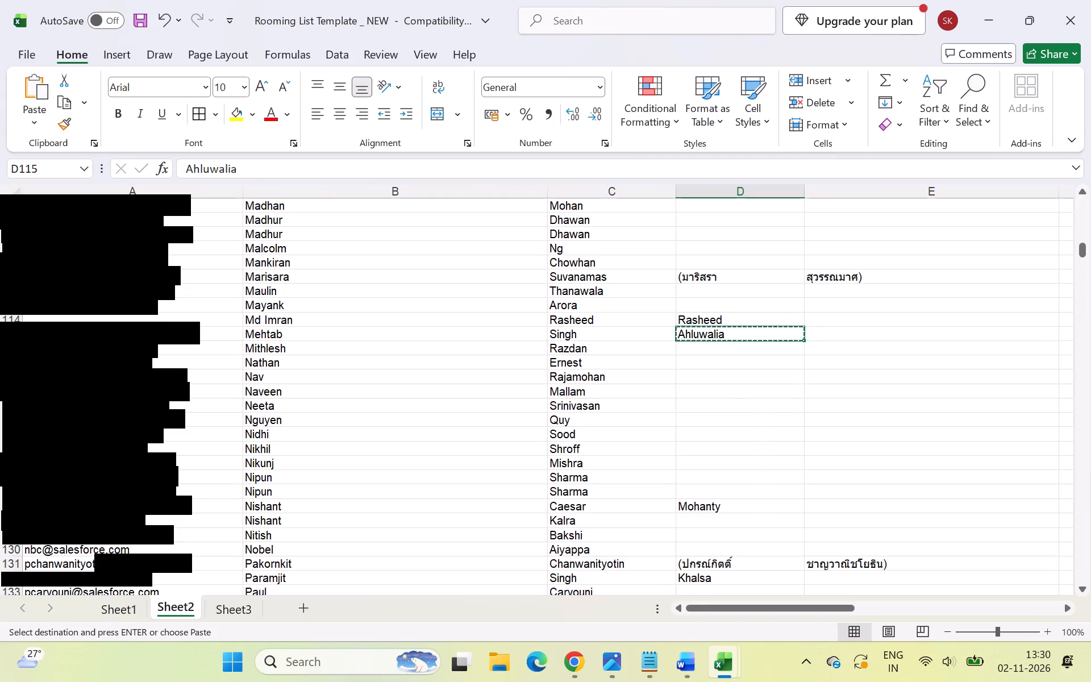
left_click(621, 337)
key("ctrl+v")
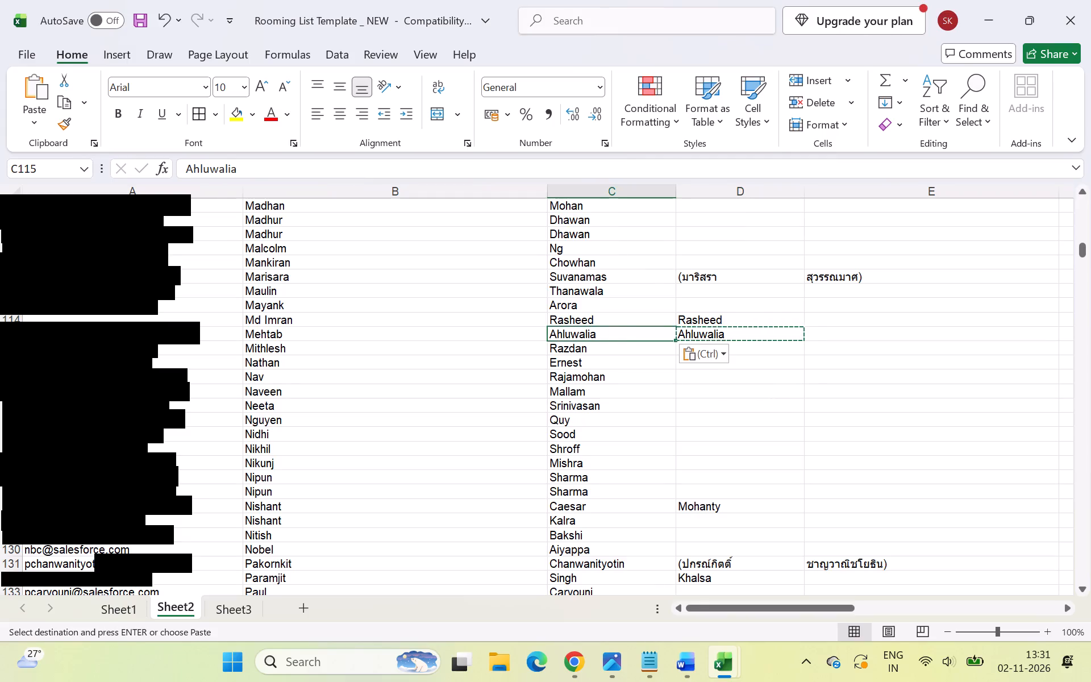
double_click(482, 334)
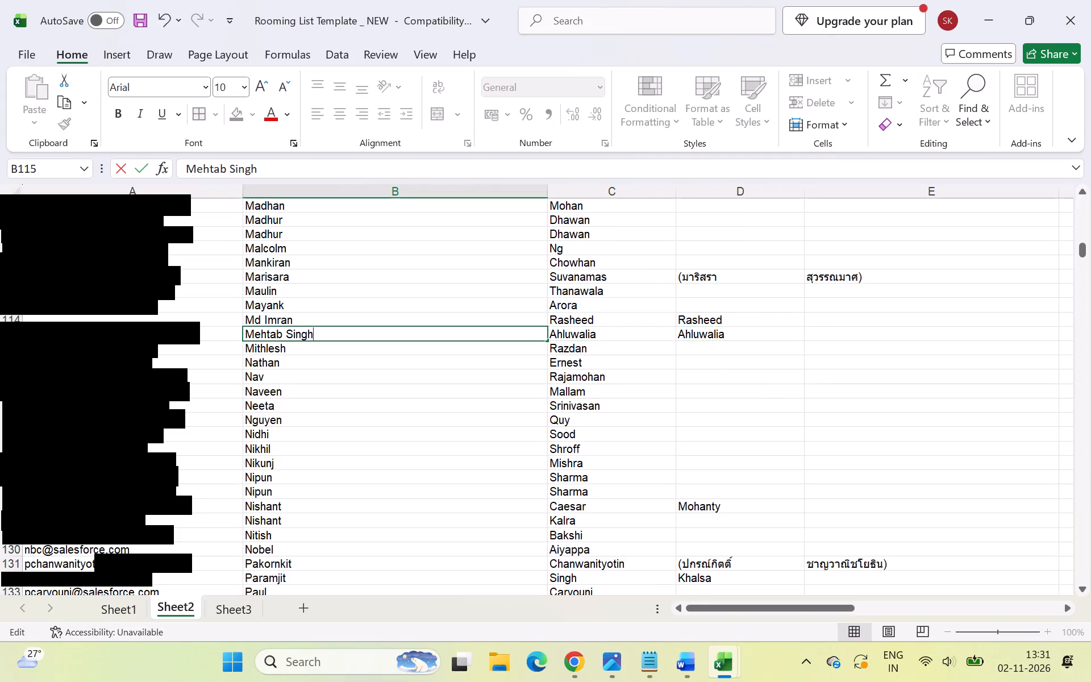
In Sheet2 row 127, replace C127 with a copy of the surname from D127 and append "Caesar" to the first name in B127.
scroll(685, 388, "down", 1)
left_click(711, 414)
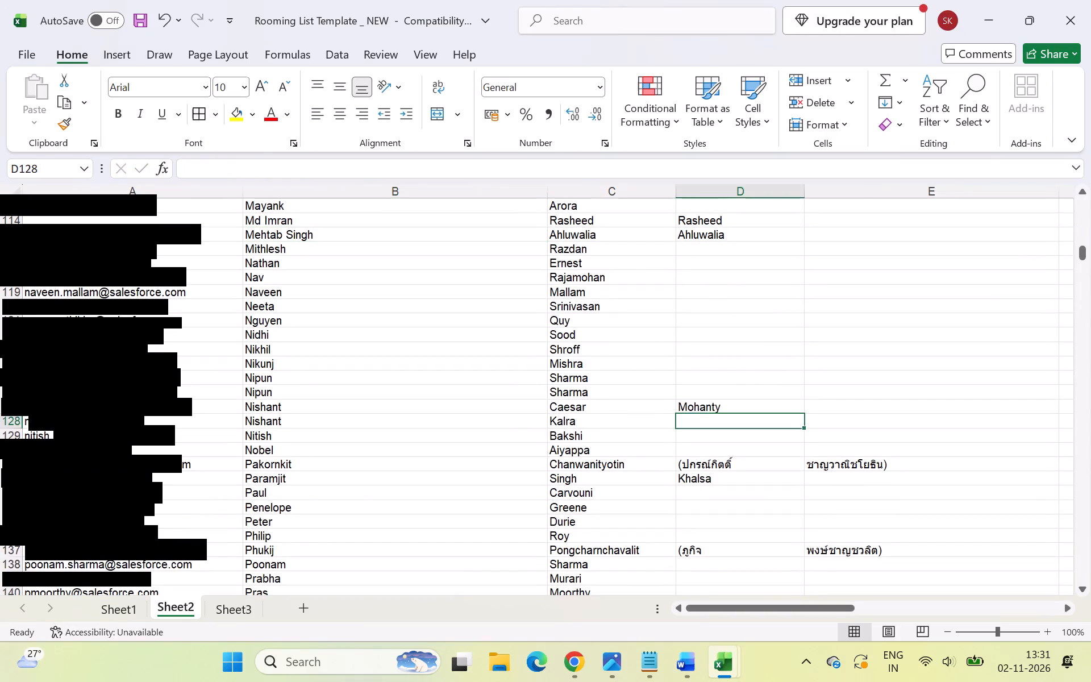
left_click(719, 405)
key("ctrl+c")
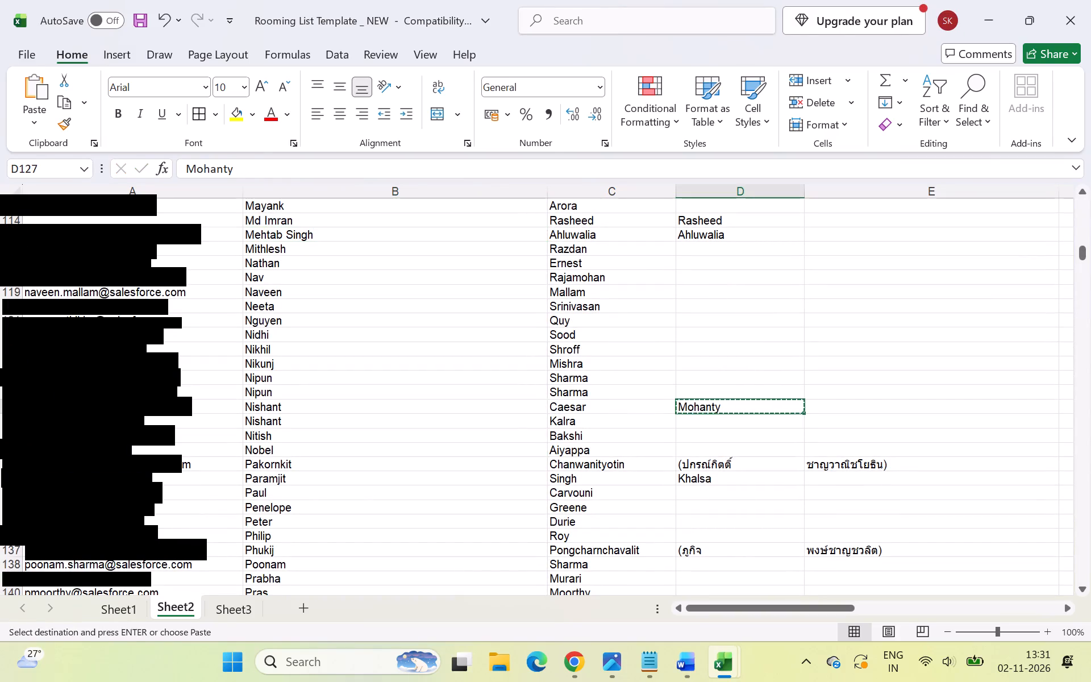
left_click(618, 411)
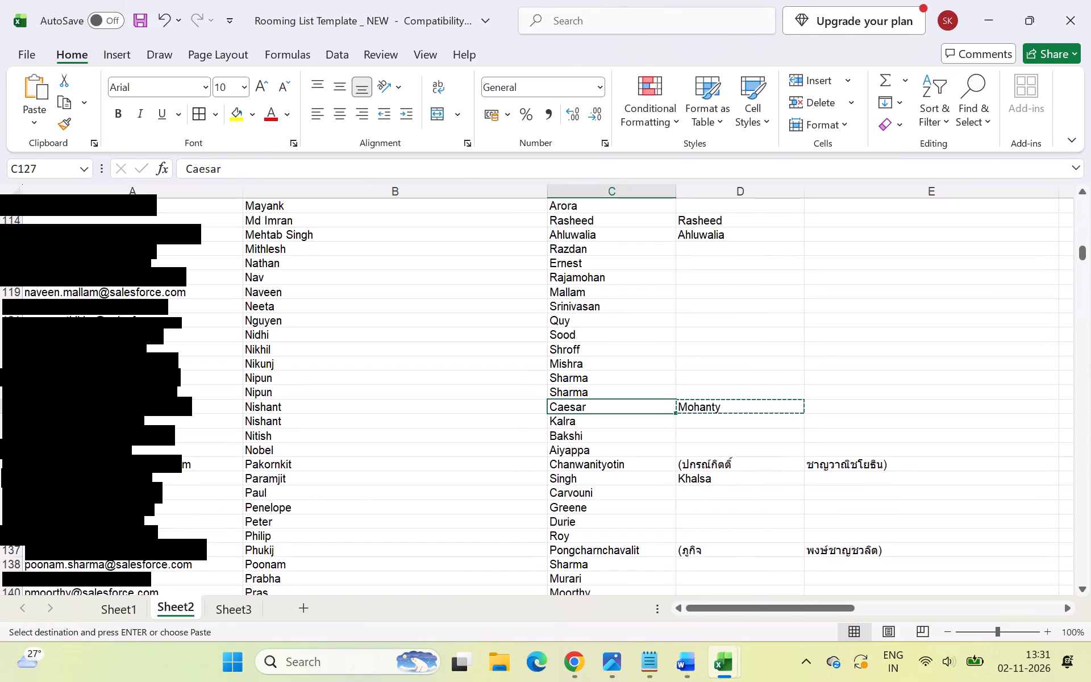
key("ctrl+v")
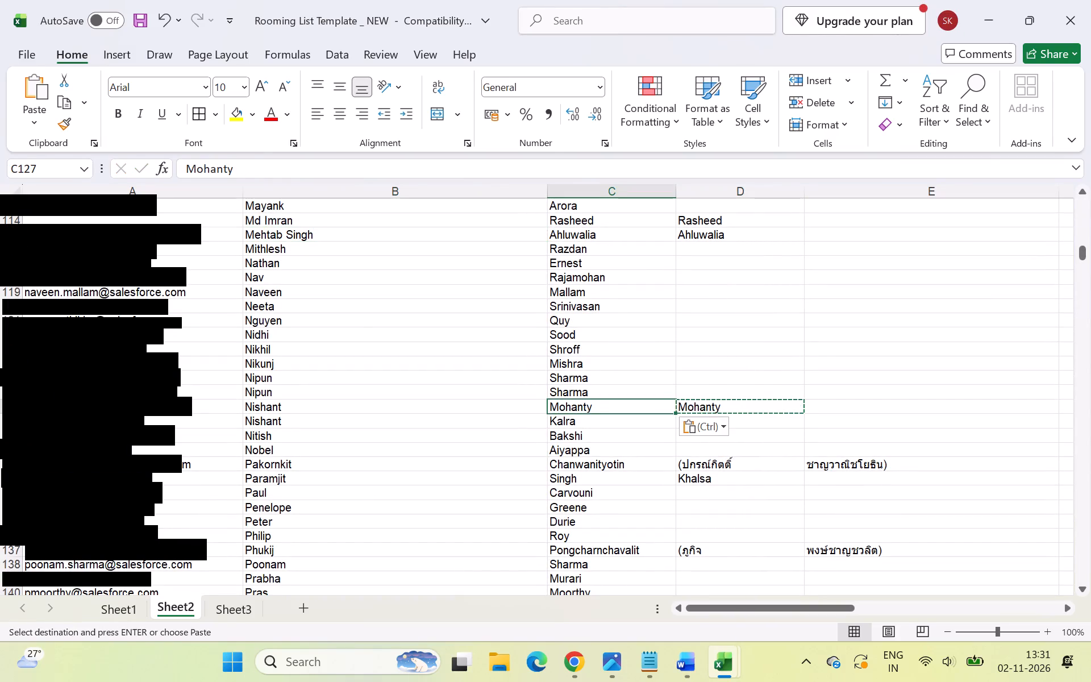
double_click(499, 408)
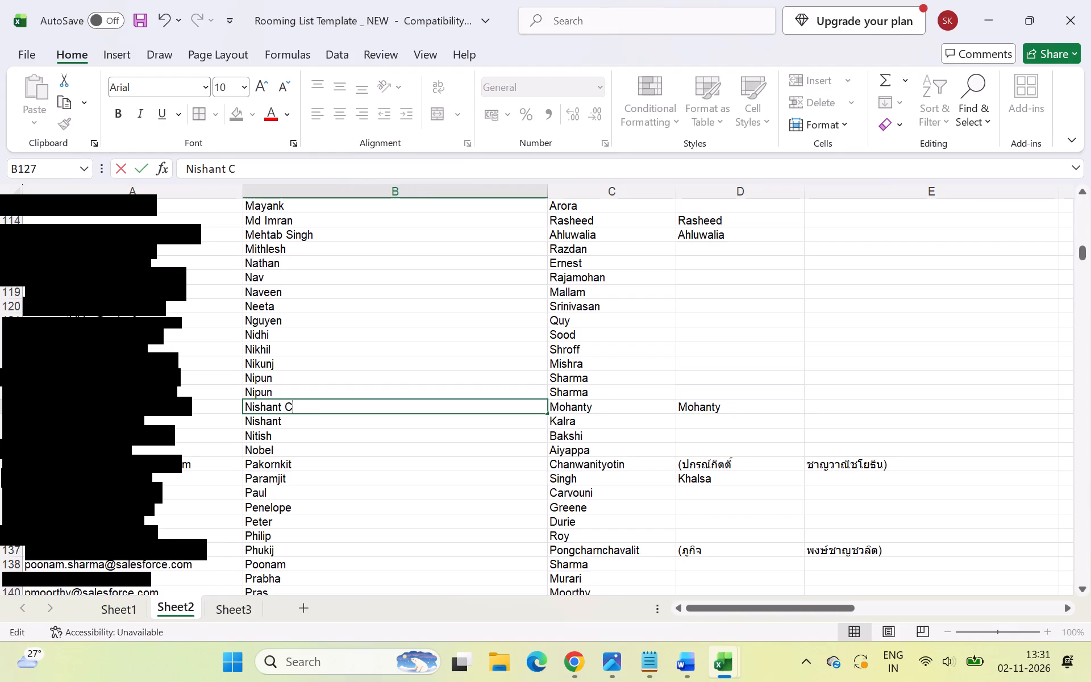
key("e")
key("BackSpace")
type("aesar")
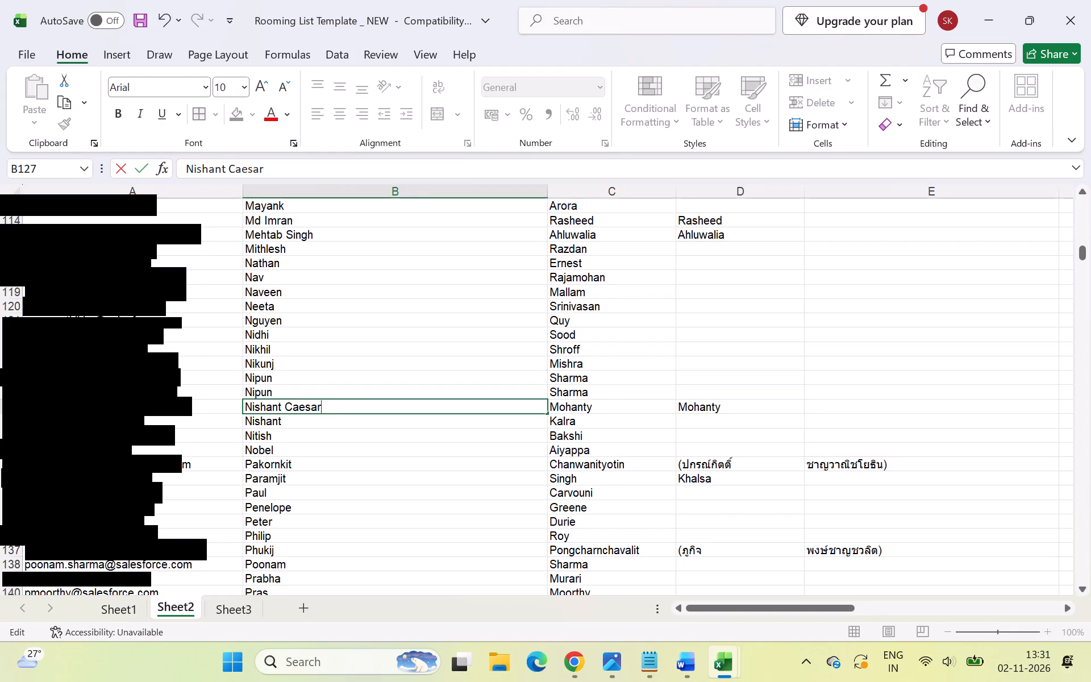
In Sheet2 row 132, replace C132 with a copy of the surname from D132 and append "Singh" to the first name in B132.
left_click(688, 477)
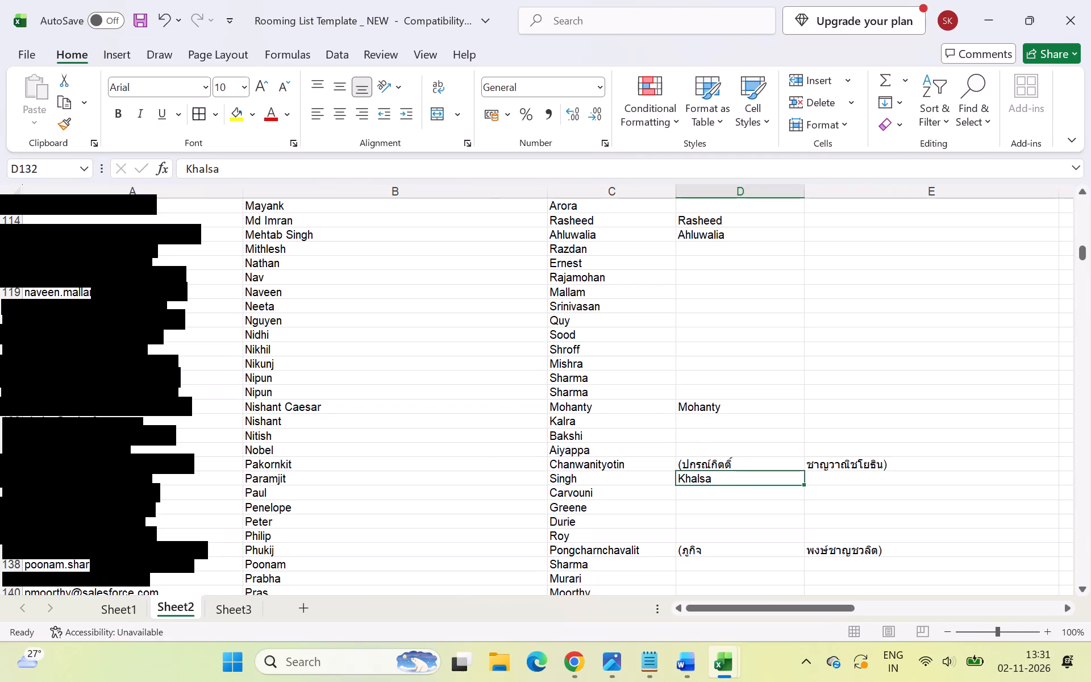
key("ctrl+c")
left_click(626, 481)
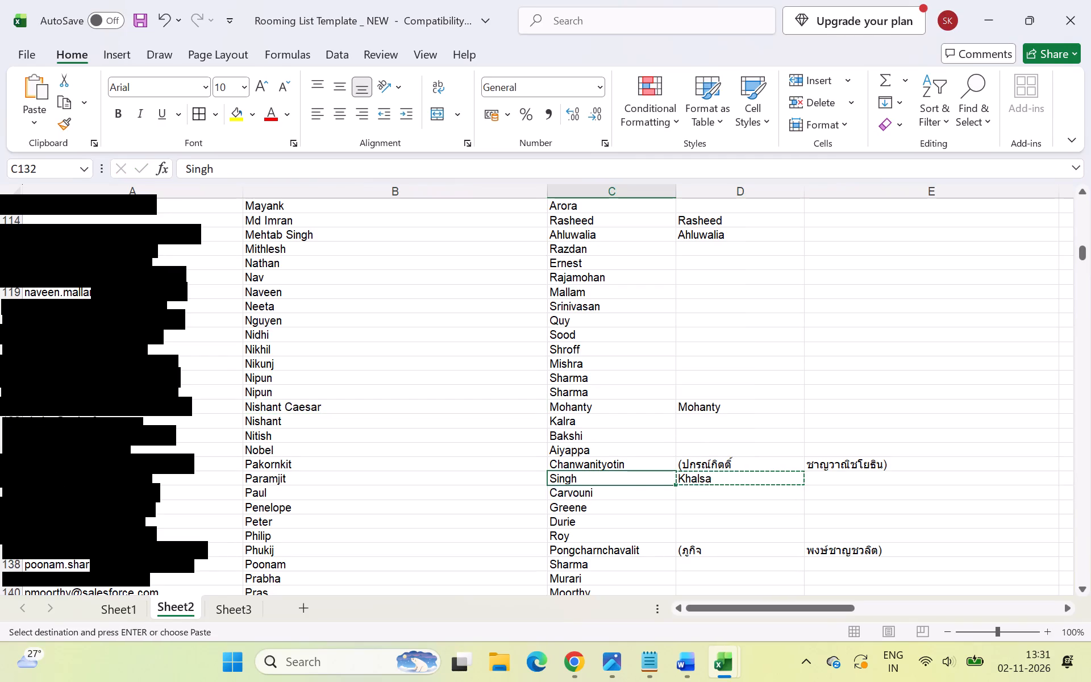
key("ctrl+v")
double_click(458, 480)
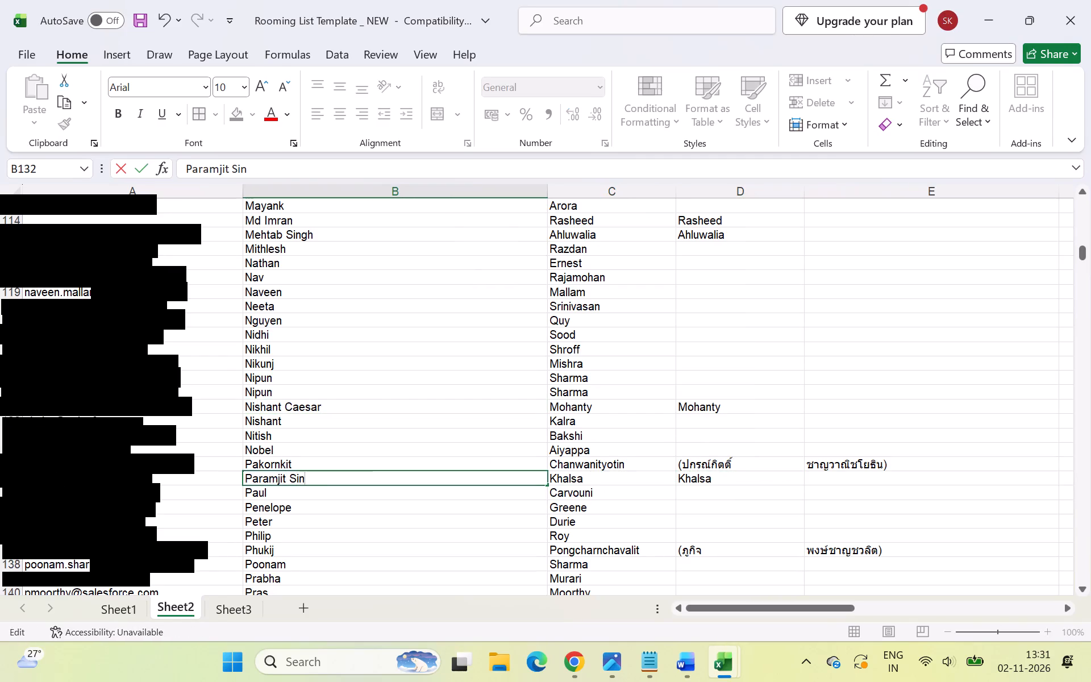
left_click(548, 500)
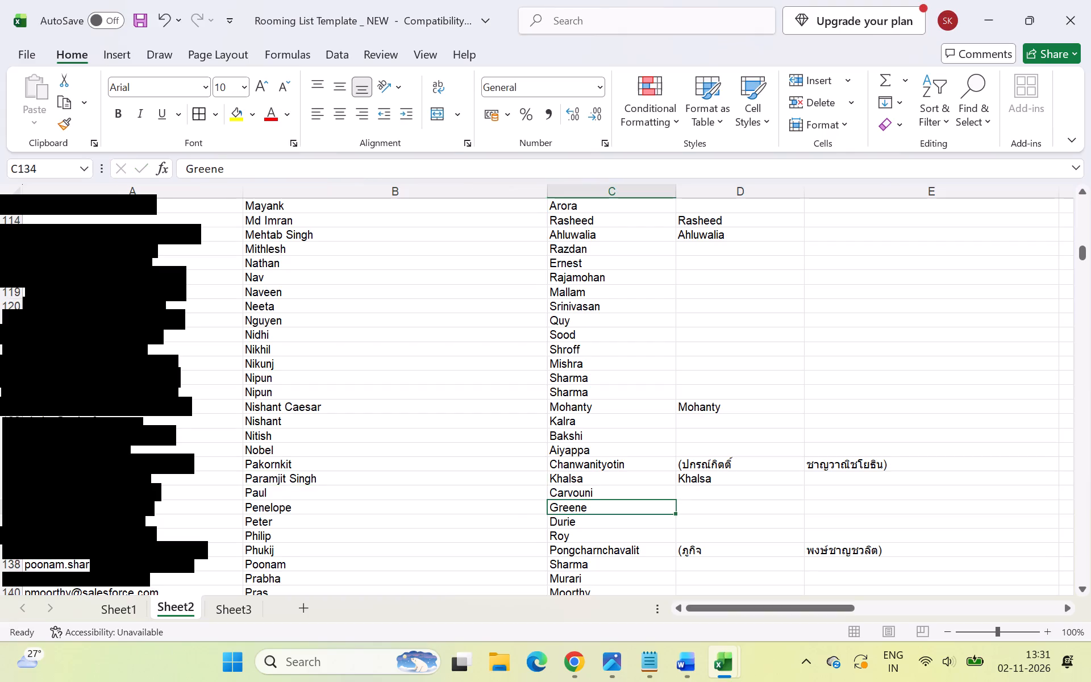
In Sheet2 row 142, change the surname entry in C142 to "R" and append "G" to the first name in B142.
scroll(548, 500, "down", 4)
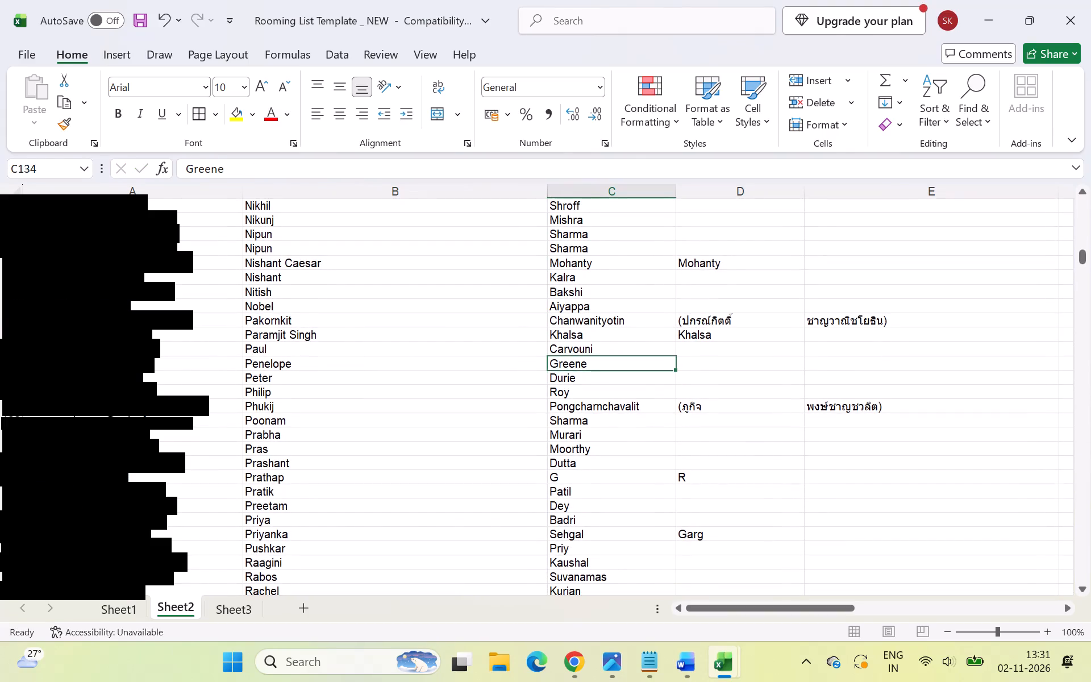
left_click(572, 480)
double_click(572, 480)
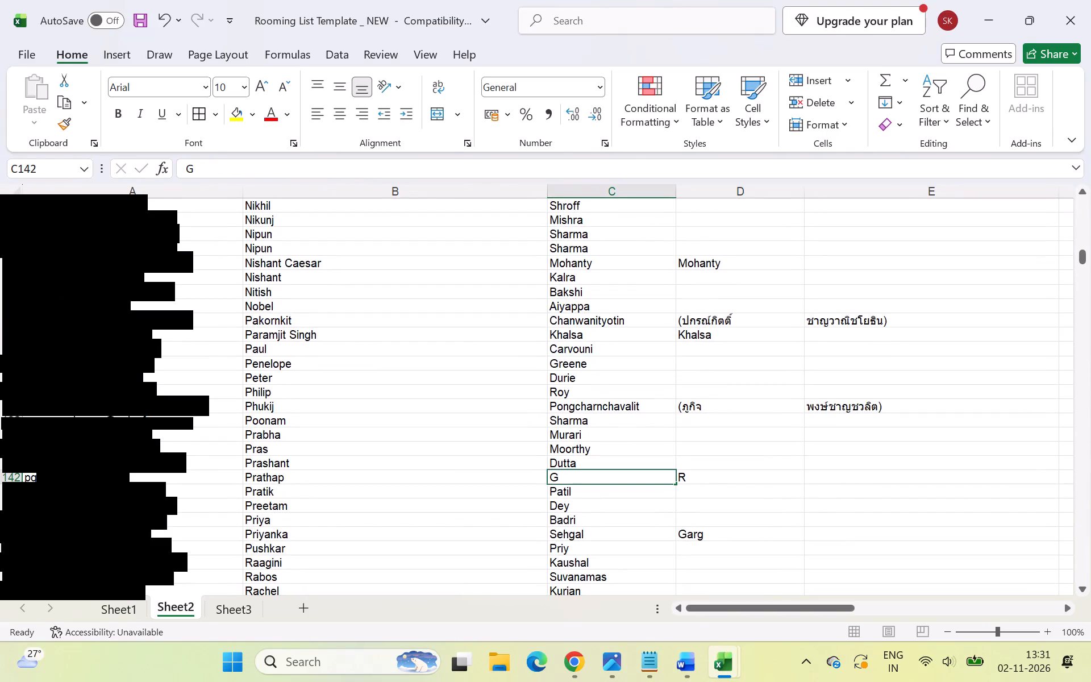
key("BackSpace")
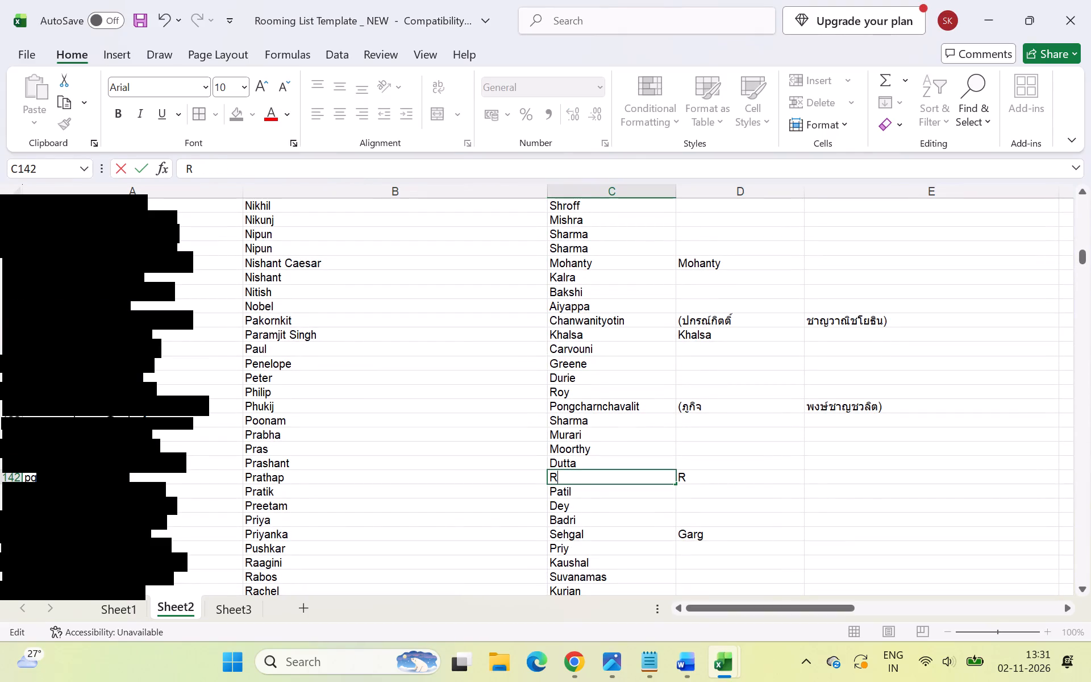
left_click(474, 473)
double_click(474, 473)
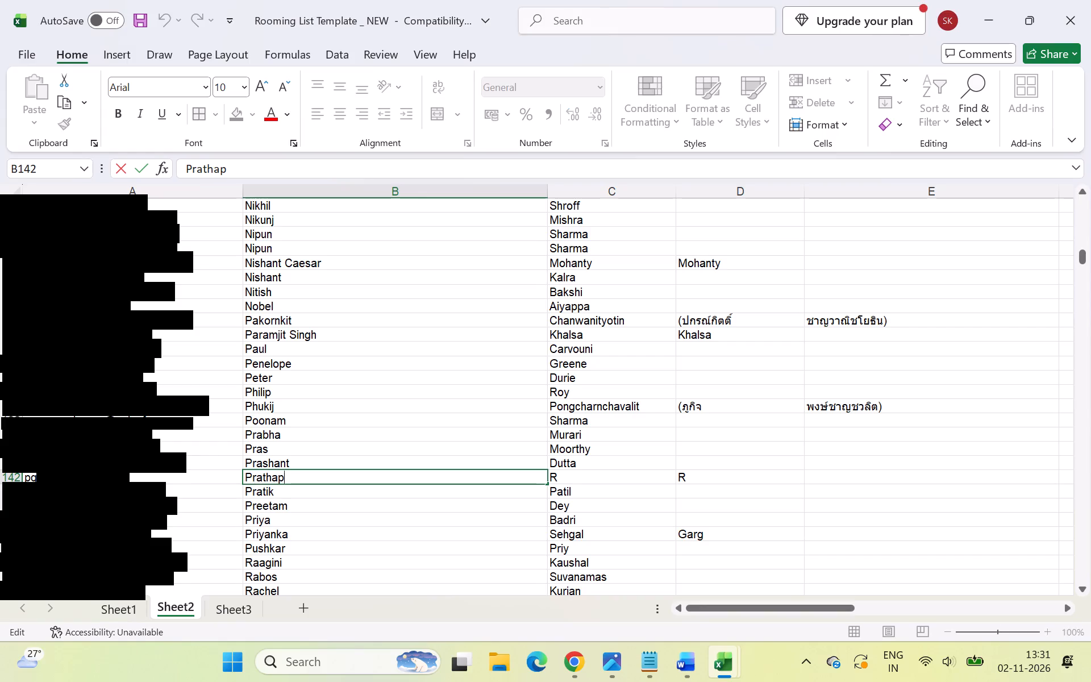
In Sheet2 row 146, replace C146 with a copy of the surname from D146 and append "Sehgal" to the first name in B146.
scroll(577, 544, "down", 1)
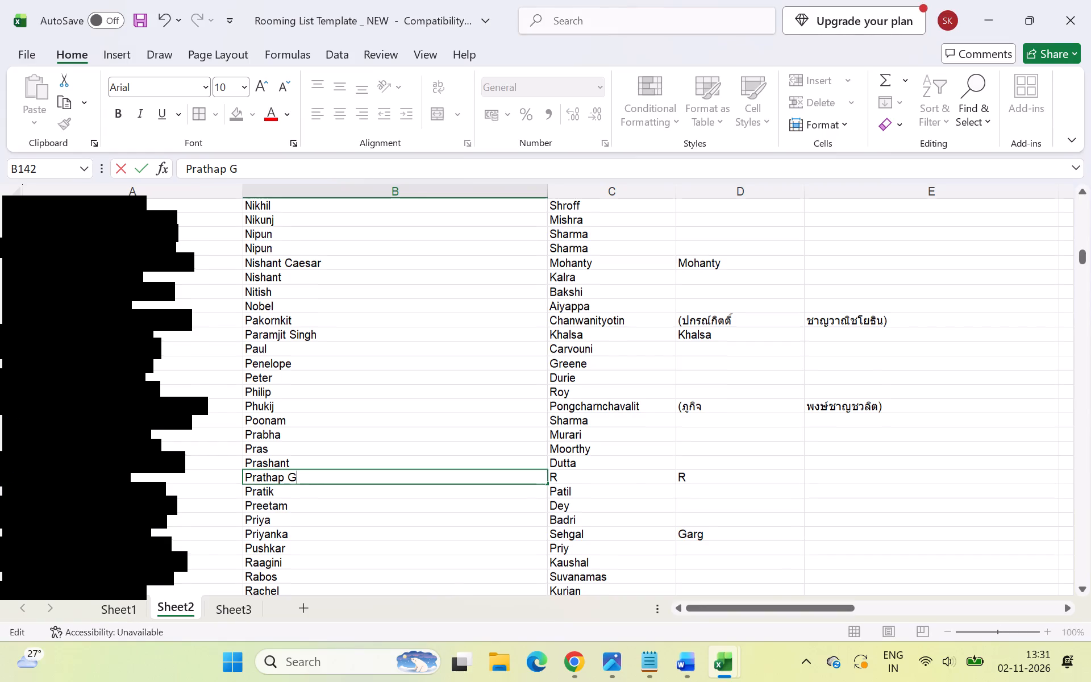
scroll(577, 544, "down", 1)
left_click(728, 522)
key("ctrl+c")
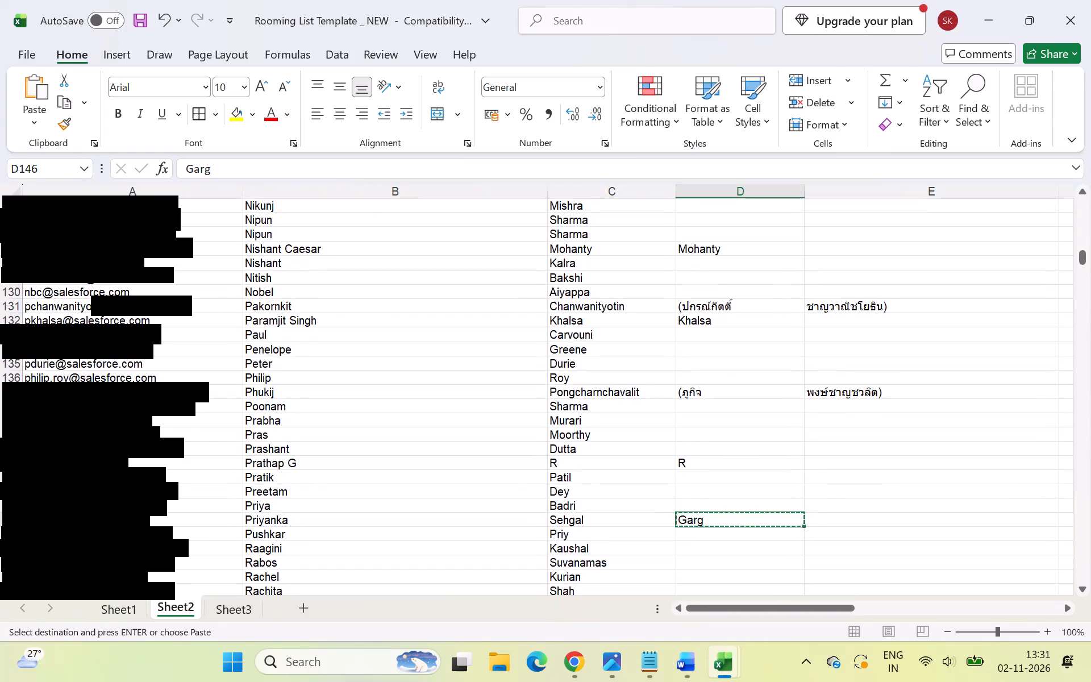
left_click(611, 520)
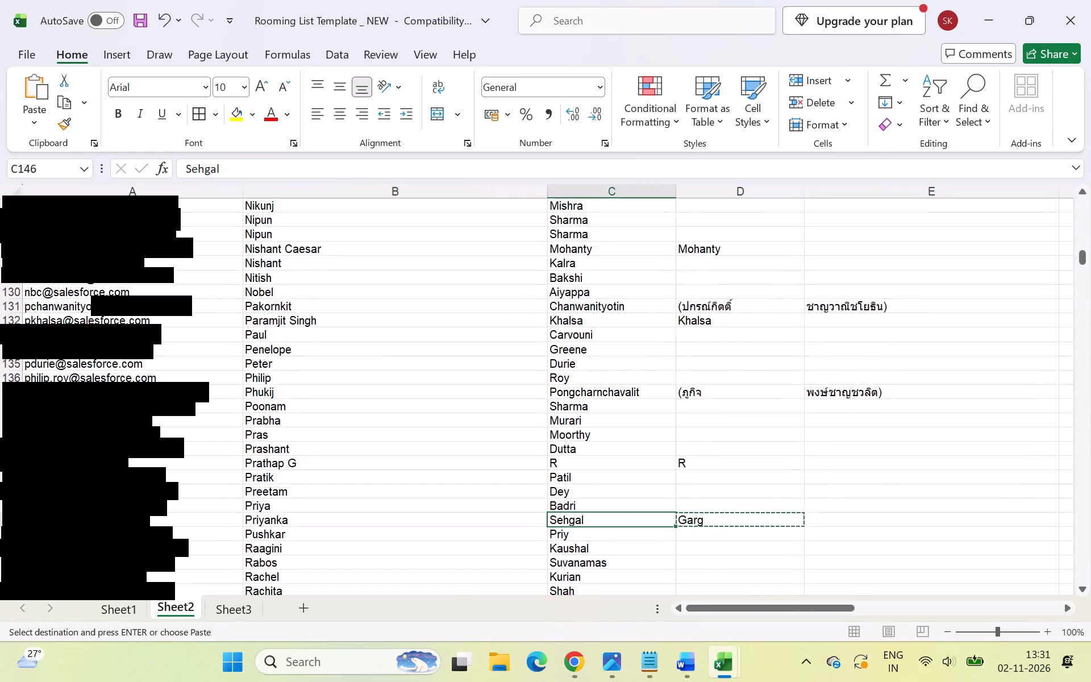
key("ctrl+v")
double_click(484, 523)
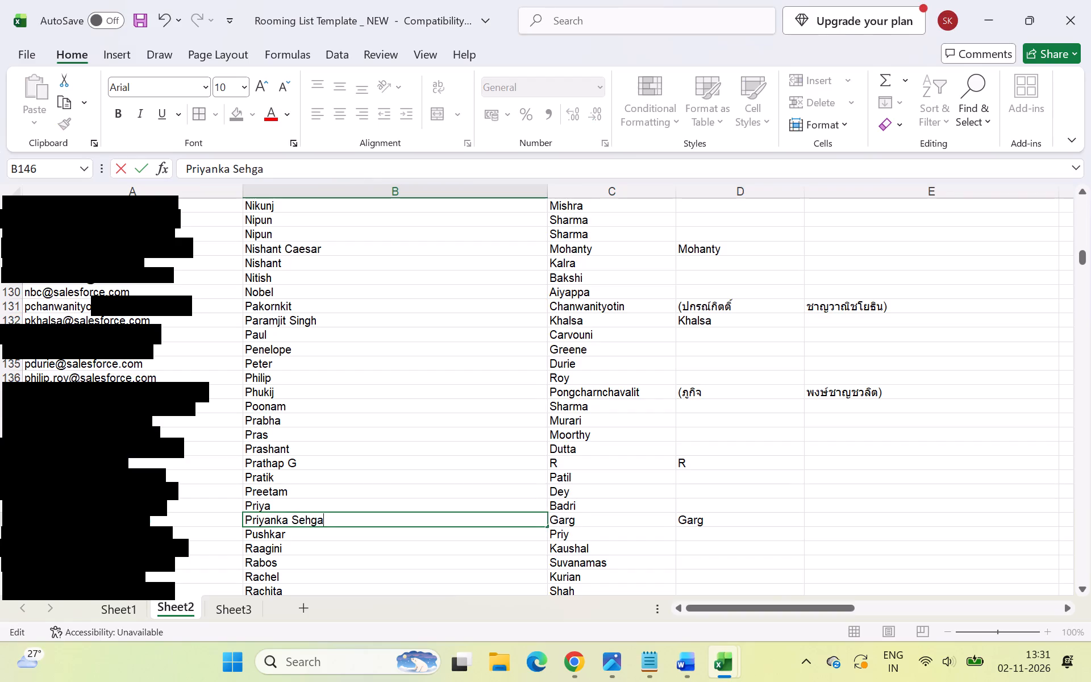
left_click(541, 573)
In Sheet2 row 159, append the middle name "Prasad" from C159 to the first name in B159.
scroll(541, 573, "down", 1)
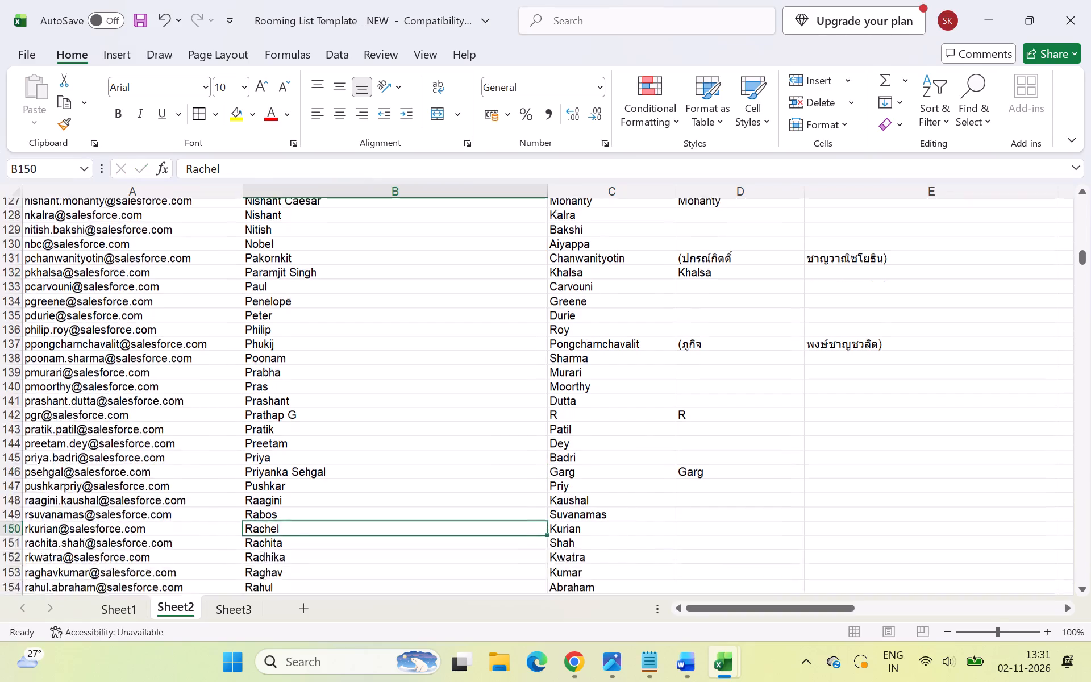
scroll(541, 573, "down", 5)
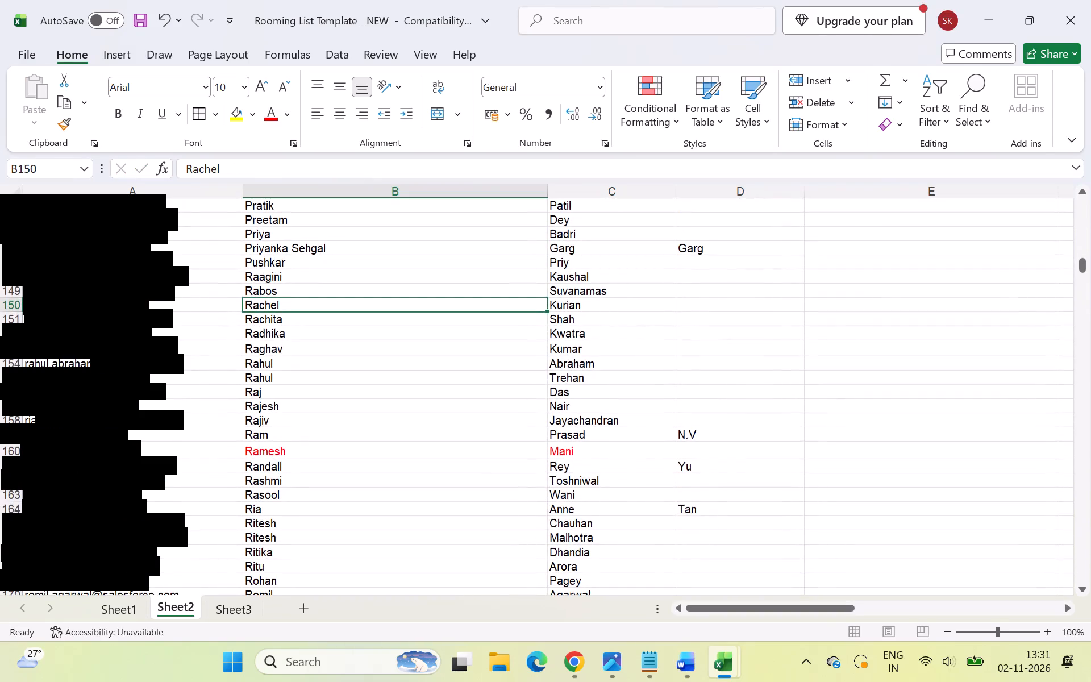
left_click(571, 434)
double_click(571, 434)
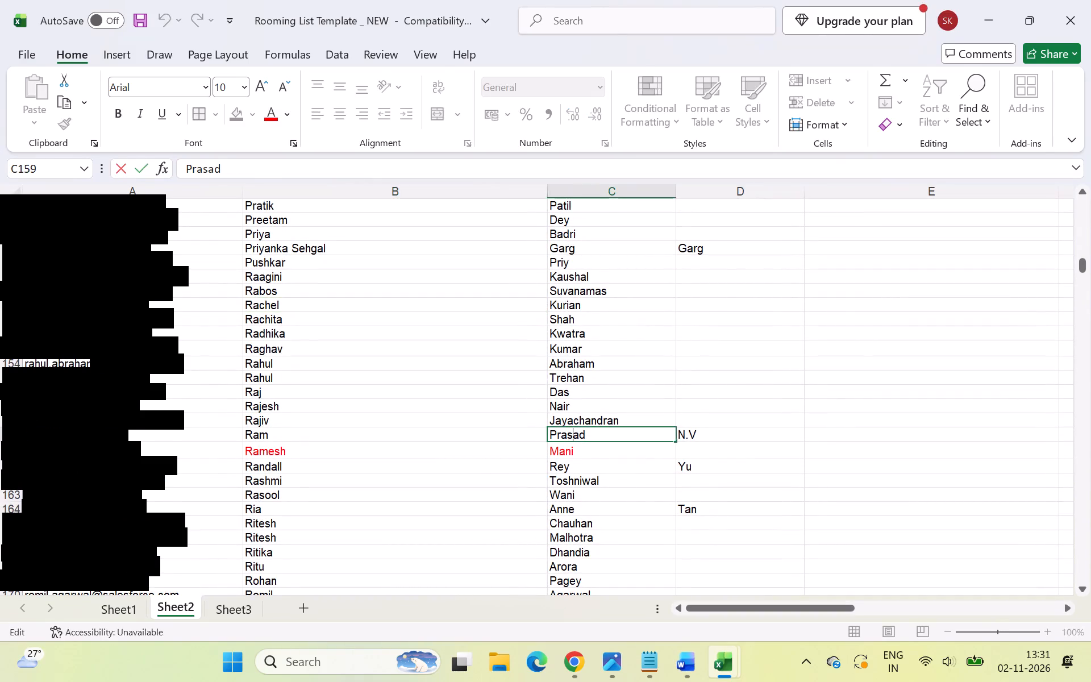
triple_click(599, 435)
key("ctrl+c")
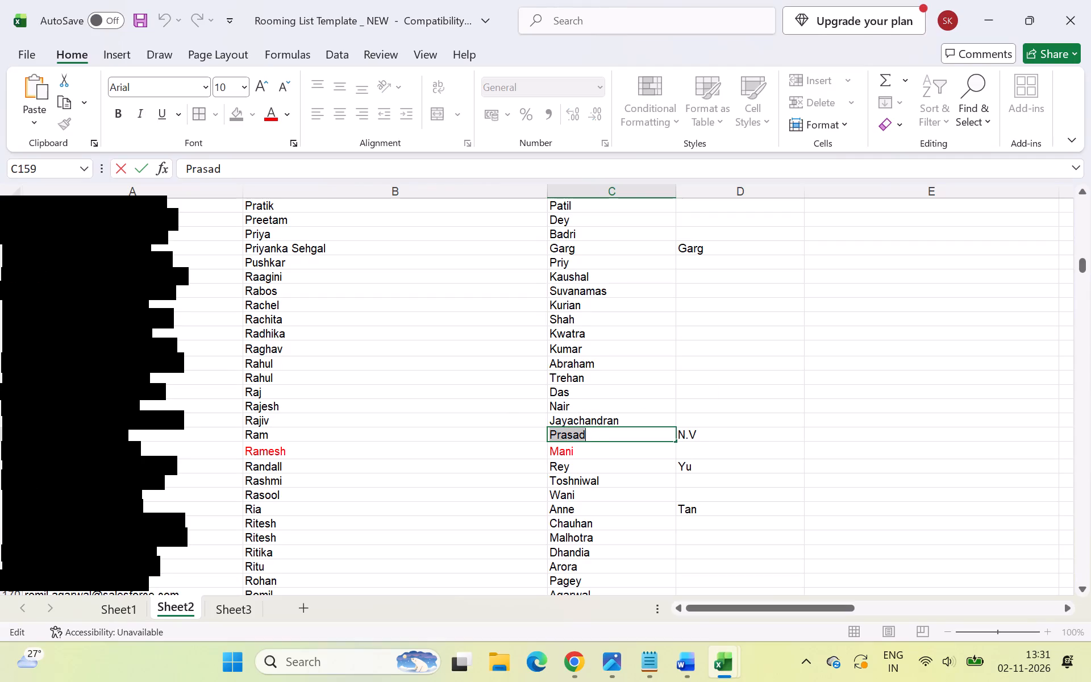
left_click(474, 433)
double_click(474, 433)
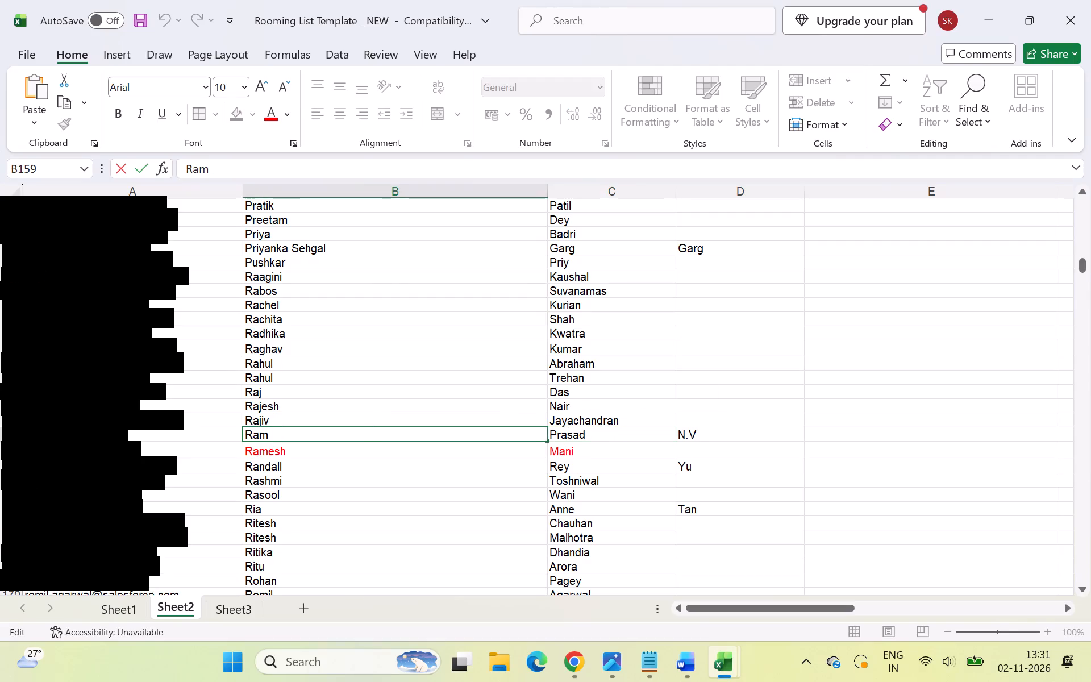
key("space")
type("rasad")
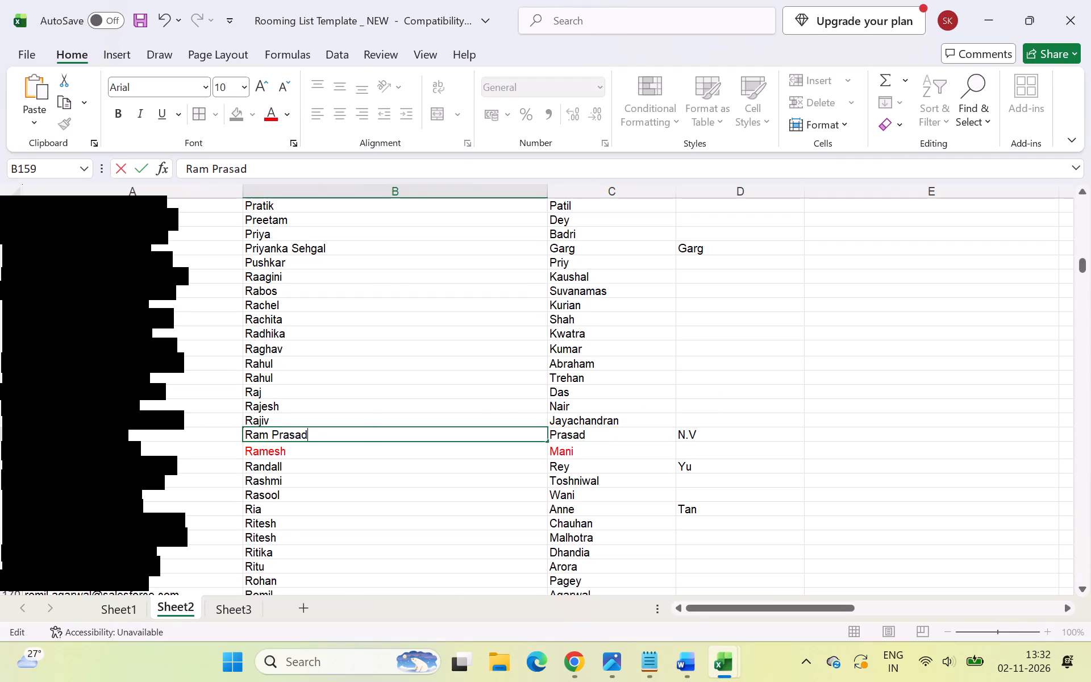
In Sheet2 row 159, replace the surname entry in C159 with "N V".
double_click(655, 440)
scroll(655, 440, "up", 3)
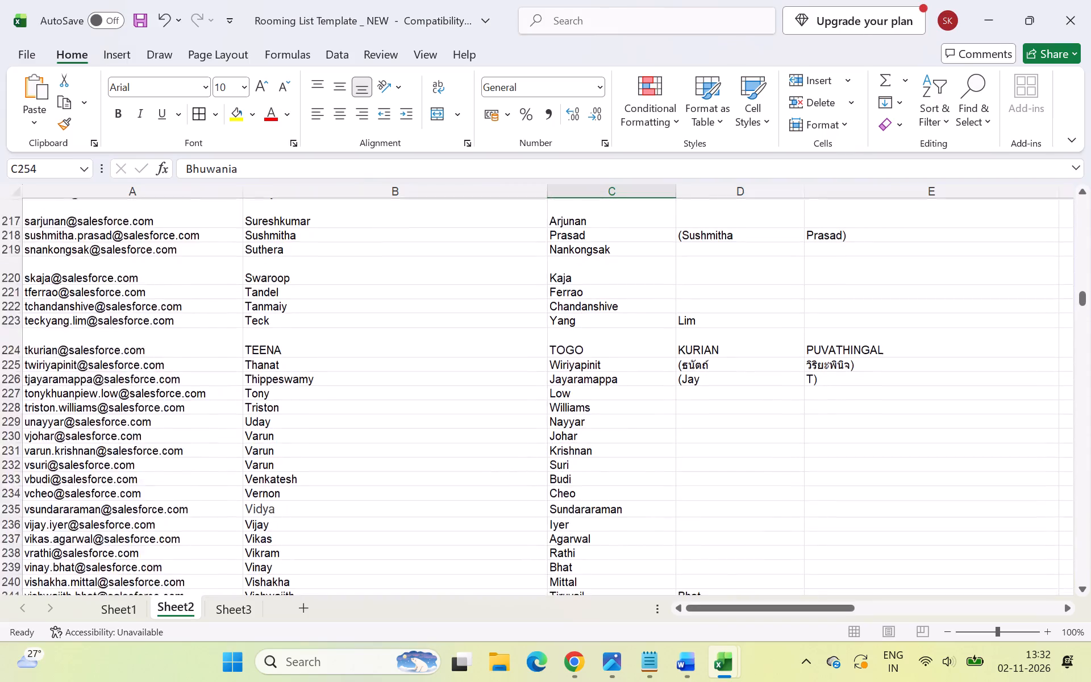
scroll(655, 440, "up", 7)
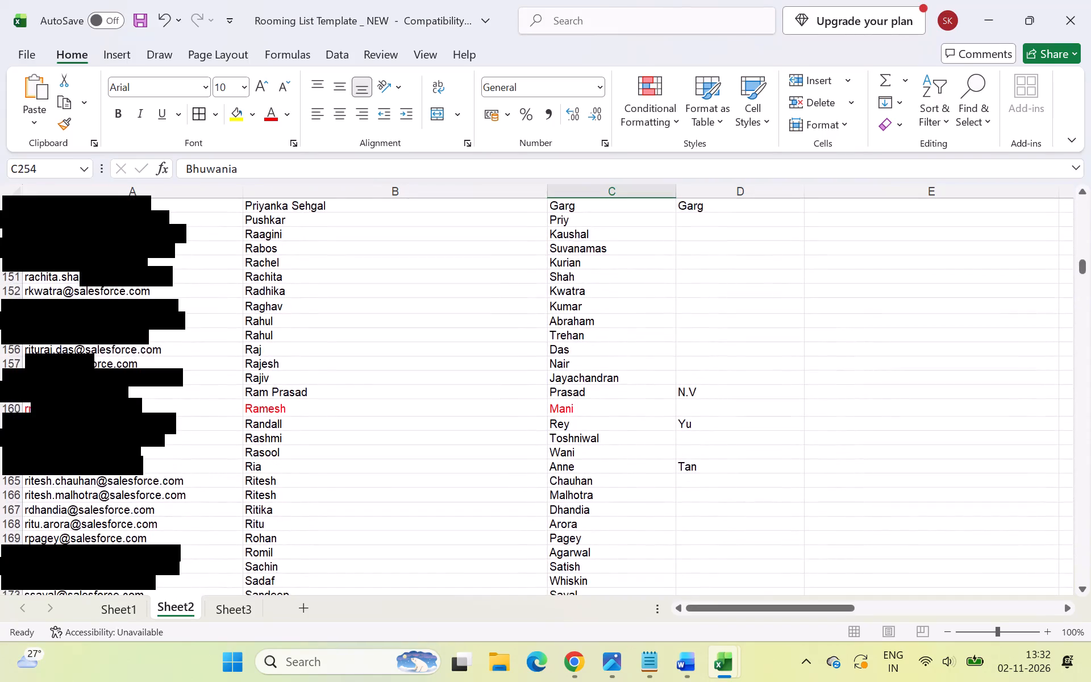
double_click(630, 392)
key("BackSpace")
key("BackSpace")
key("BackSpace")
key("BackSpace")
key("BackSpace")
key("BackSpace")
key("BackSpace")
key("BackSpace")
key("BackSpace")
key("BackSpace")
key("BackSpace")
key("BackSpace")
key("BackSpace")
key("BackSpace")
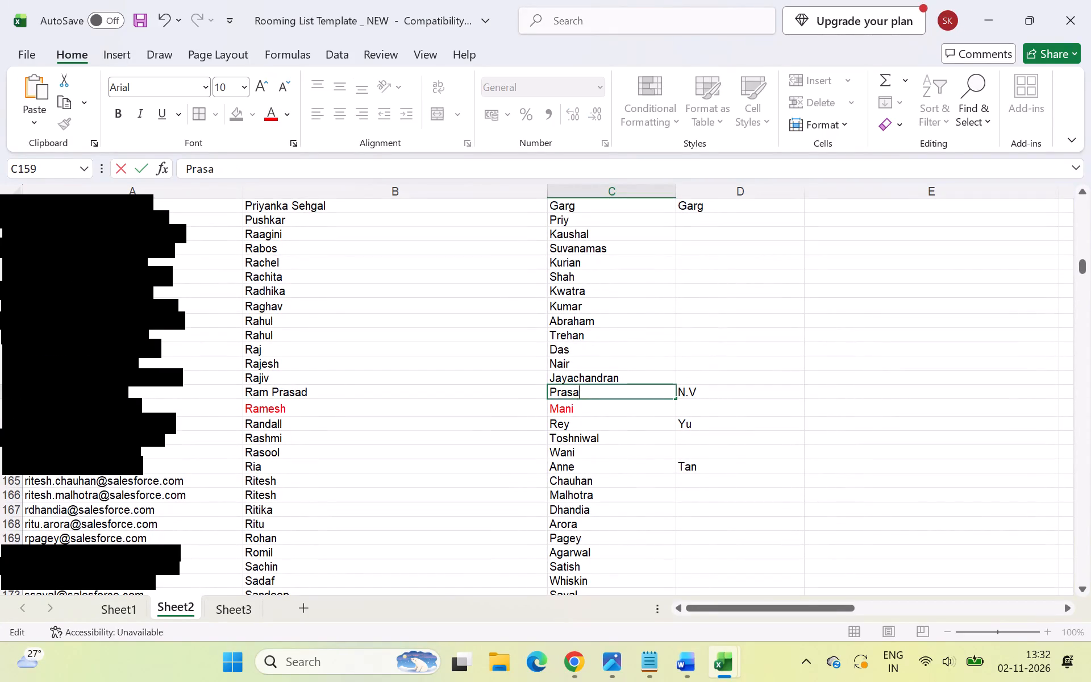
key("n")
key("BackSpace")
key("n")
key("space")
type("V")
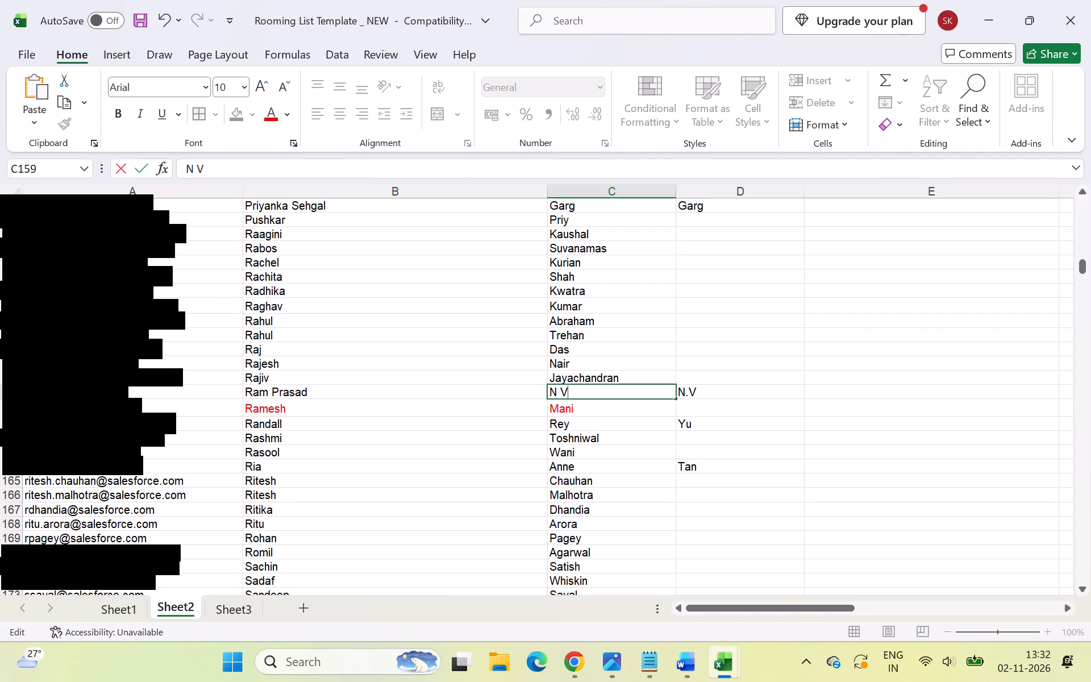
In Sheet2 row 161, replace C161 with a copy of the surname from D161 and append "Rey" to the first name in B161.
left_click(652, 430)
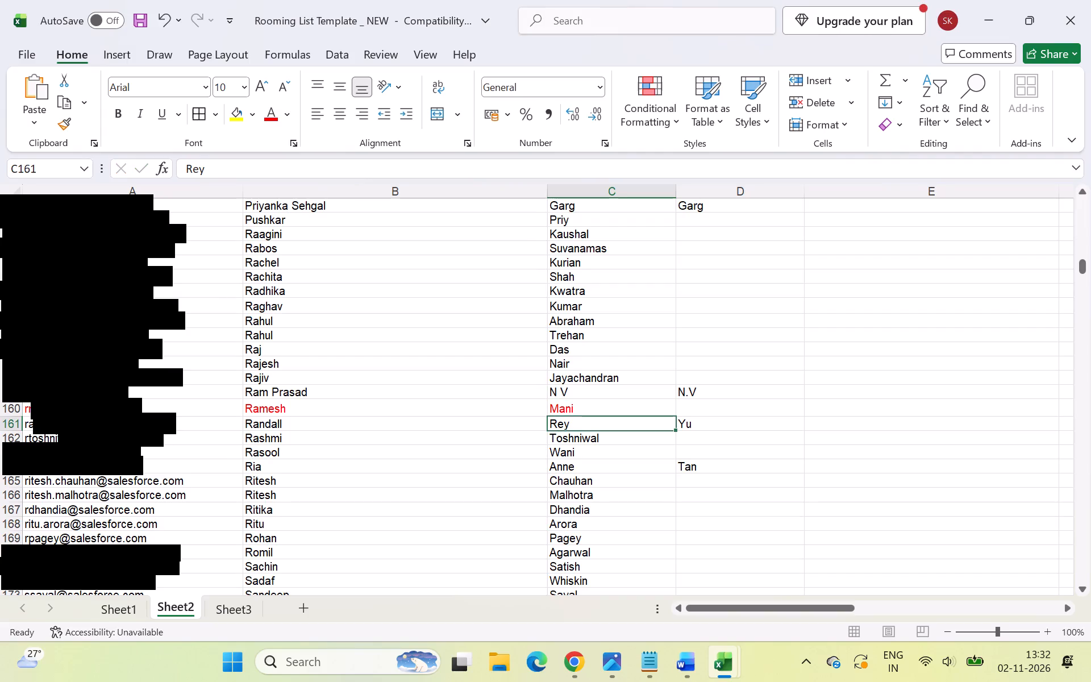
double_click(652, 428)
scroll(652, 428, "up", 10)
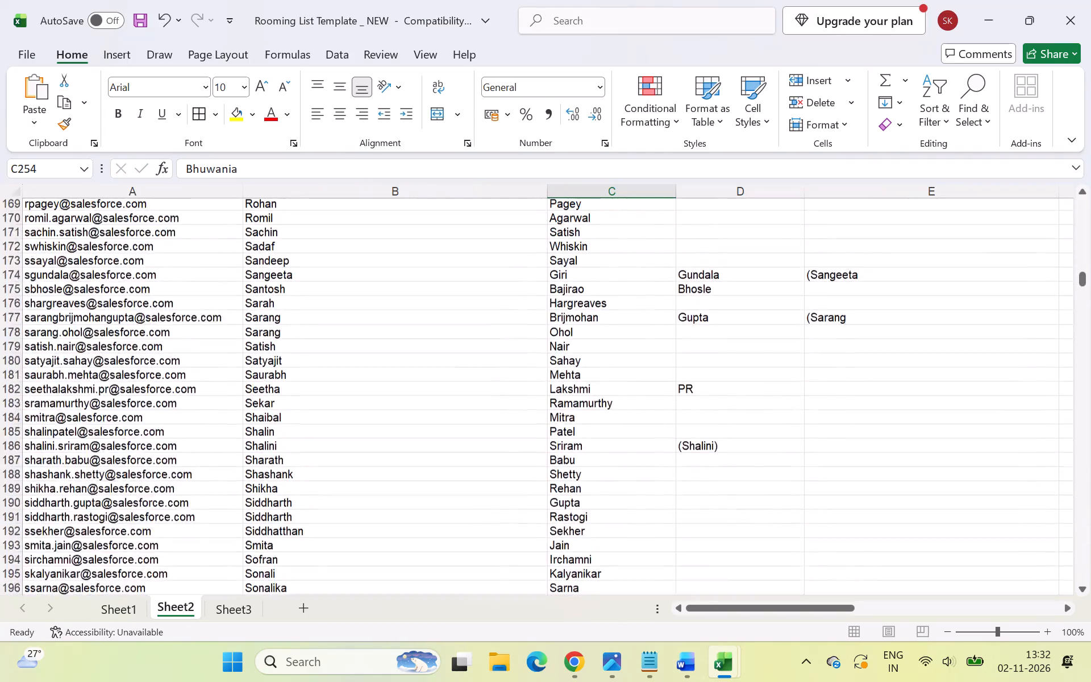
scroll(652, 428, "up", 4)
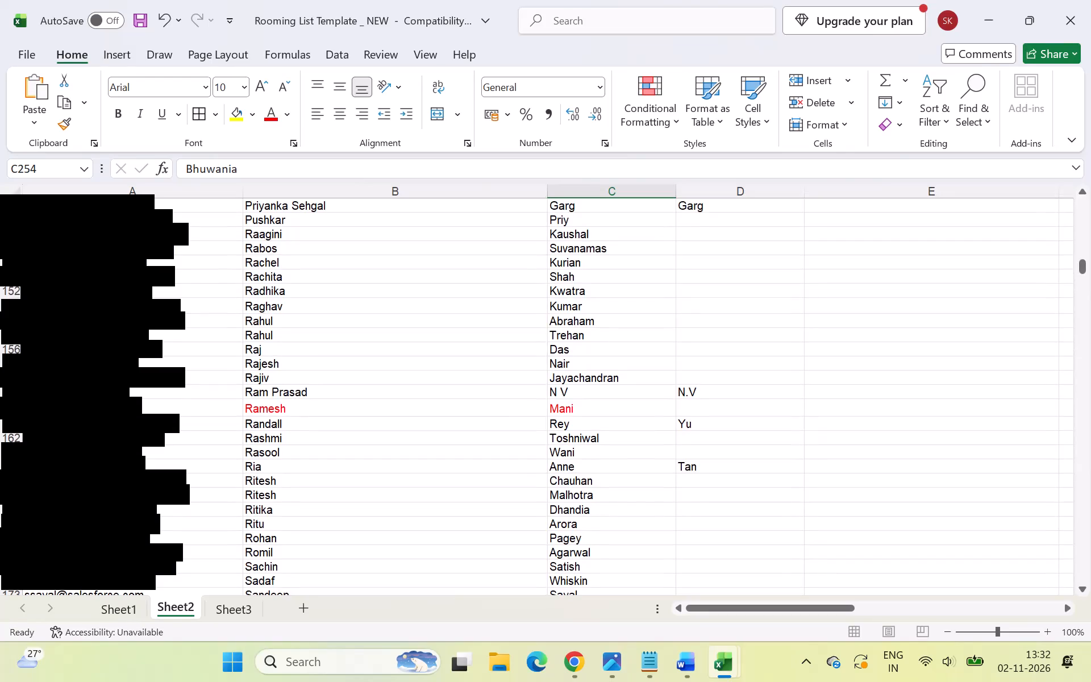
left_click(642, 425)
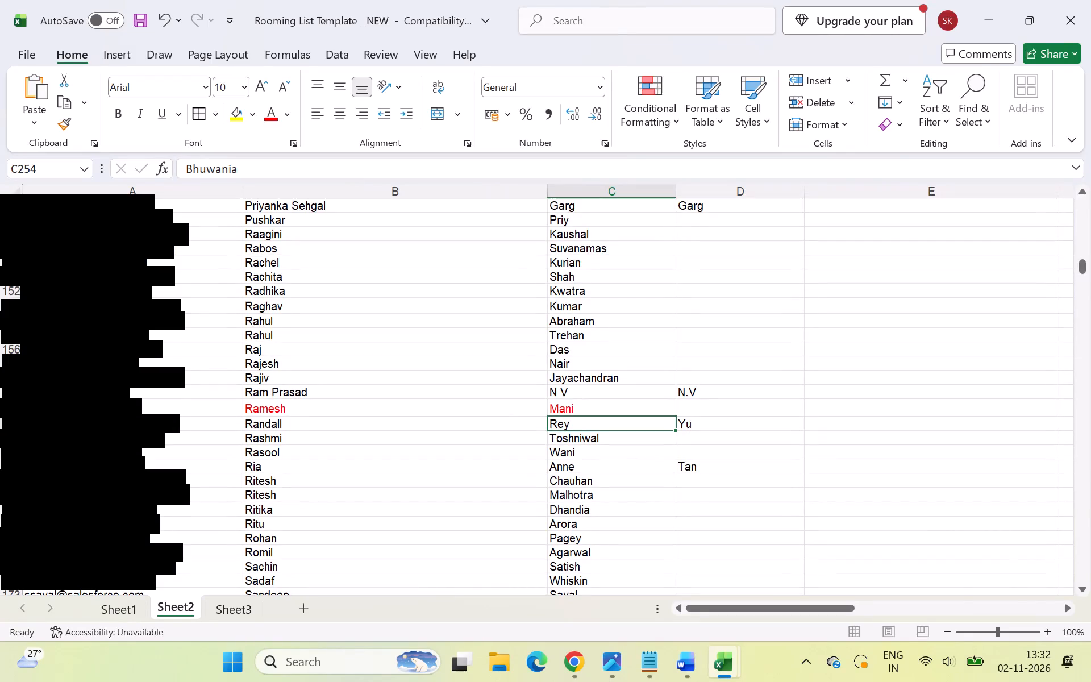
left_click(707, 421)
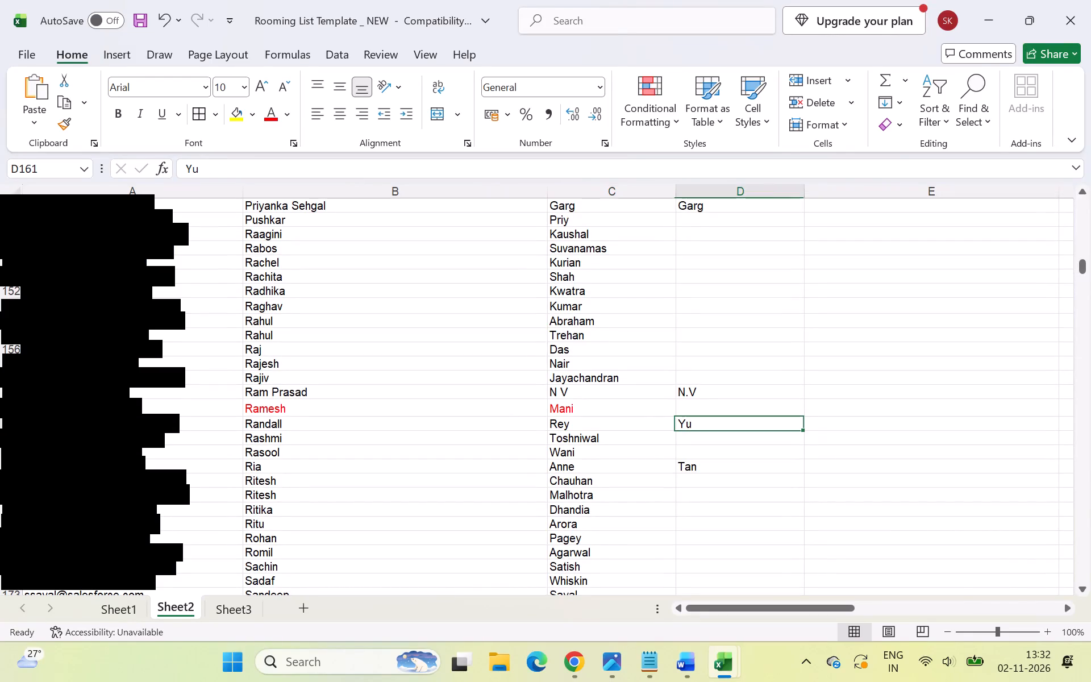
key("ctrl+c")
left_click(574, 421)
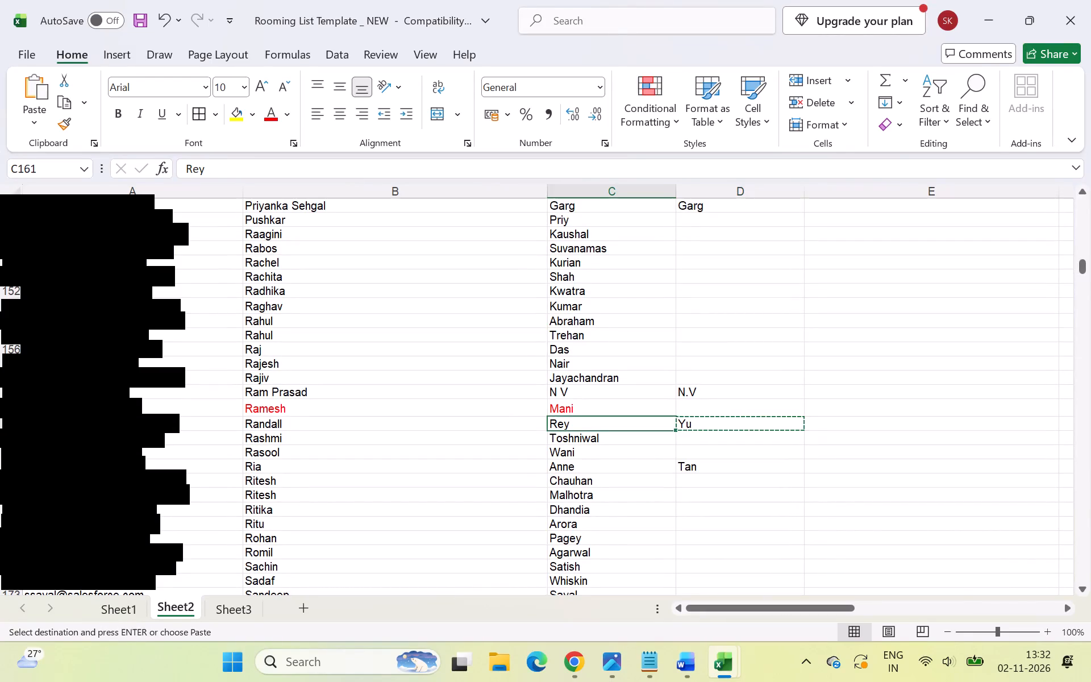
key("ctrl+v")
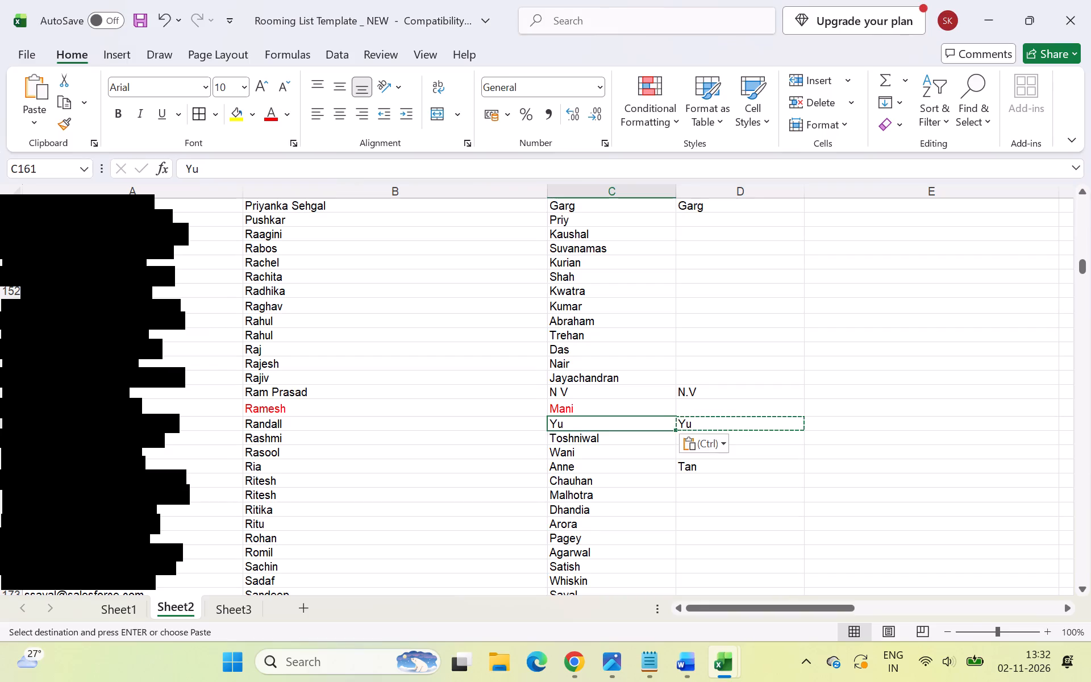
double_click(430, 425)
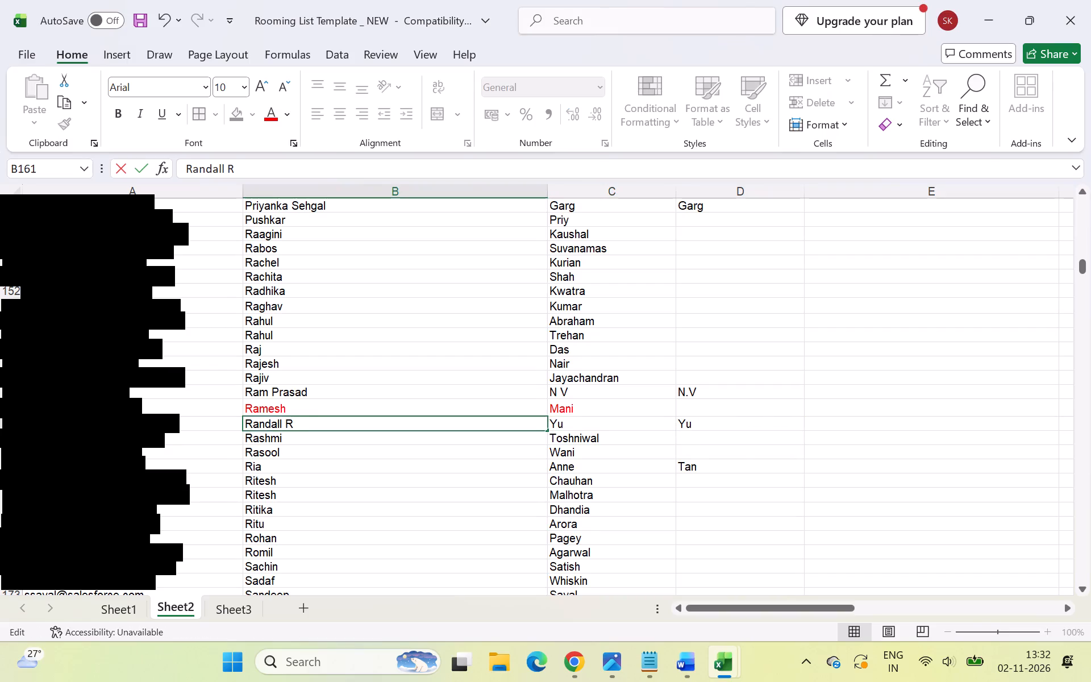
key("y")
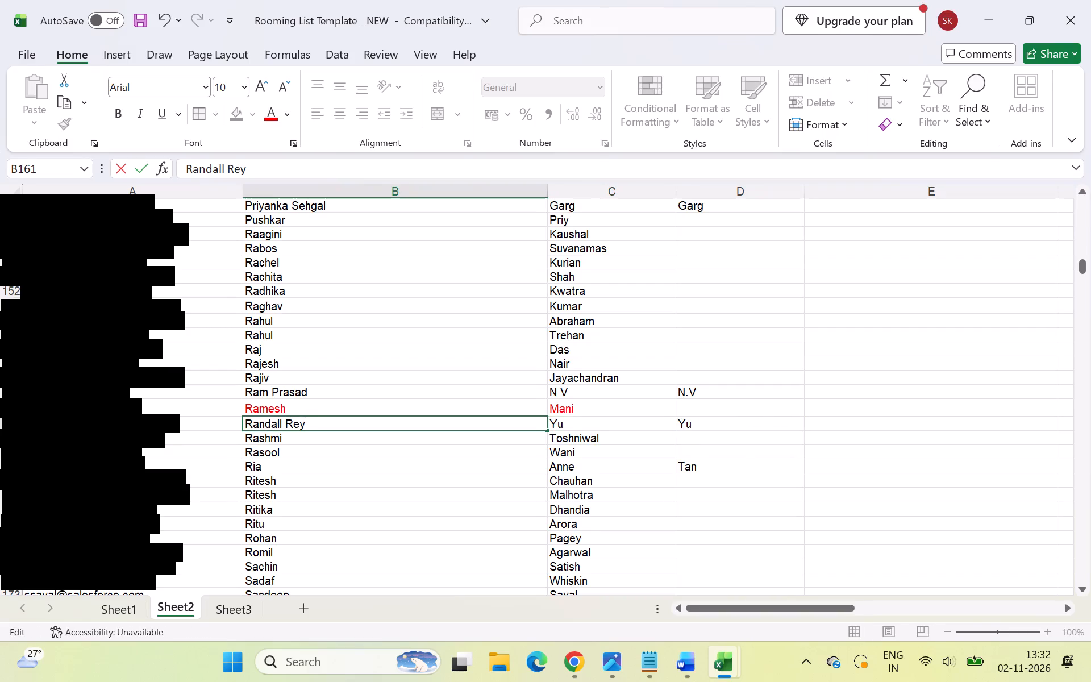
In Sheet2 row 164, replace C164 with a copy of the surname from D164 and append "Anne" to the first name in B164.
left_click(618, 466)
left_click(740, 469)
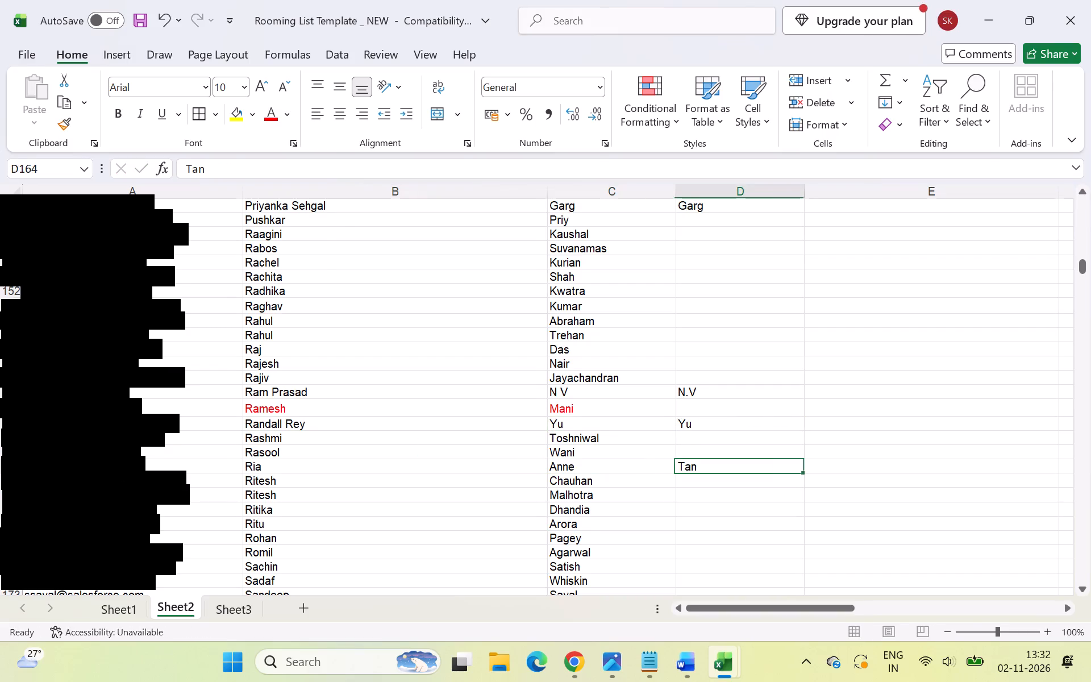
key("ctrl+c")
left_click(606, 467)
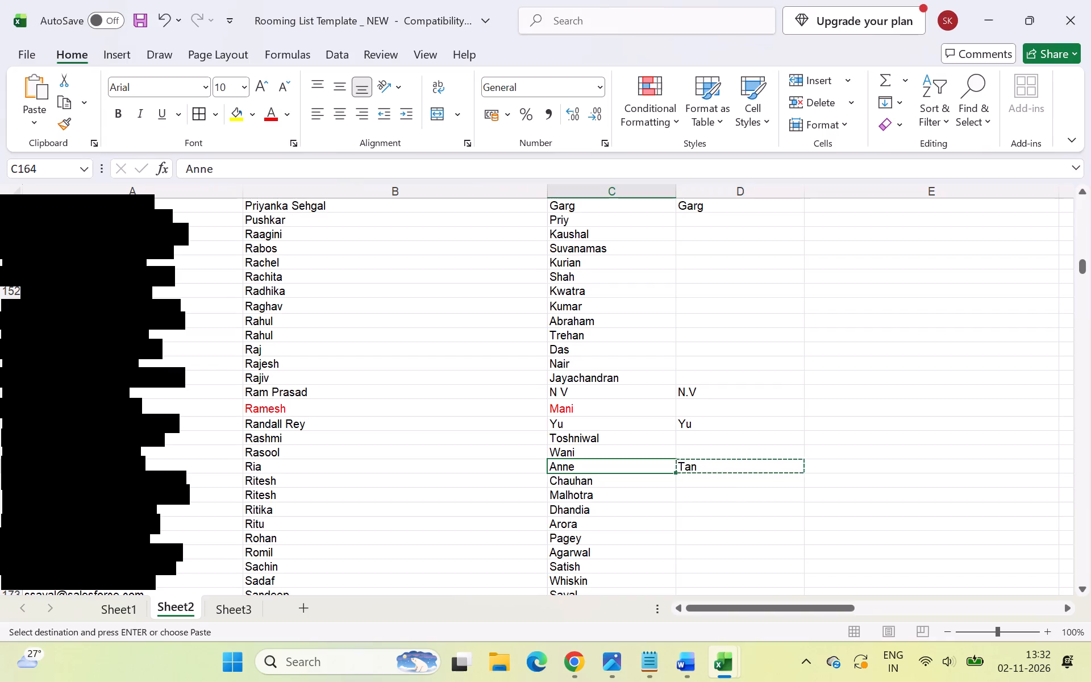
key("ctrl+v")
double_click(454, 467)
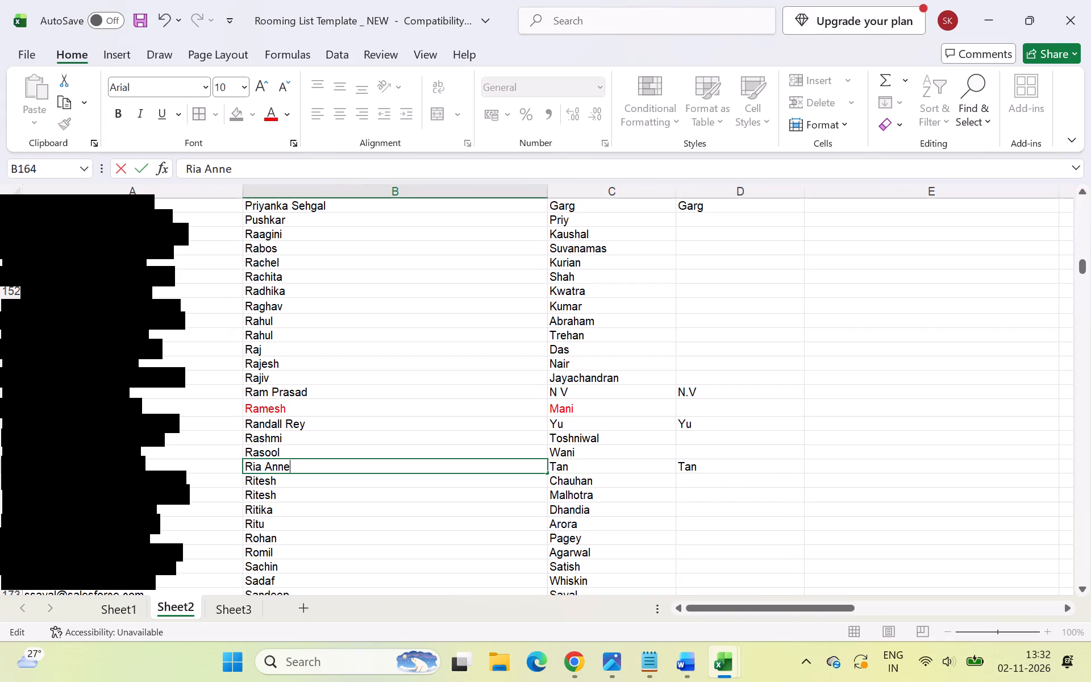
left_click(558, 502)
In Sheet2 row 174, replace C174 with a copy of the surname from D174 and append "Giri" to the first name in B174.
scroll(558, 502, "down", 2)
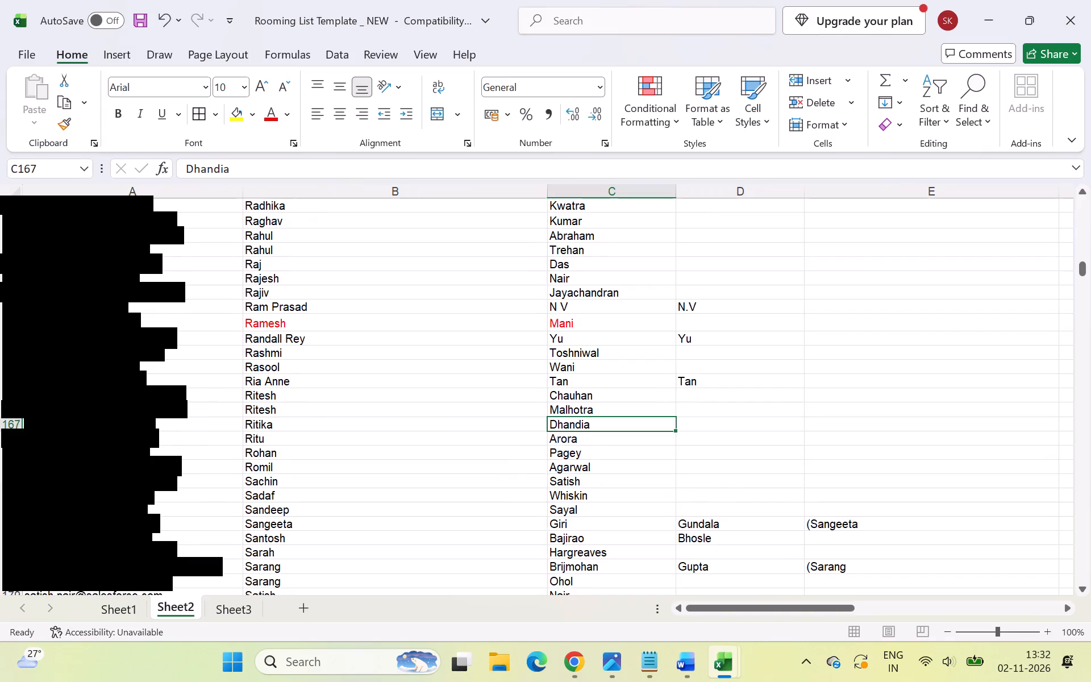
scroll(578, 510, "down", 2)
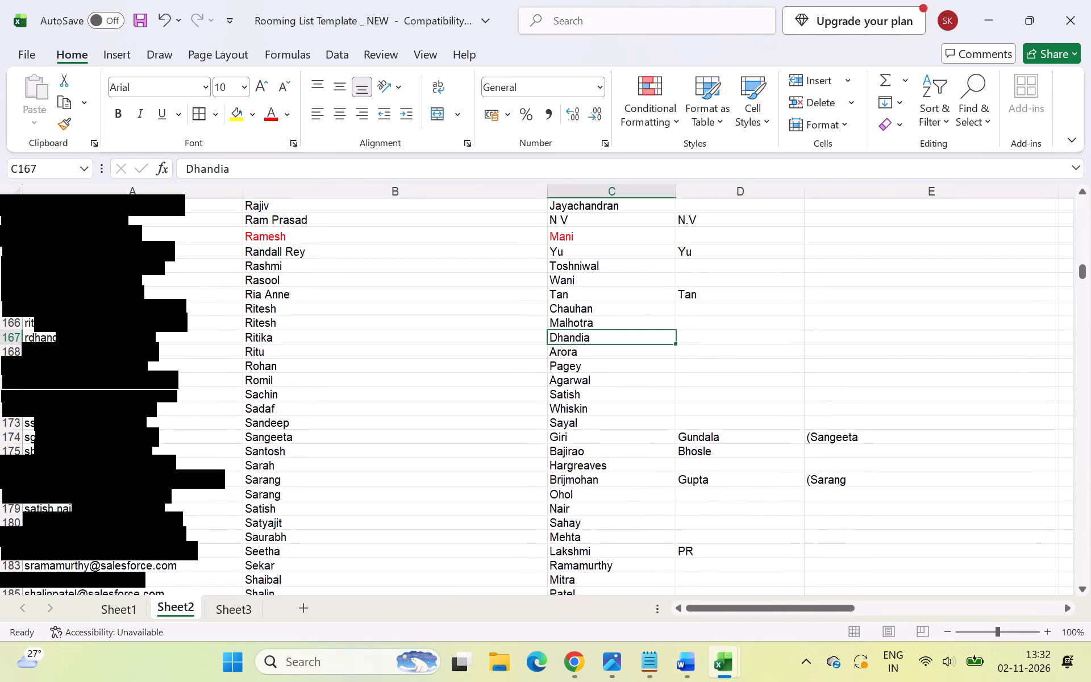
left_click(601, 437)
left_click(723, 441)
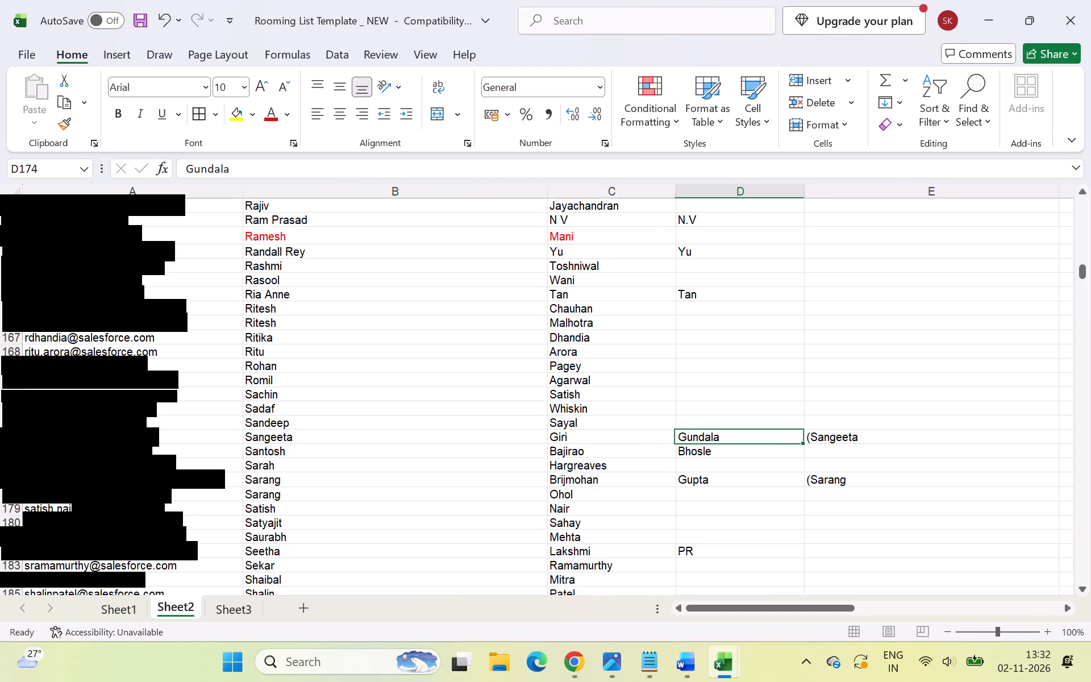
key("ctrl+c")
left_click(582, 437)
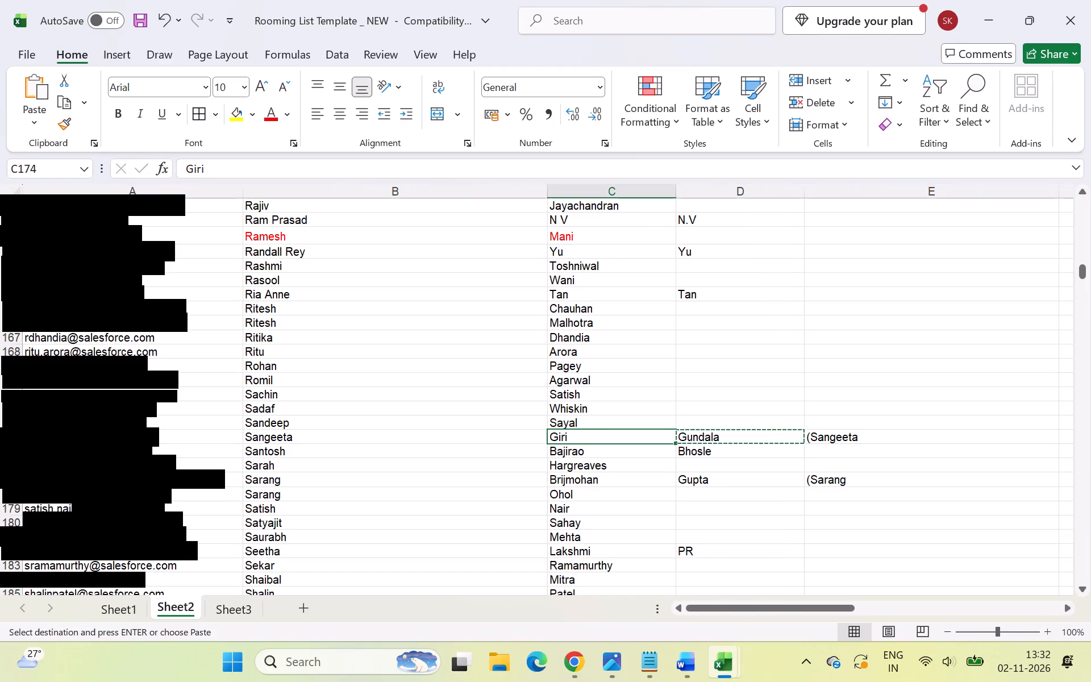
key("ctrl+v")
double_click(469, 436)
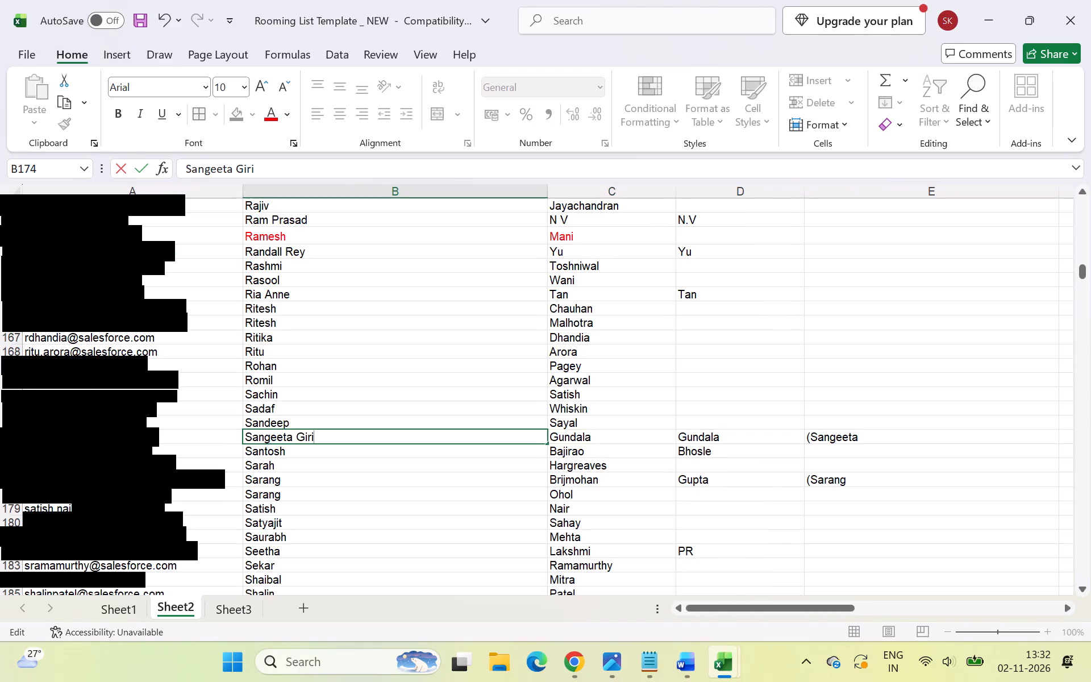
In Sheet2 row 175, replace C175 with a copy of the surname from D175 and append "Bajirao" to the first name in B175.
left_click(707, 451)
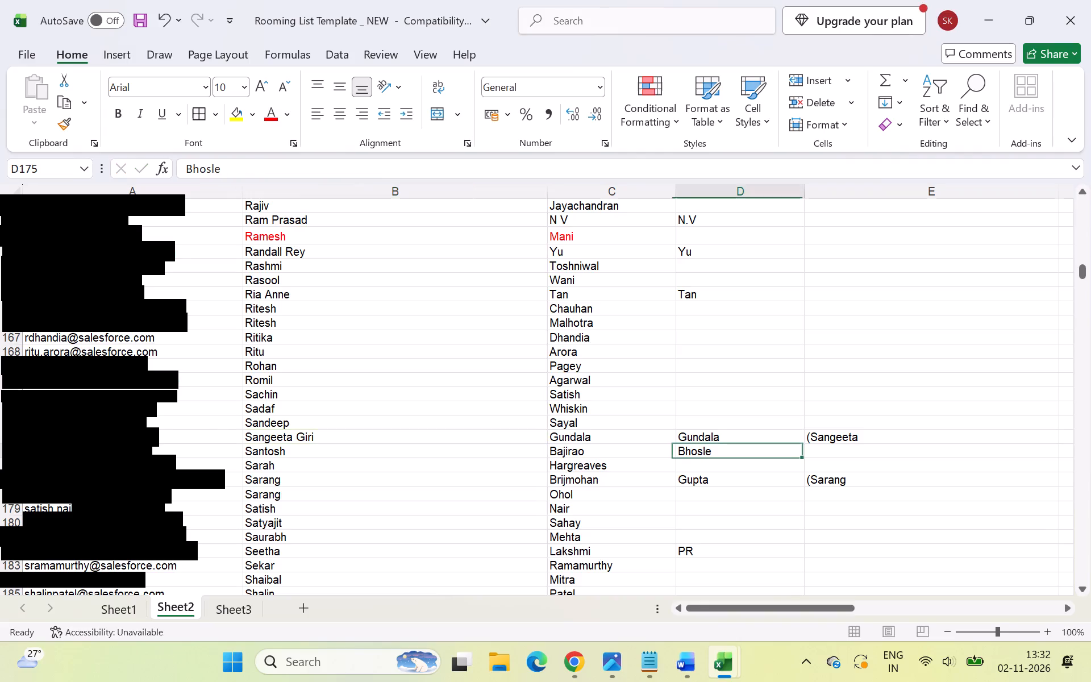
key("ctrl+c")
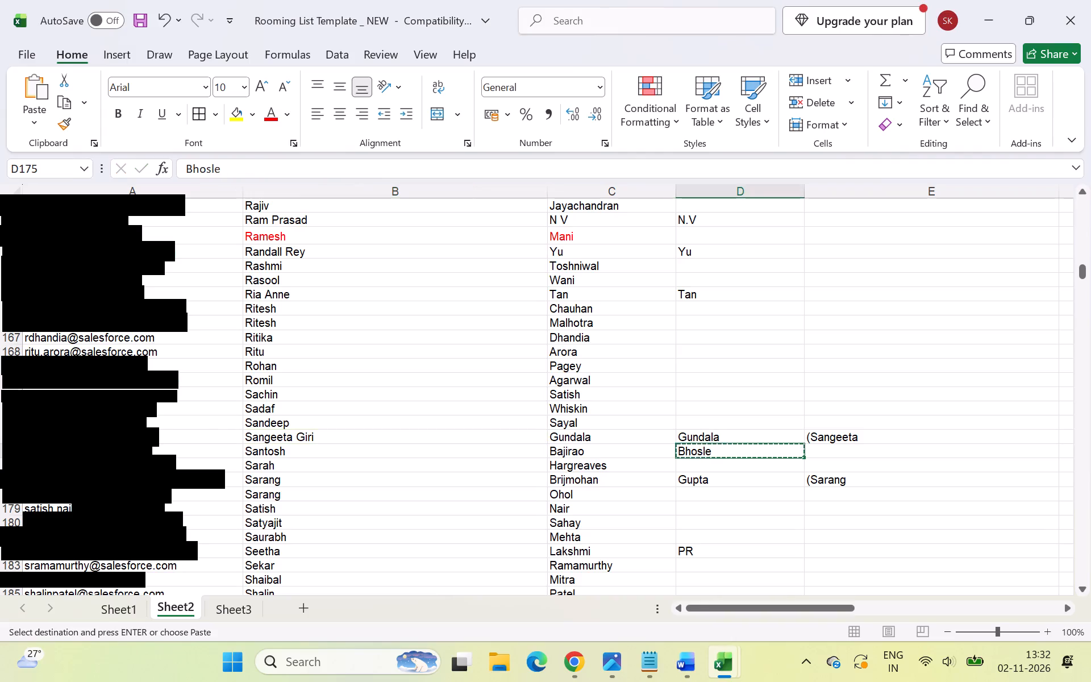
left_click(580, 451)
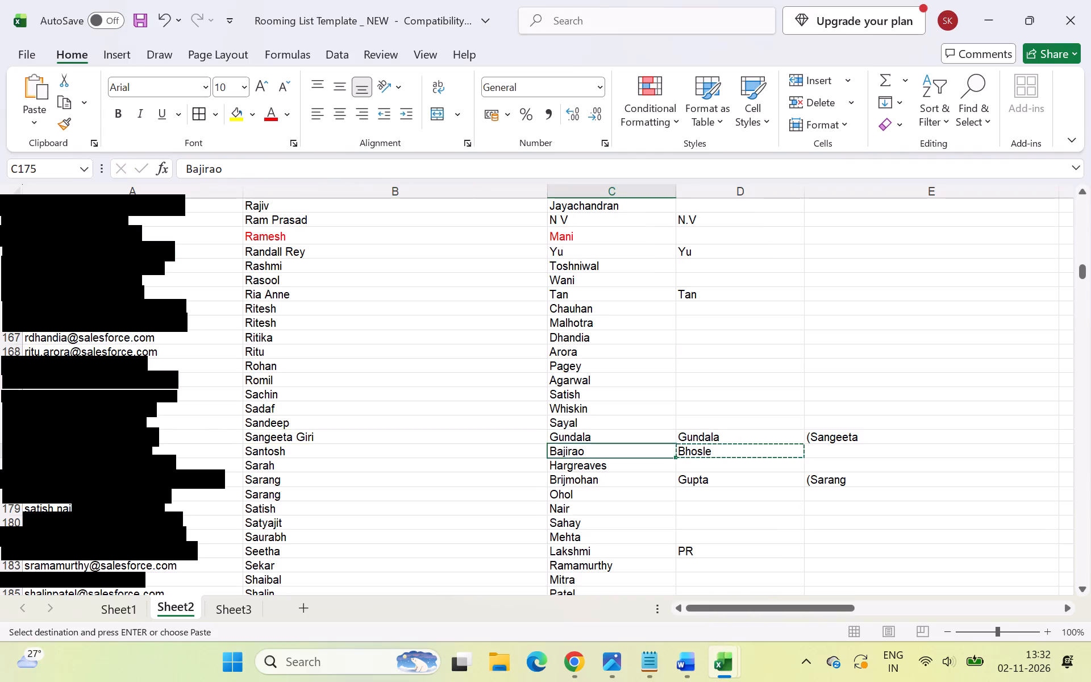
key("ctrl+v")
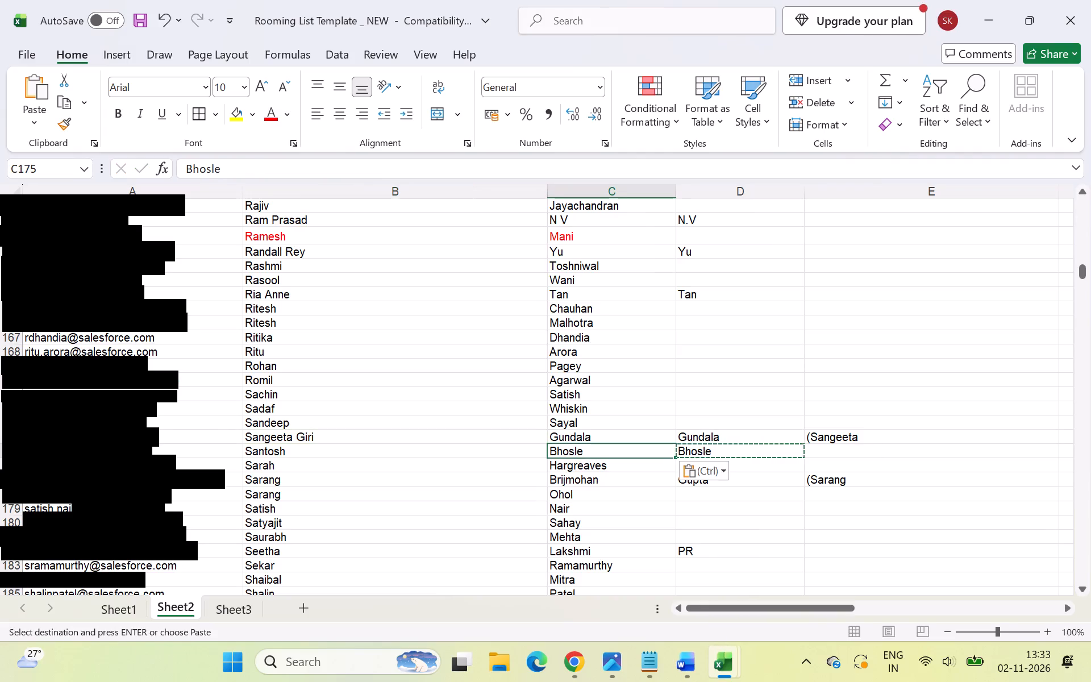
double_click(449, 448)
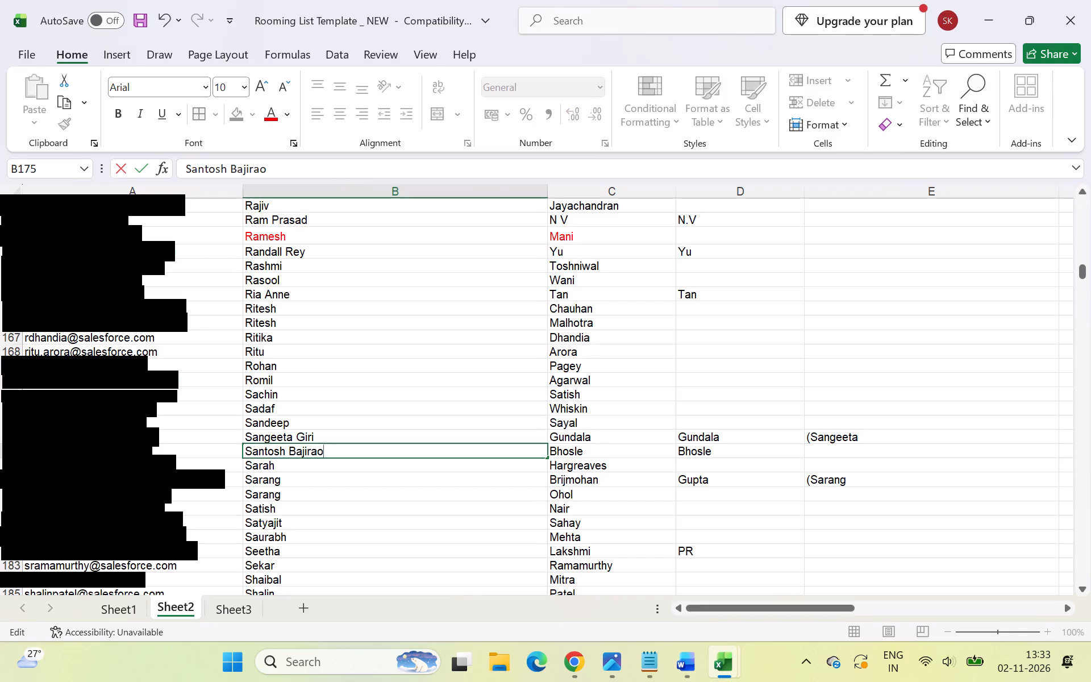
In Sheet2 row 177, replace C177 with a copy of the surname from D177 and append "Brijmohan" to the first name in B177.
left_click(711, 480)
left_click(620, 484)
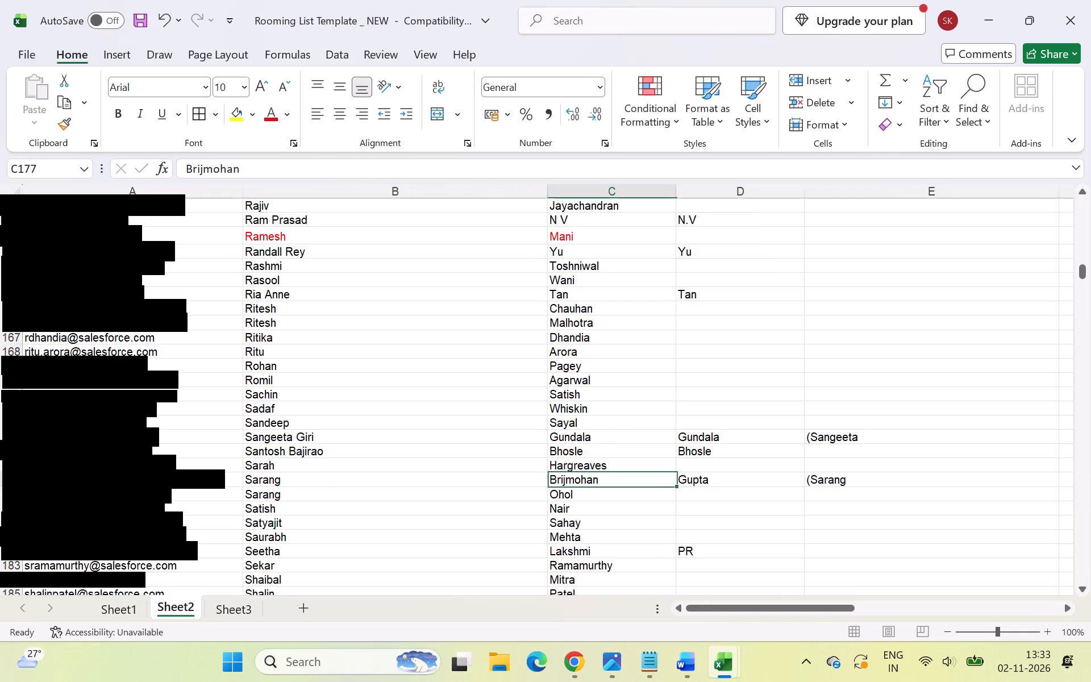
left_click(703, 482)
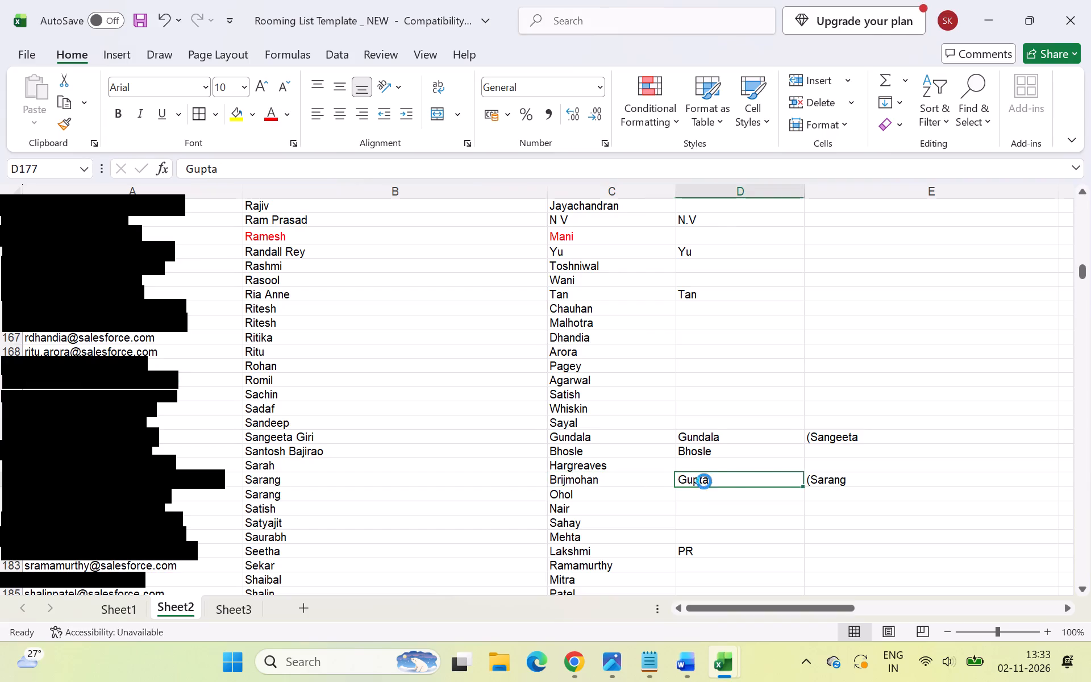
key("ctrl+c")
left_click(601, 482)
key("ctrl+v")
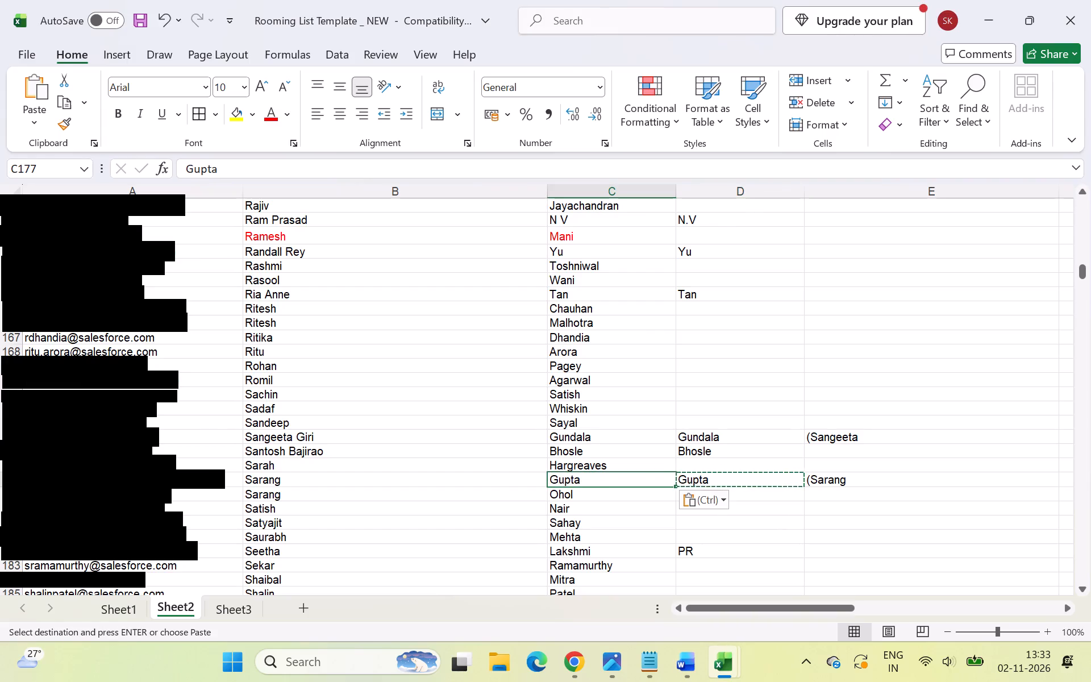
double_click(488, 480)
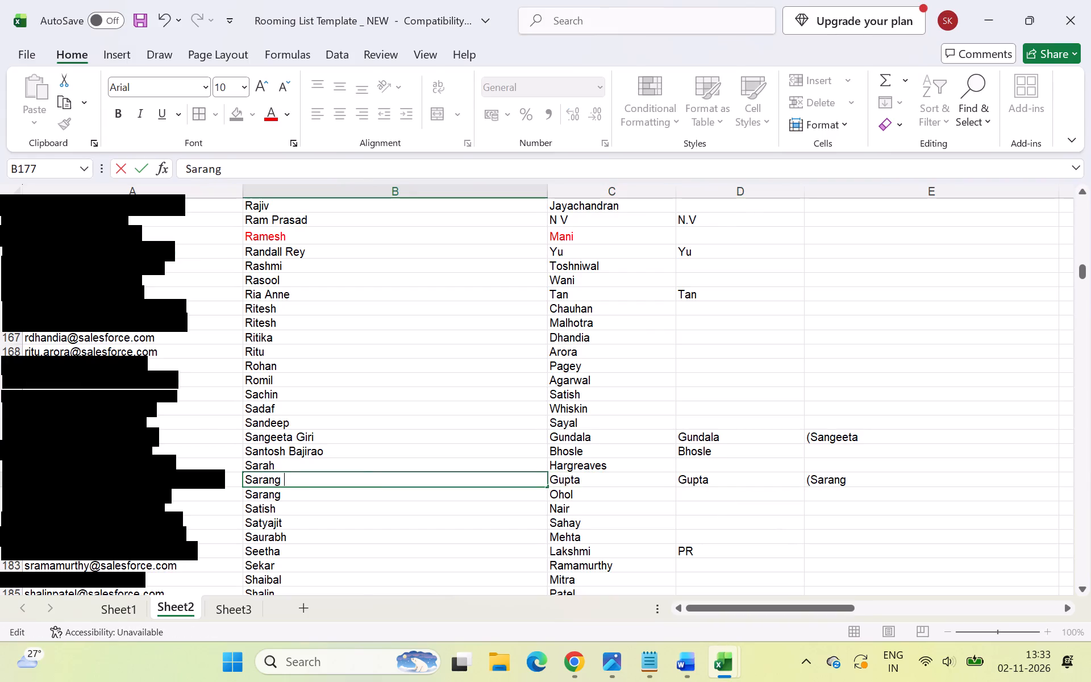
type("rijmohan")
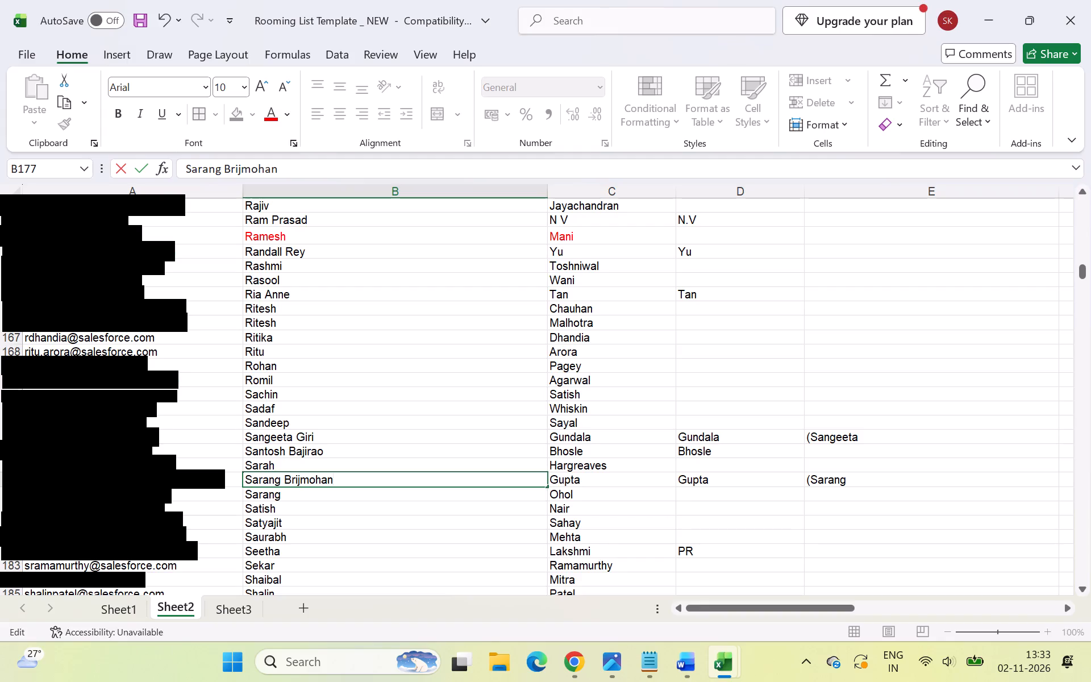
In Sheet2 row 182, append "Lakshmi" to the first name in B182 without a space.
left_click(622, 514)
scroll(624, 515, "down", 3)
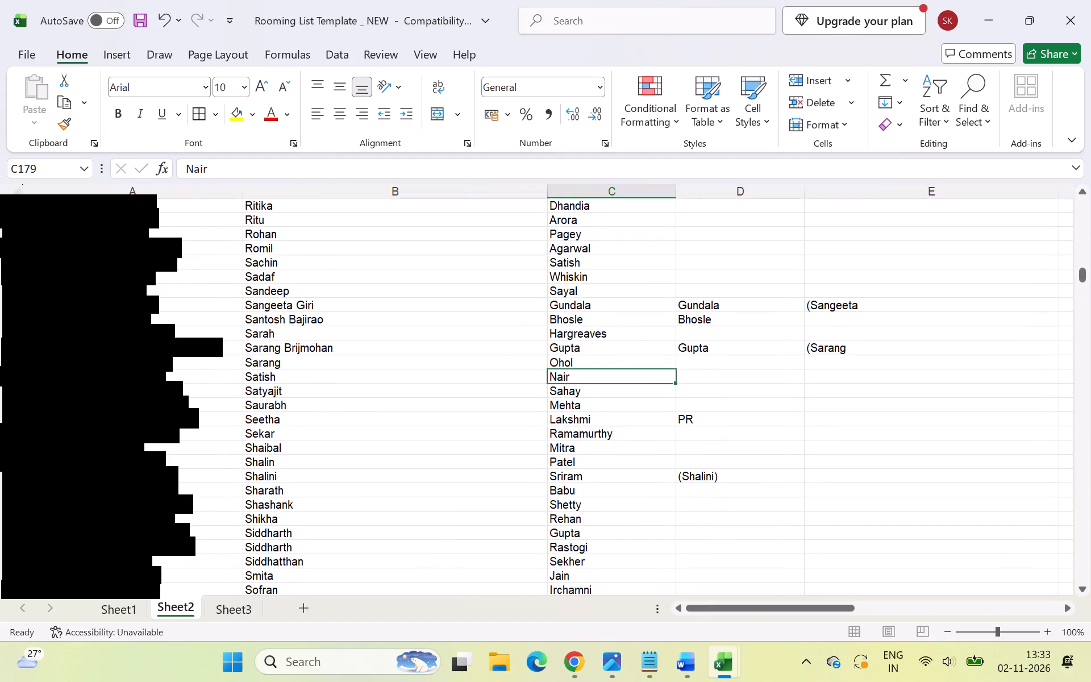
left_click(589, 422)
double_click(589, 422)
double_click(589, 422)
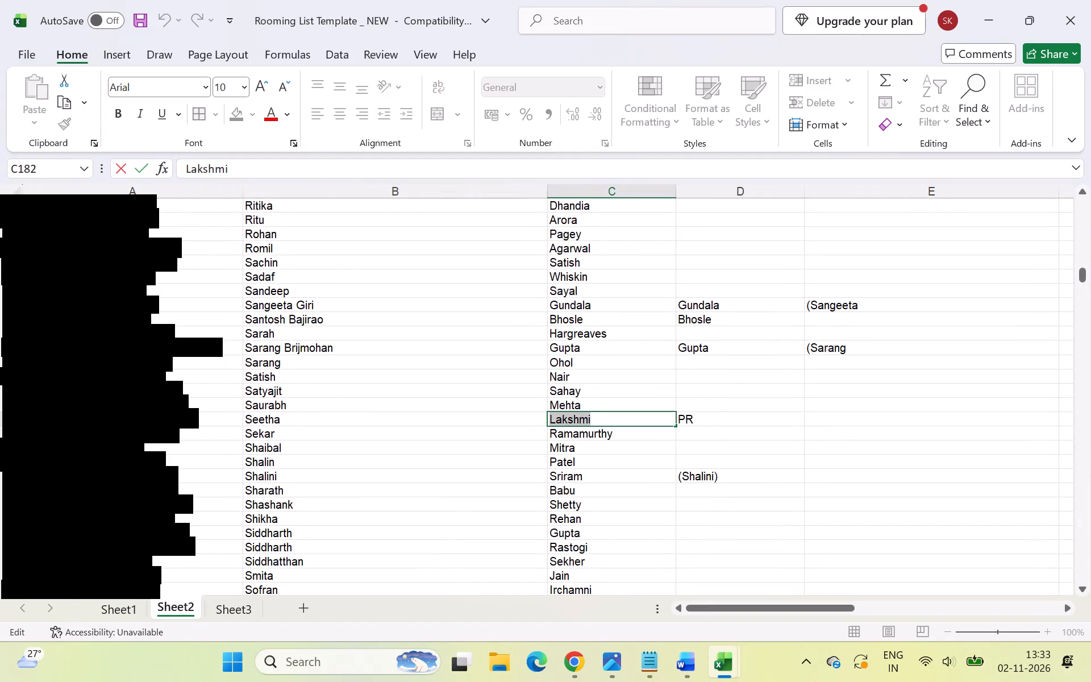
left_click(468, 422)
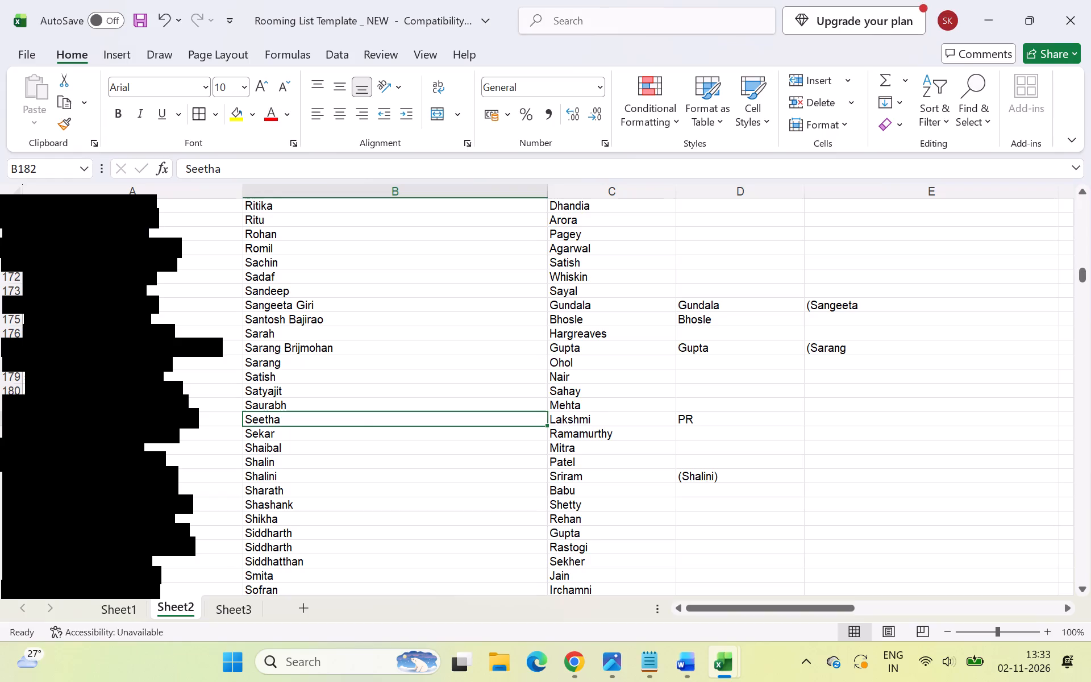
left_click(473, 422)
double_click(473, 422)
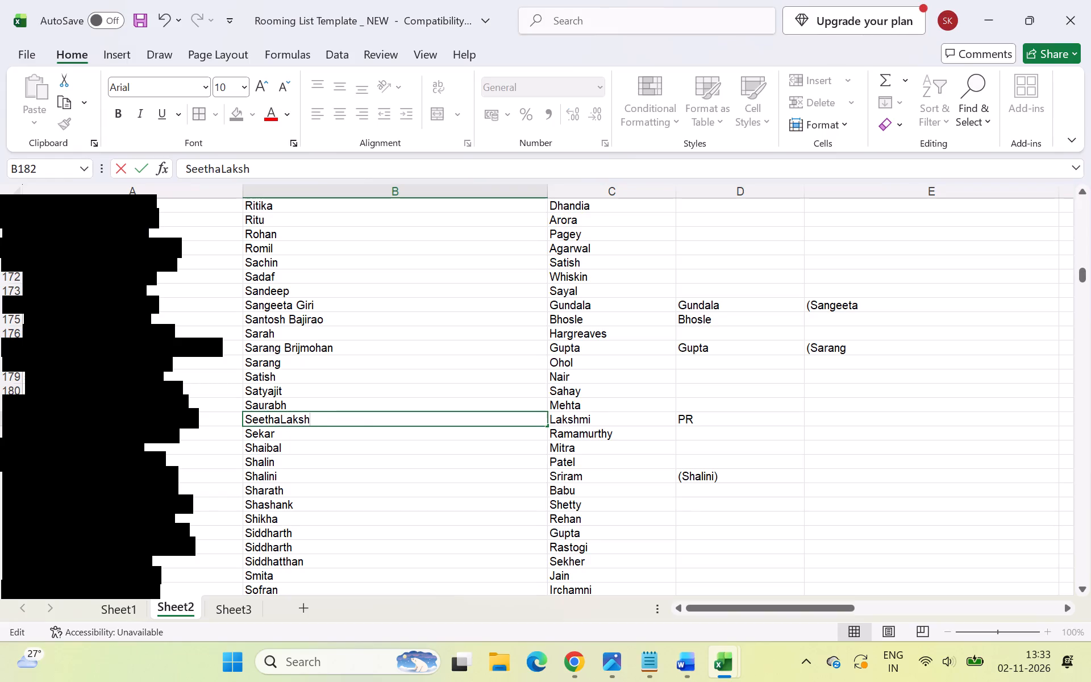
In Sheet2 row 182, replace the surname entry in C182 with a copy of D182.
left_click(649, 424)
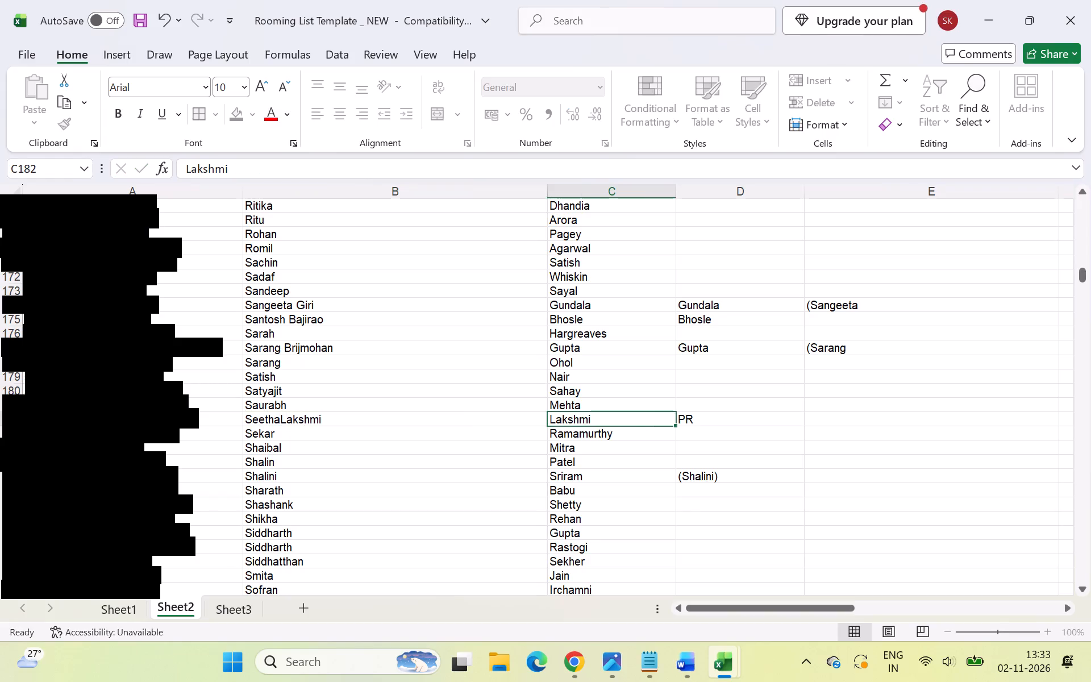
double_click(649, 424)
scroll(649, 424, "up", 4)
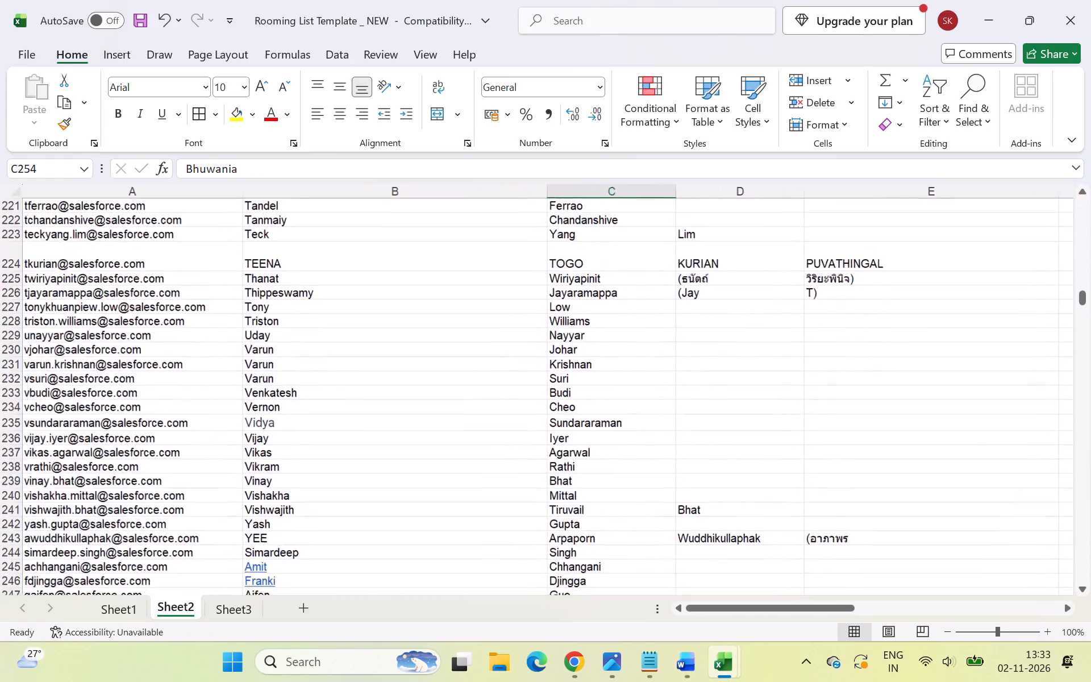
scroll(649, 424, "up", 7)
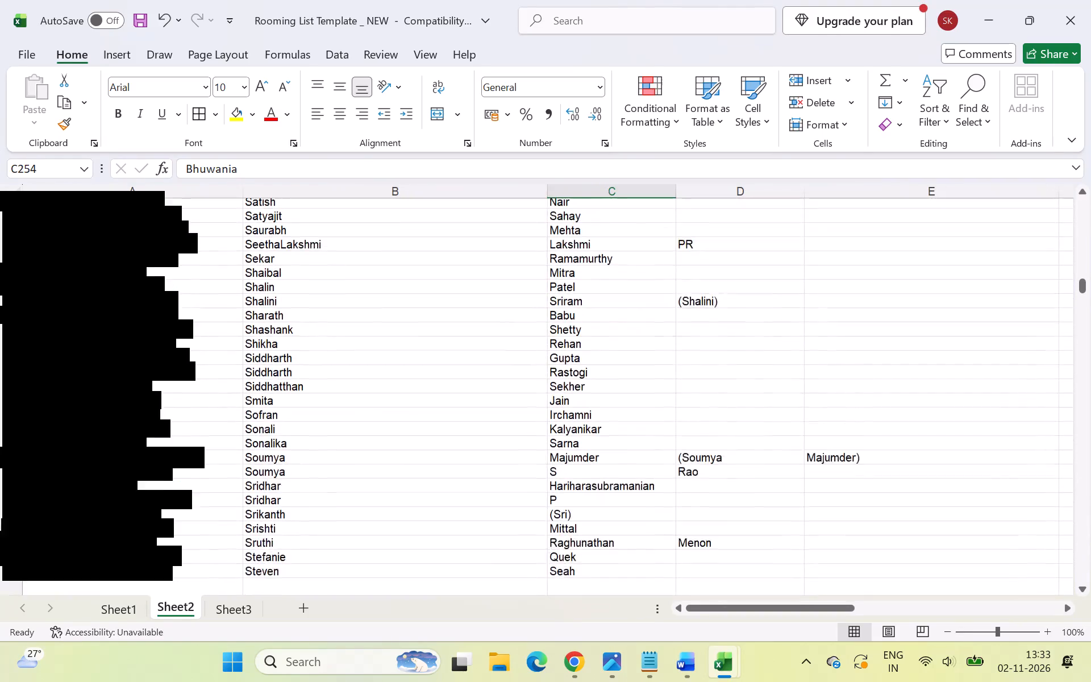
scroll(649, 424, "up", 3)
left_click(715, 360)
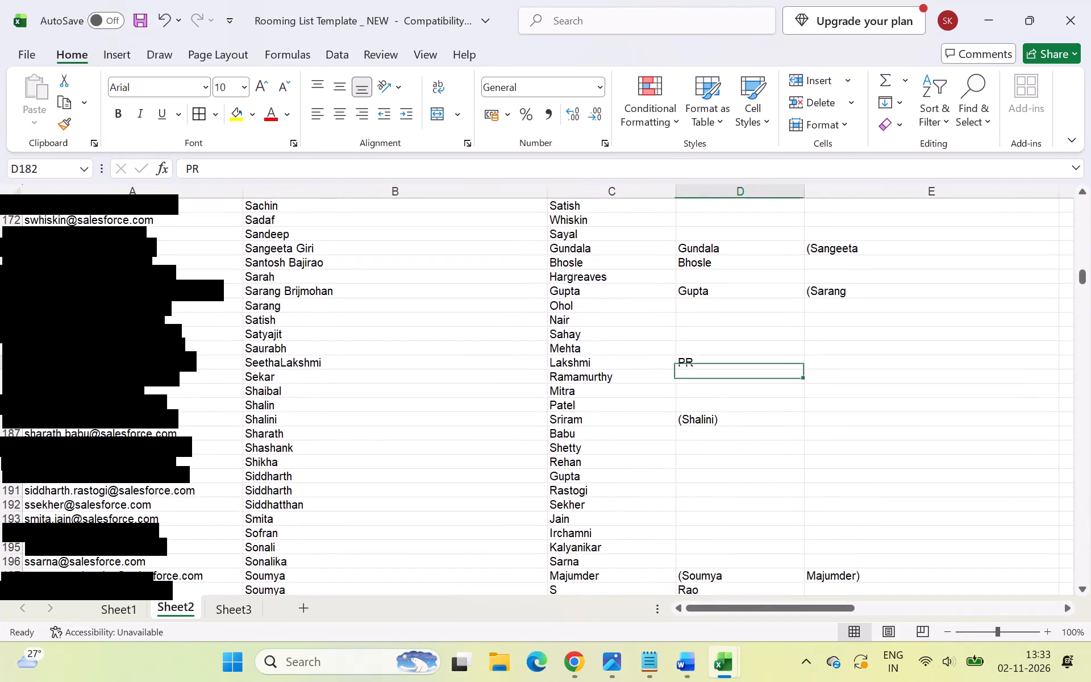
key("ctrl+c")
left_click(586, 363)
key("ctrl+v")
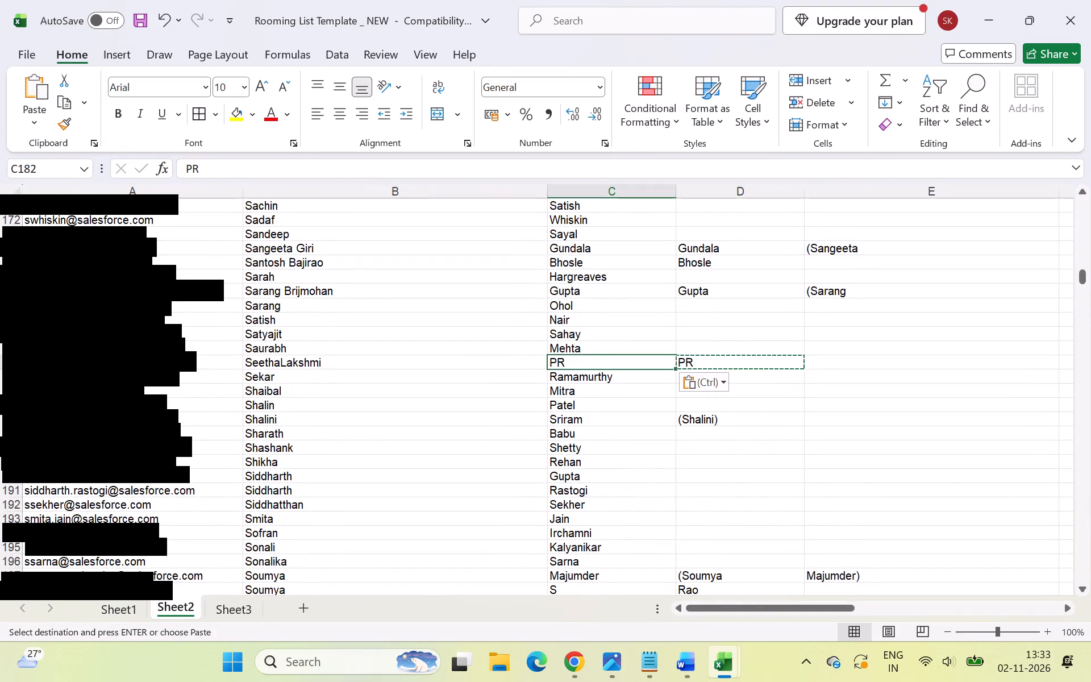
In Sheet2 row 198, replace the initial in C198 with the surname "Rao".
left_click_drag(611, 414, 611, 422)
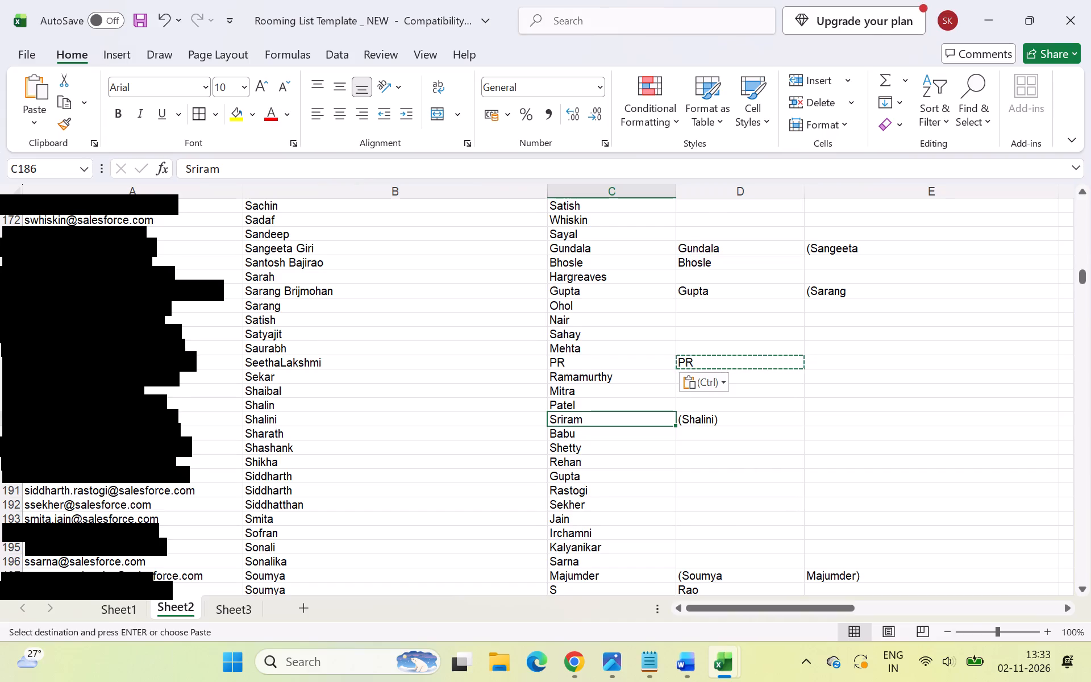
scroll(634, 444, "down", 4)
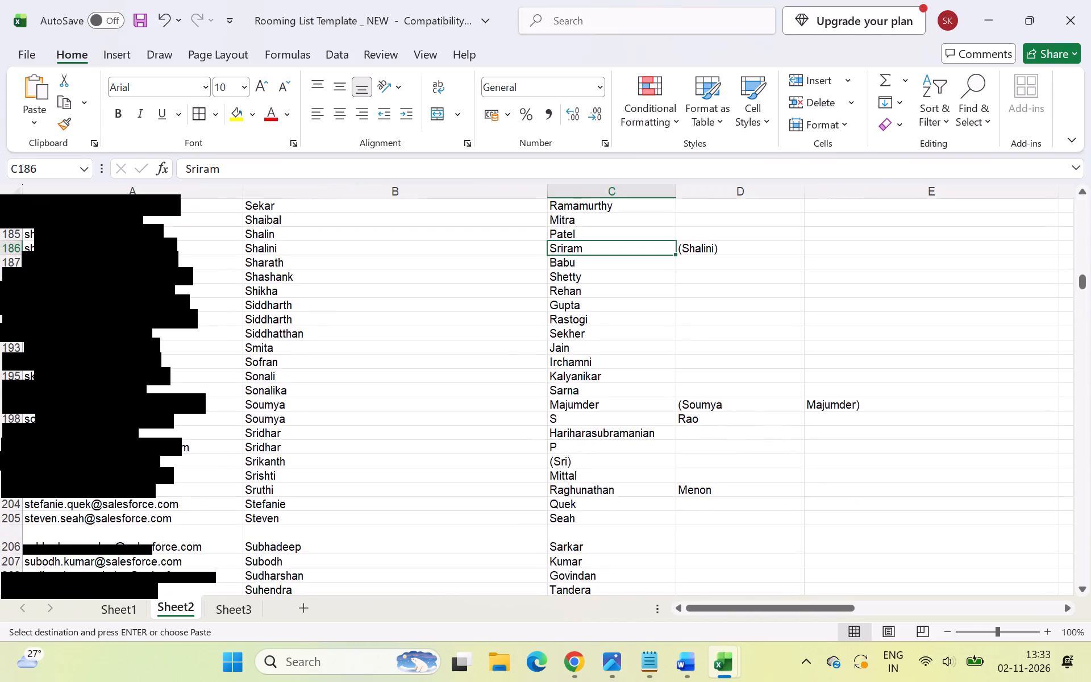
left_click(601, 410)
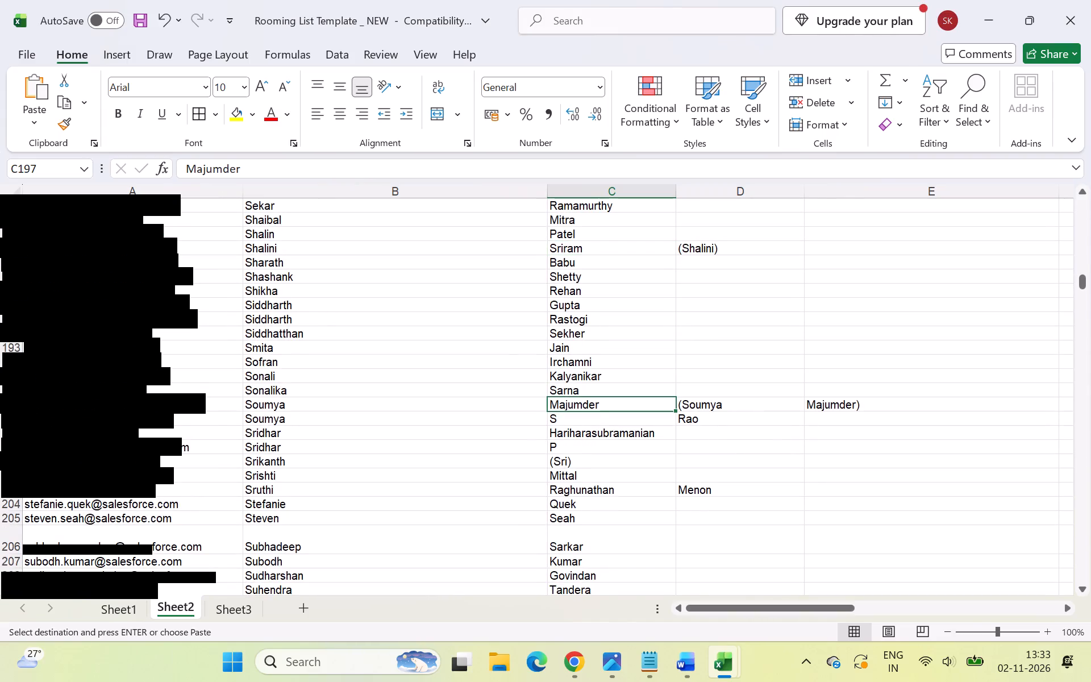
left_click(651, 421)
double_click(651, 421)
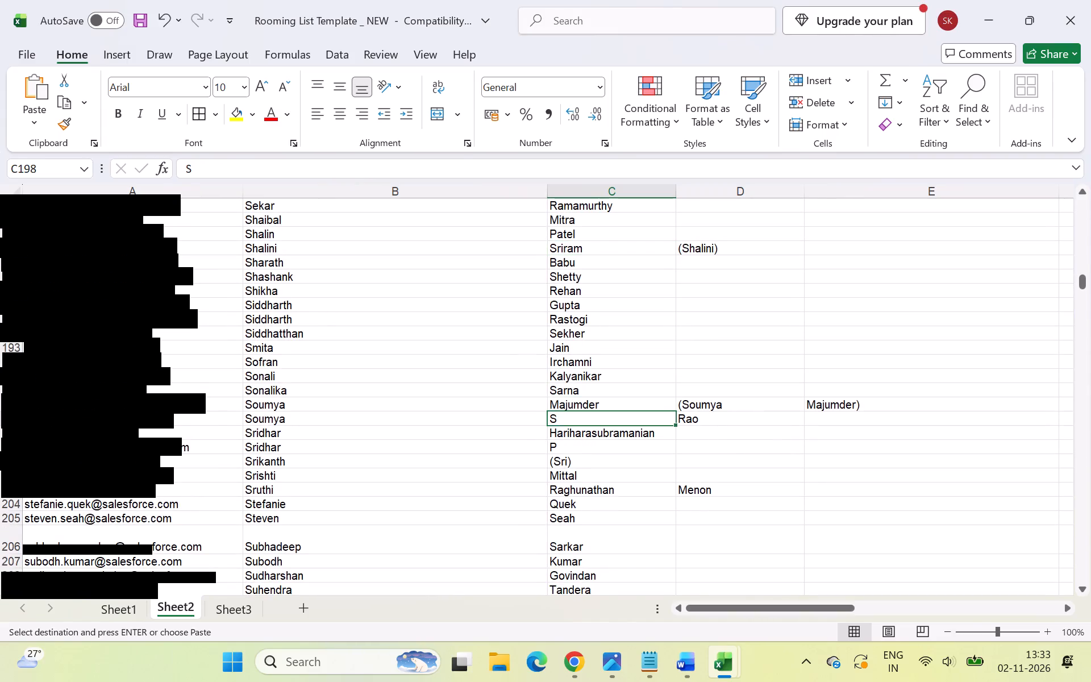
key("BackSpace")
key("BackSpace")
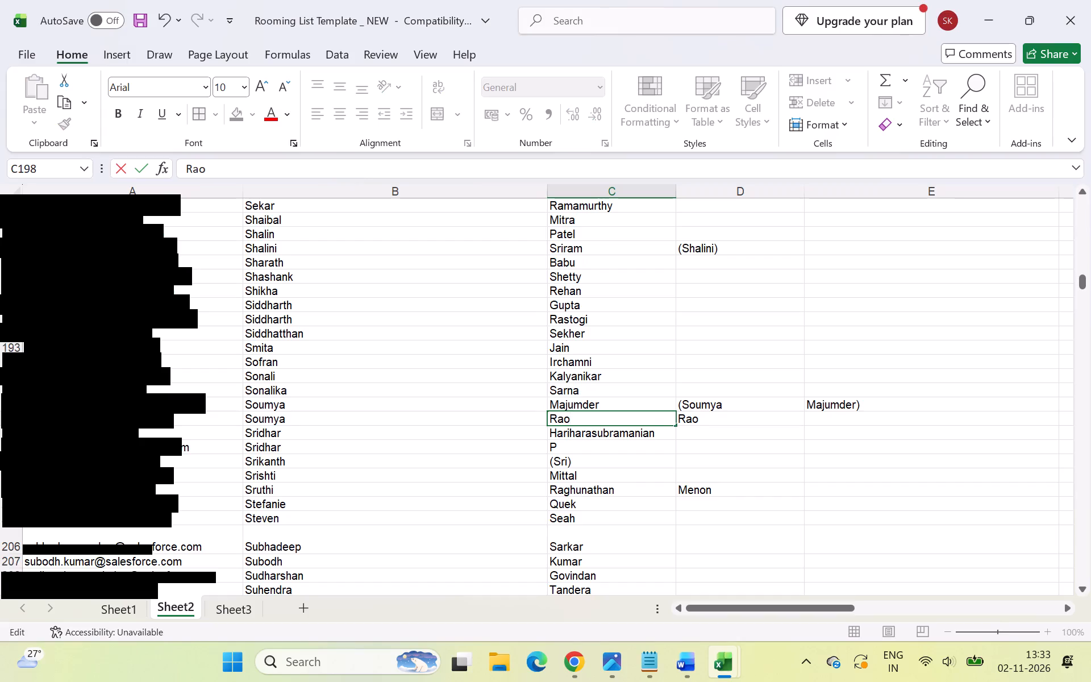
In Sheet2 row 203, append "Raghunathan" to the first name in B203 and replace C203 with a copy of the surname from D203.
left_click(651, 447)
scroll(651, 447, "down", 1)
left_click(651, 447)
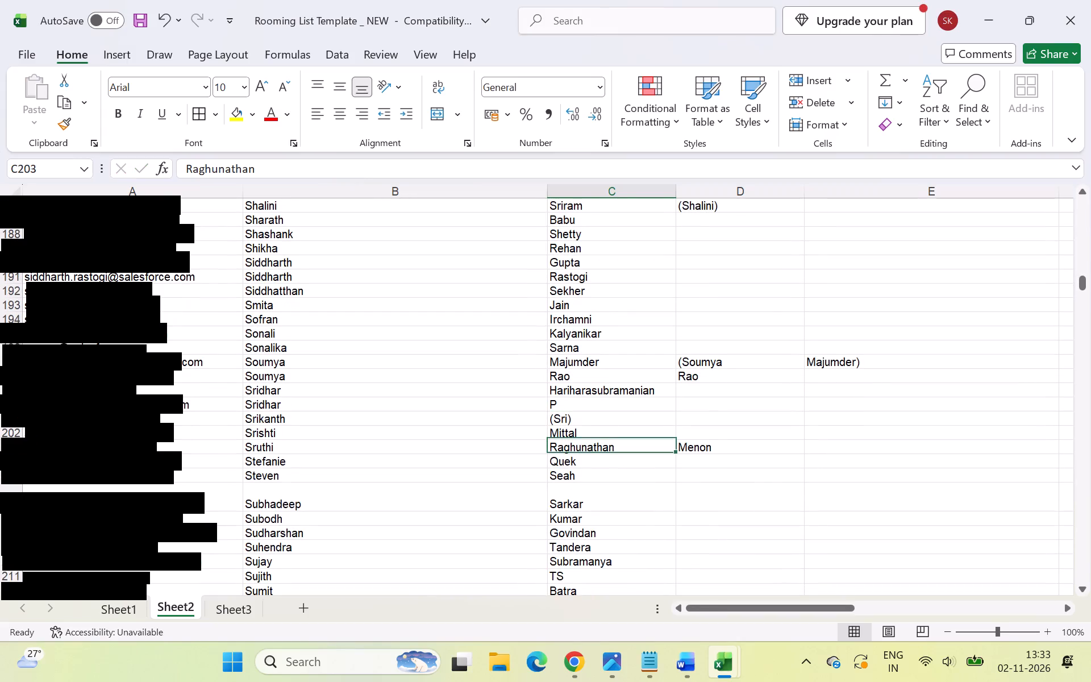
double_click(651, 447)
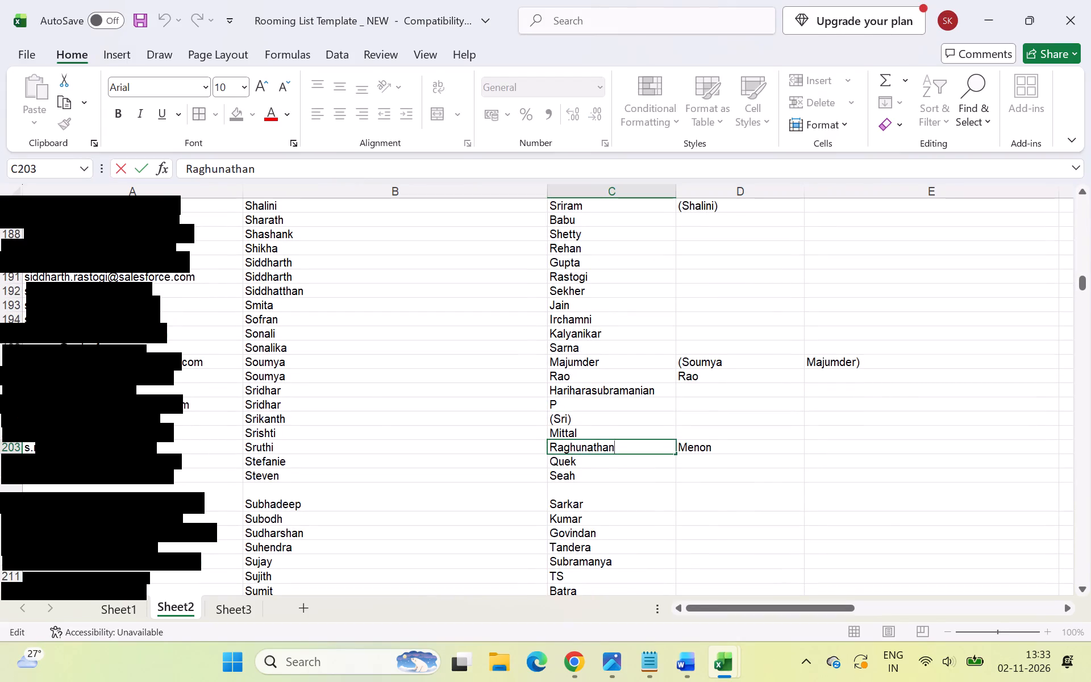
left_click(437, 453)
double_click(438, 447)
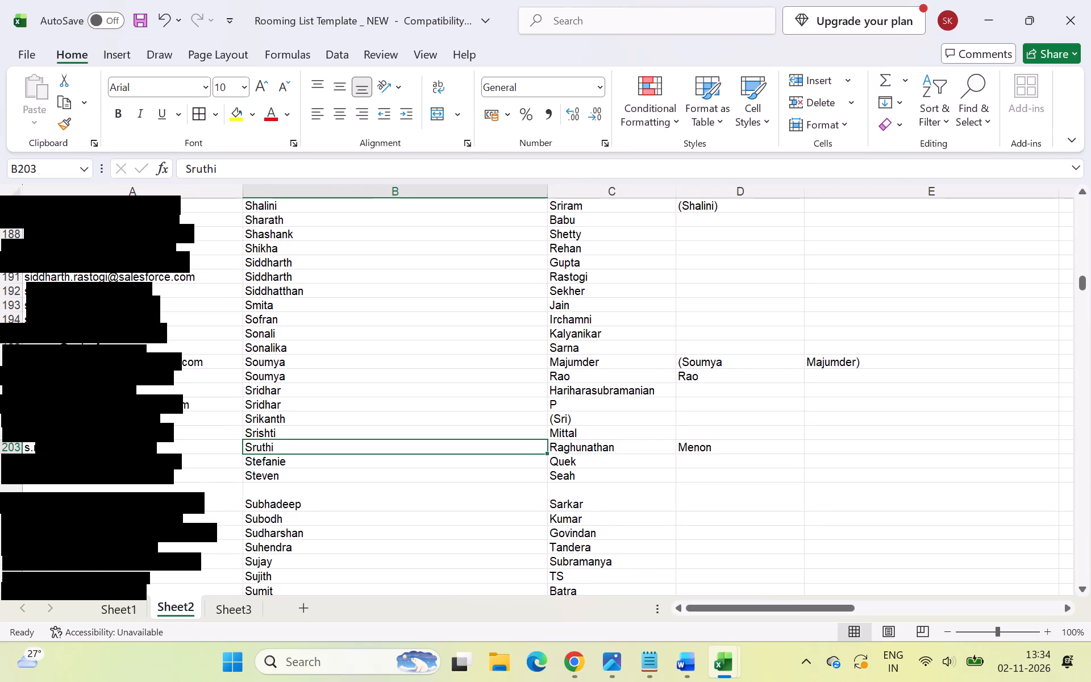
key("a")
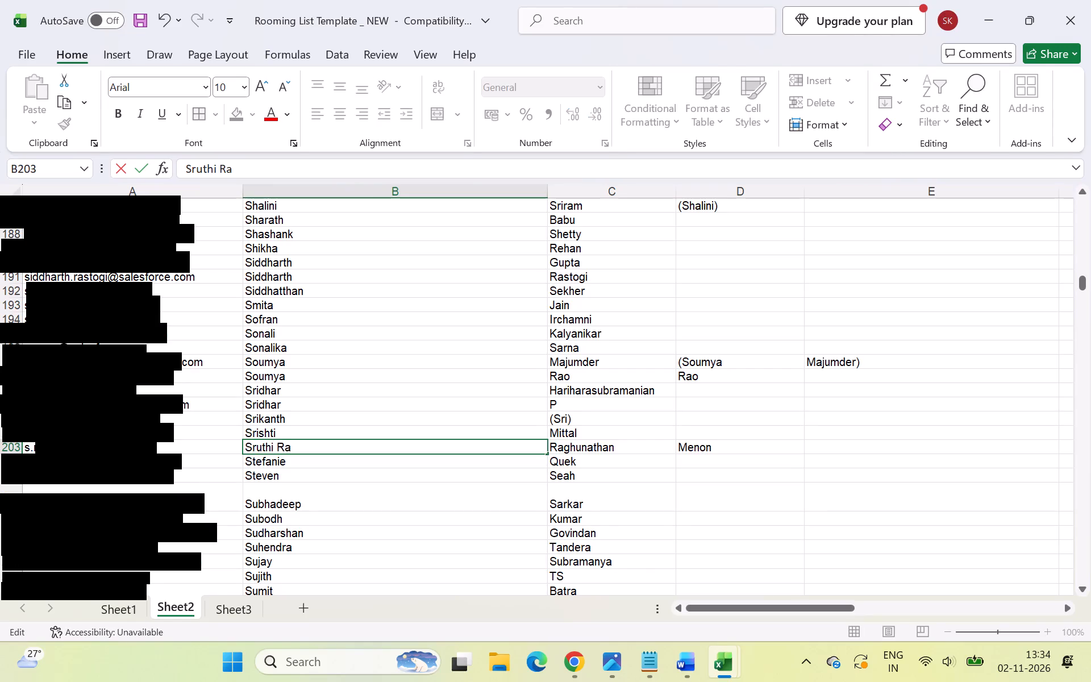
type("gh")
type("un")
type("athan")
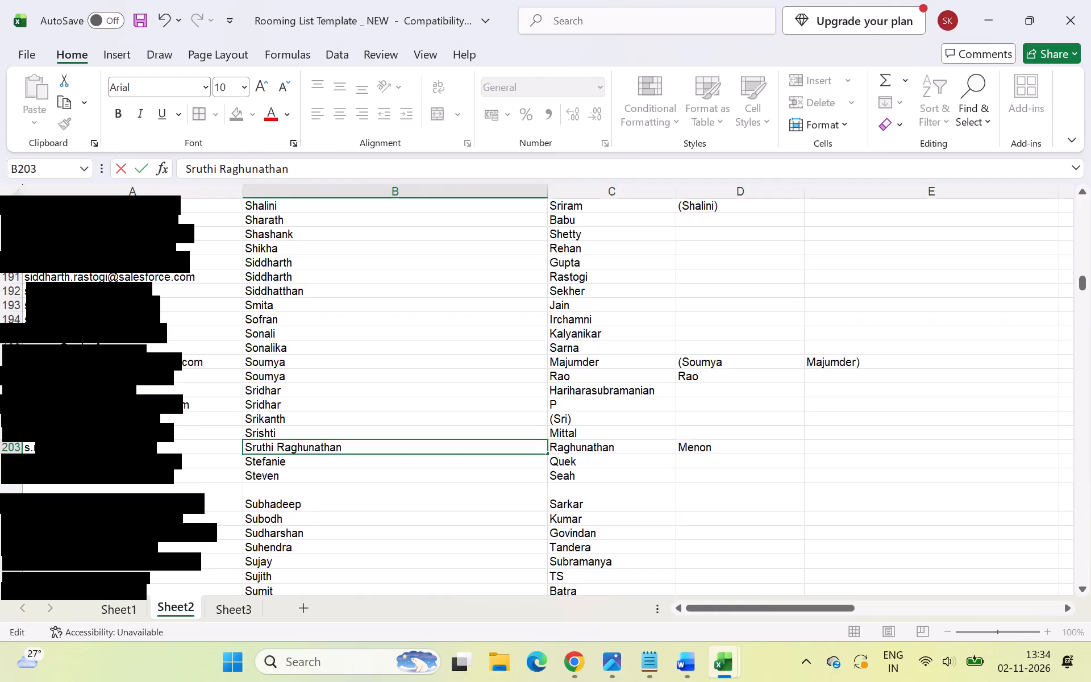
left_click(733, 449)
key("ctrl+c")
left_click(622, 449)
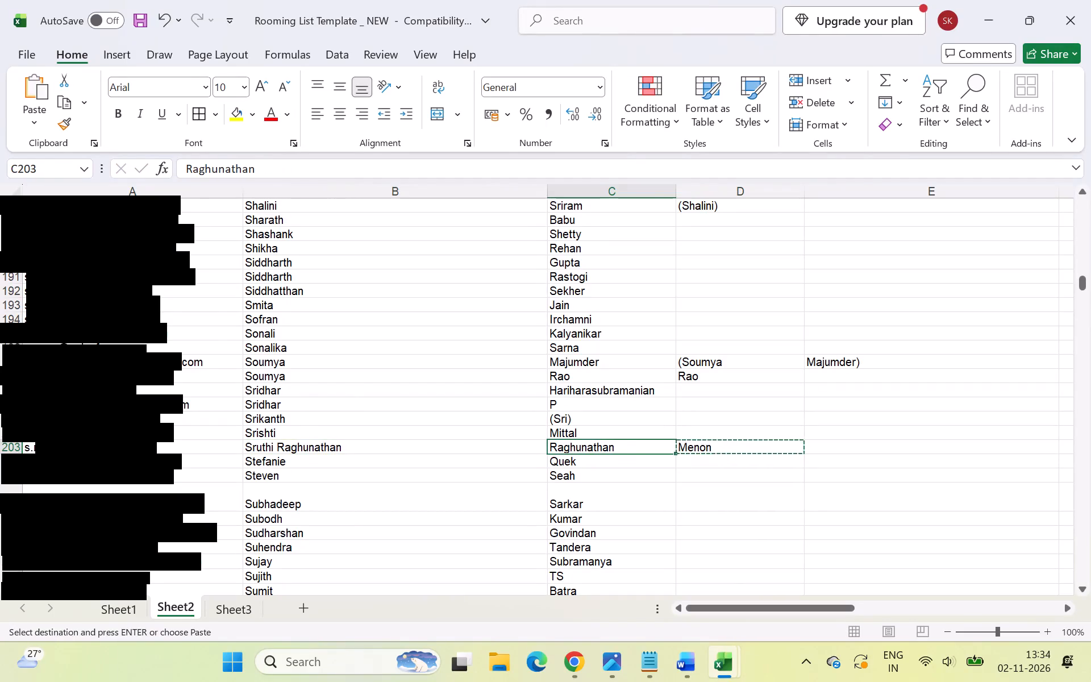
key("ctrl+v")
In Sheet2 row 223, append "Yang" to the first name in B223 and replace C223 with a copy of the surname from D223.
left_click(613, 471)
scroll(613, 471, "down", 1)
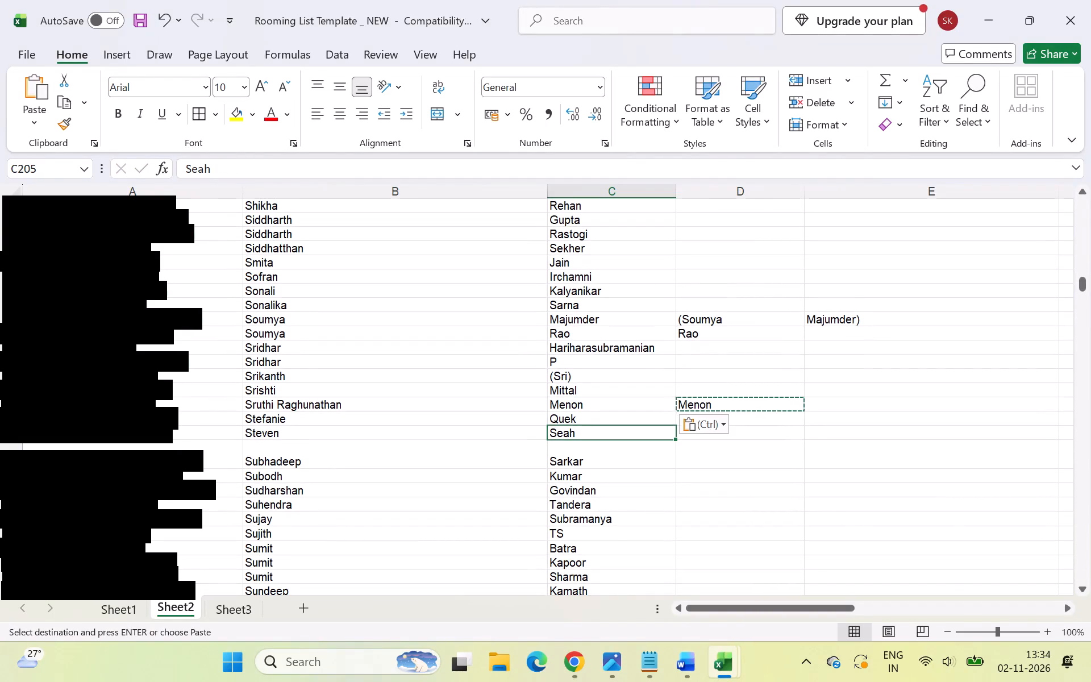
scroll(616, 510, "down", 5)
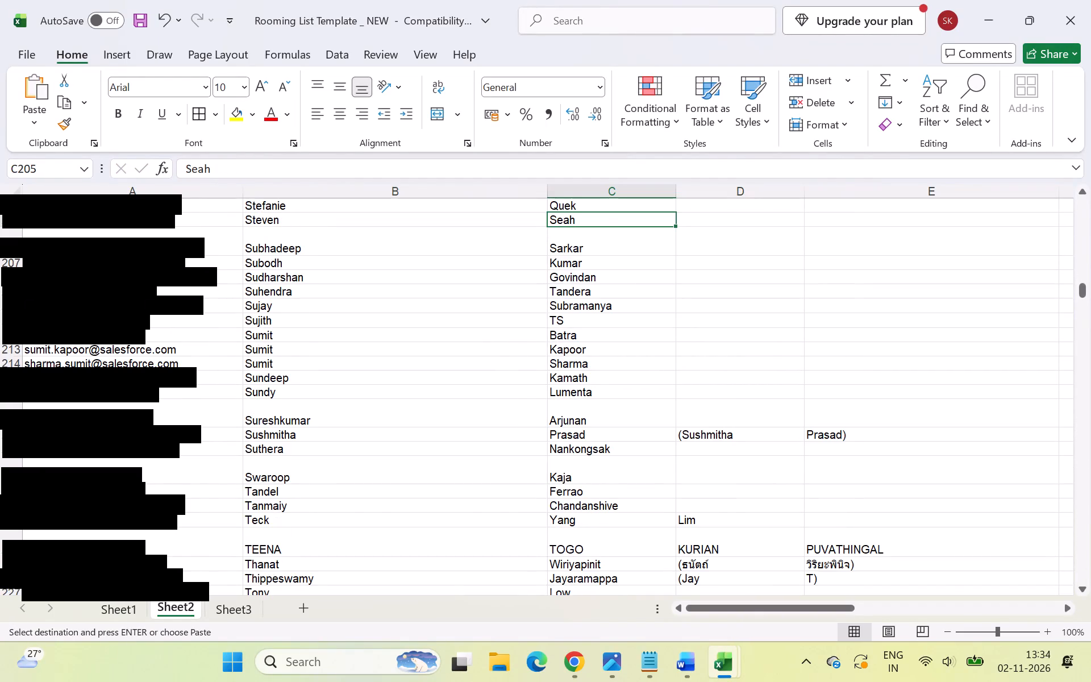
scroll(650, 465, "down", 1)
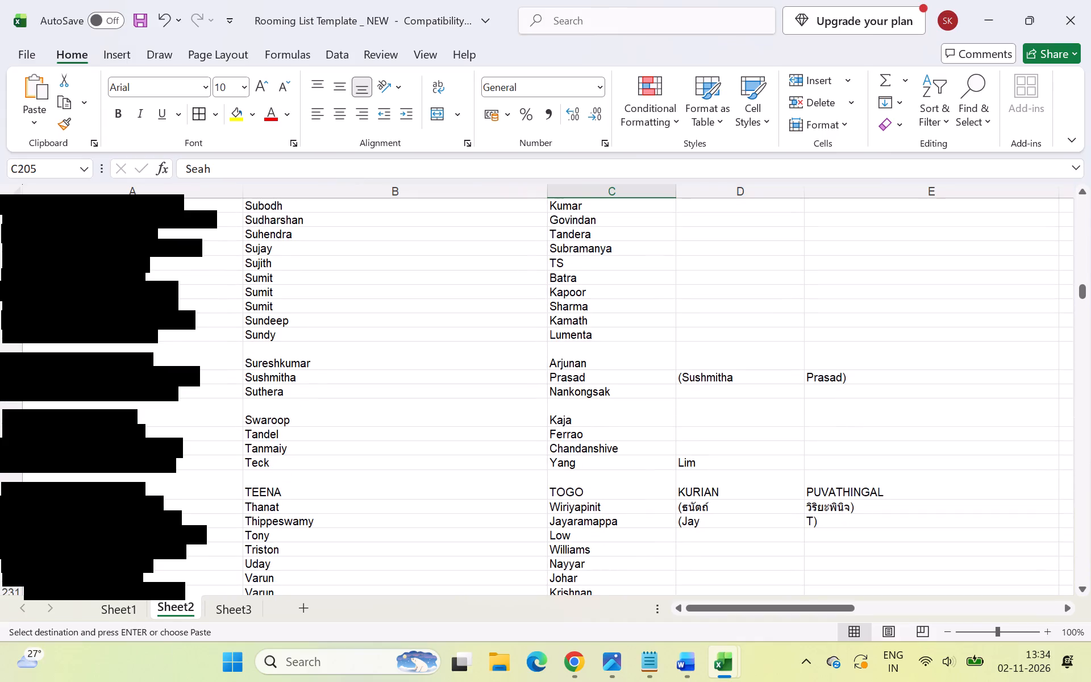
scroll(650, 465, "down", 1)
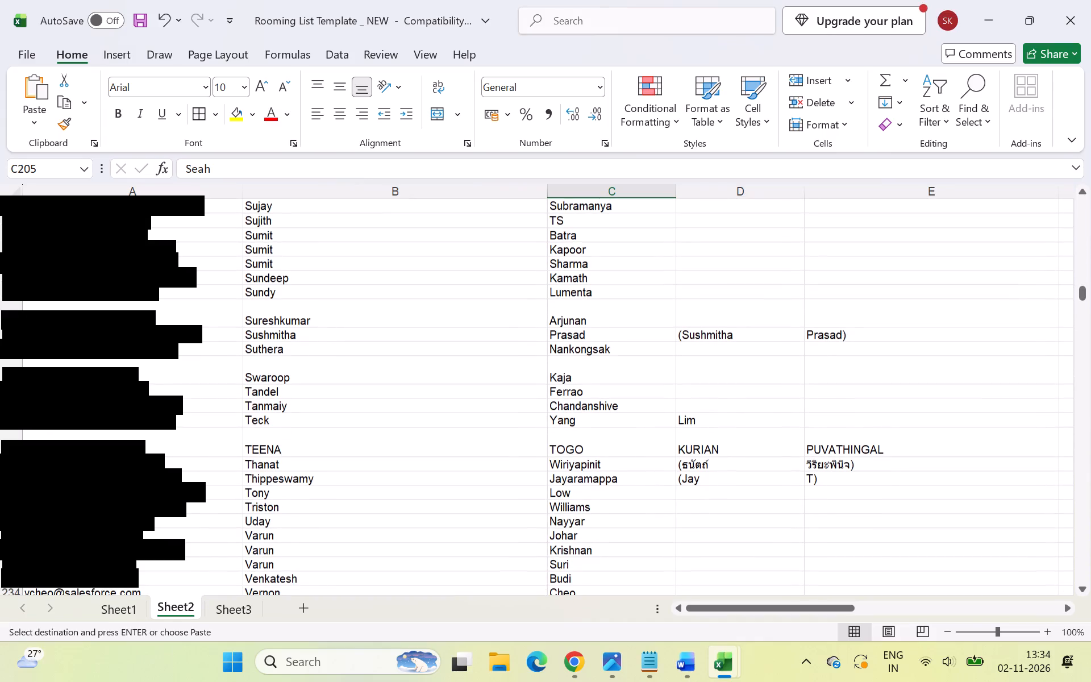
double_click(375, 423)
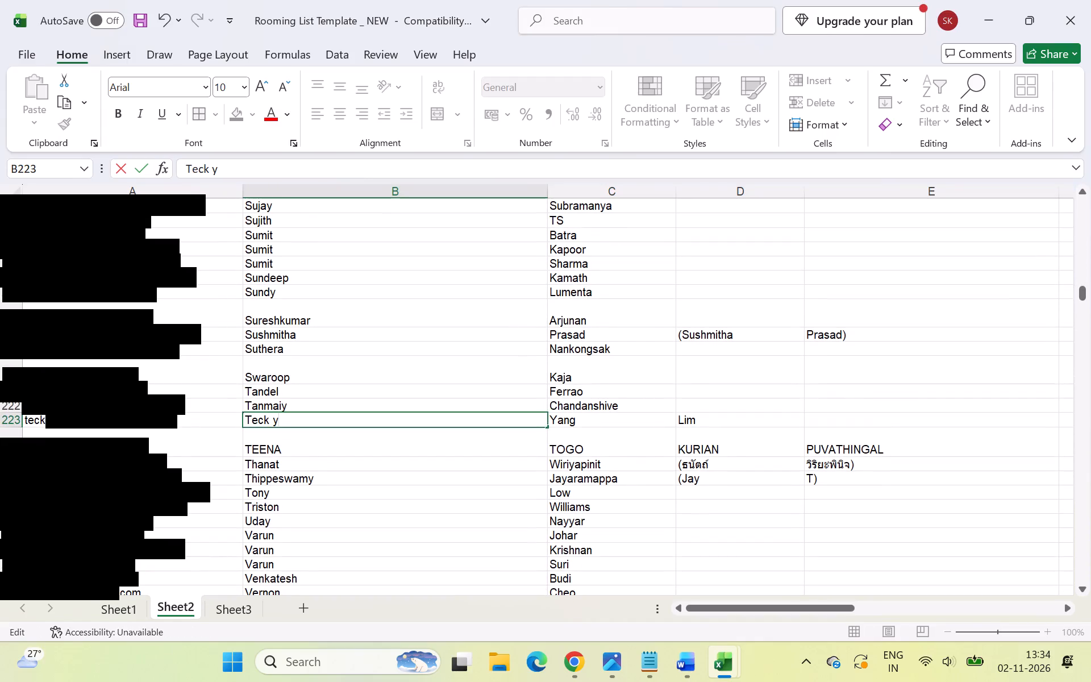
key("BackSpace")
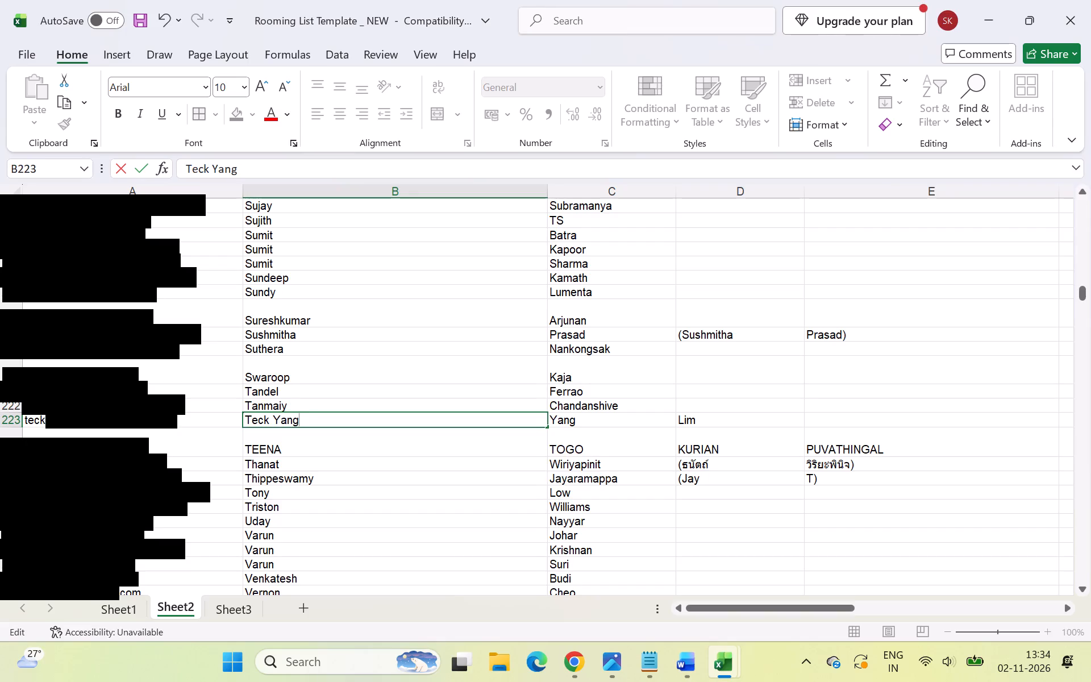
left_click(759, 420)
key("ctrl+c")
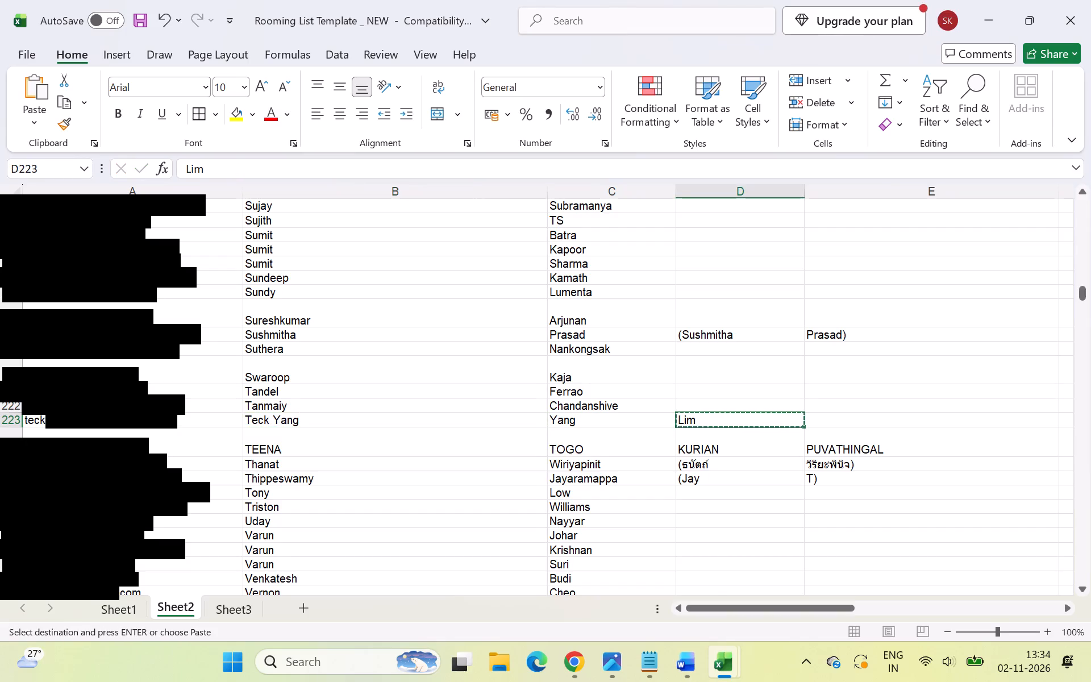
left_click(634, 419)
key("ctrl+v")
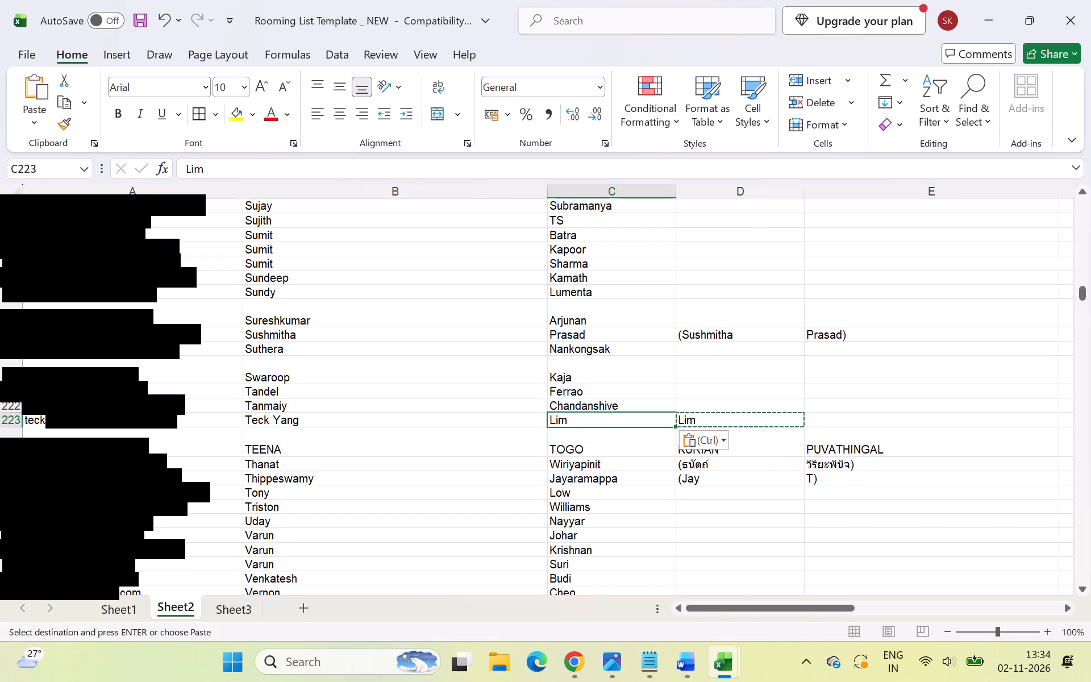
In Sheet3, find row 224 and check how the attendee's unsplit full name and preferred name are written.
left_click(615, 452)
left_click(620, 508)
left_click(816, 490)
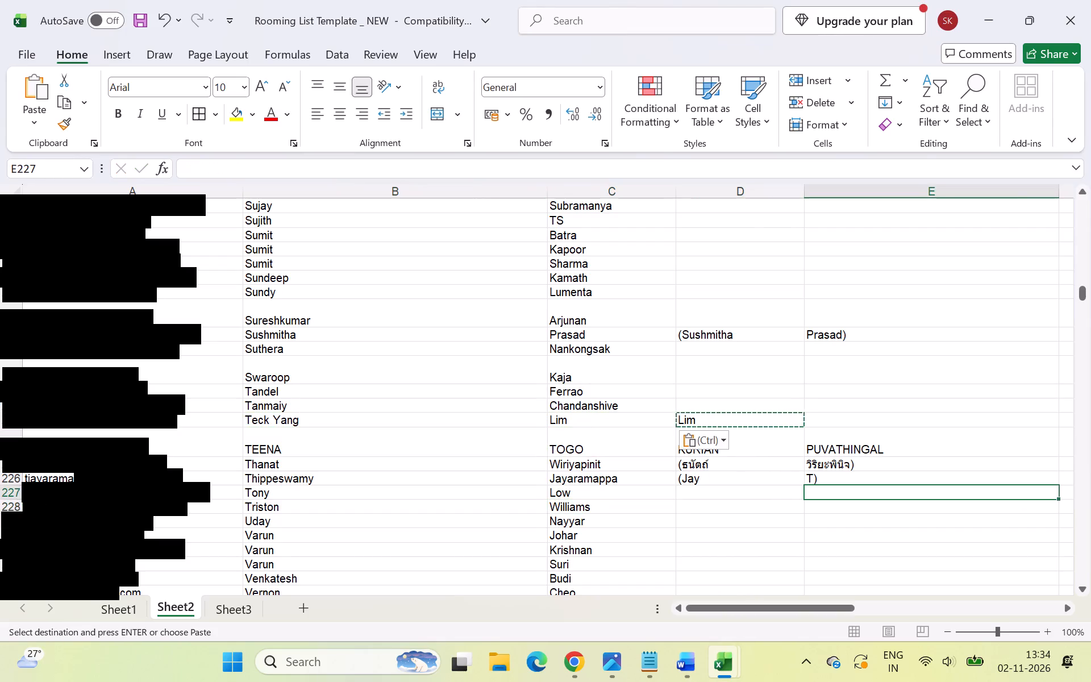
left_click(773, 446)
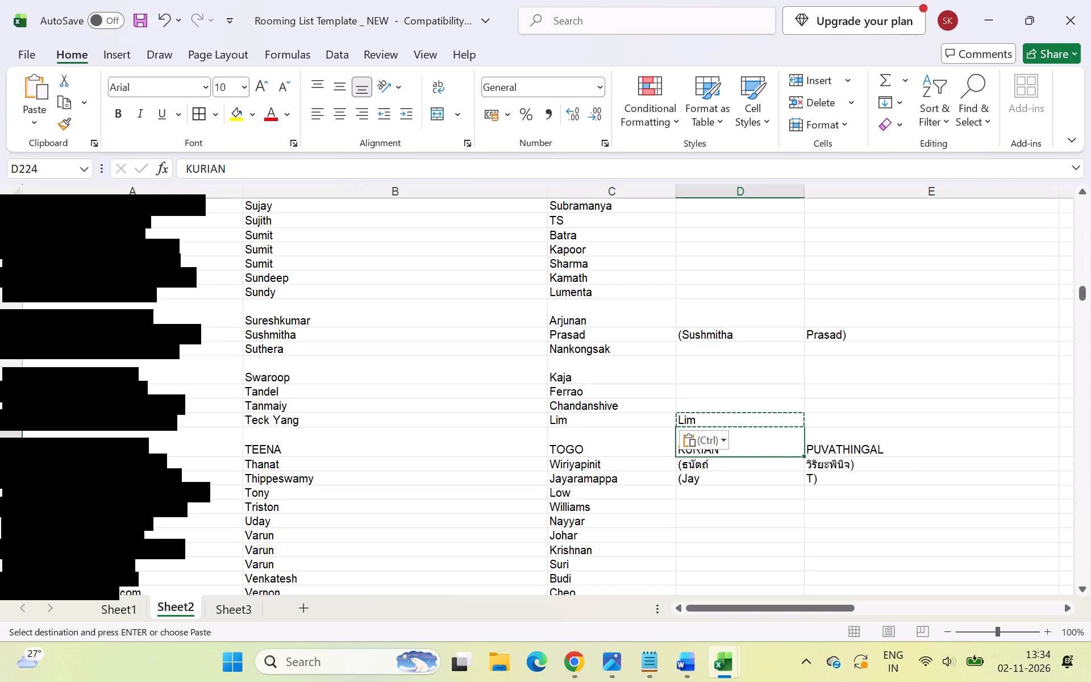
key("ctrl+c")
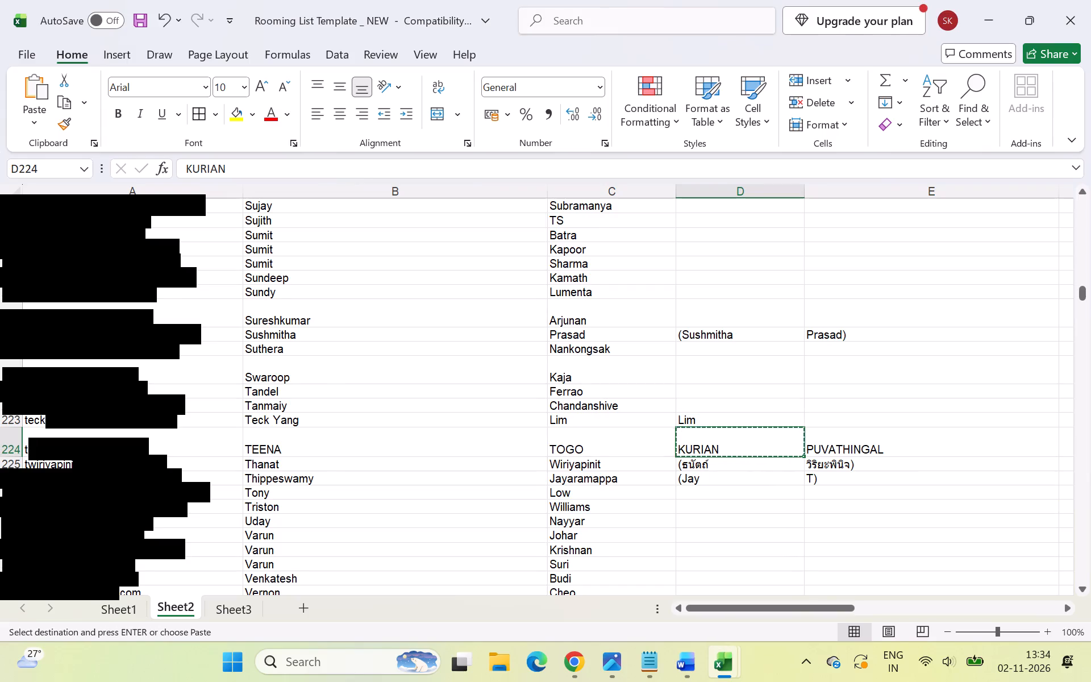
left_click(235, 613)
scroll(76, 526, "down", 11)
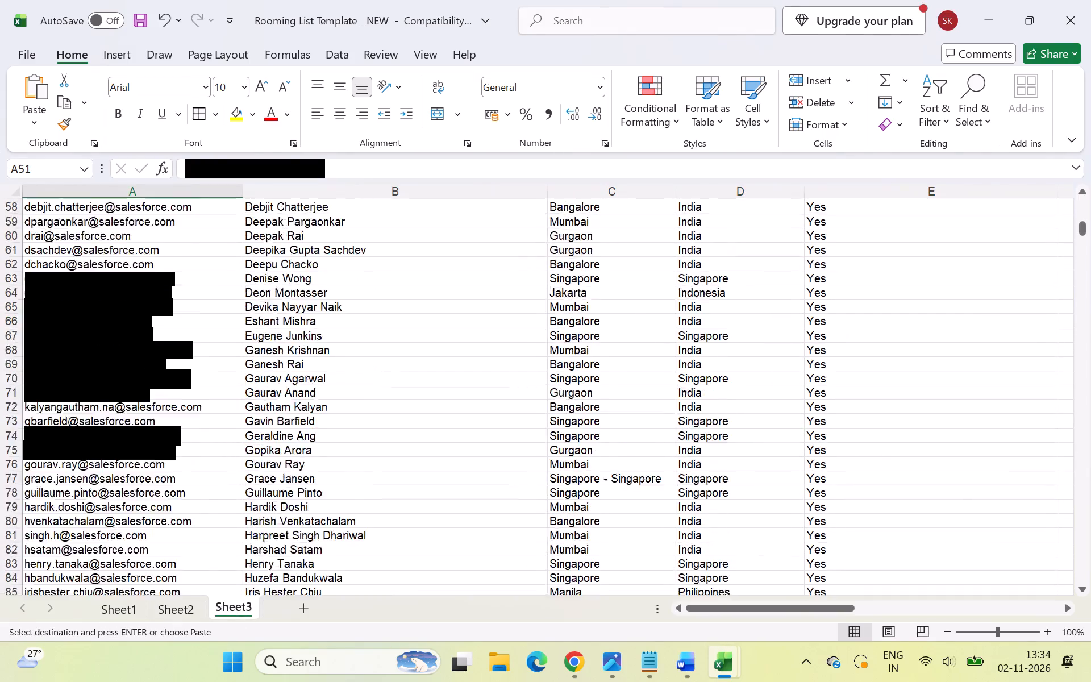
scroll(107, 529, "down", 10)
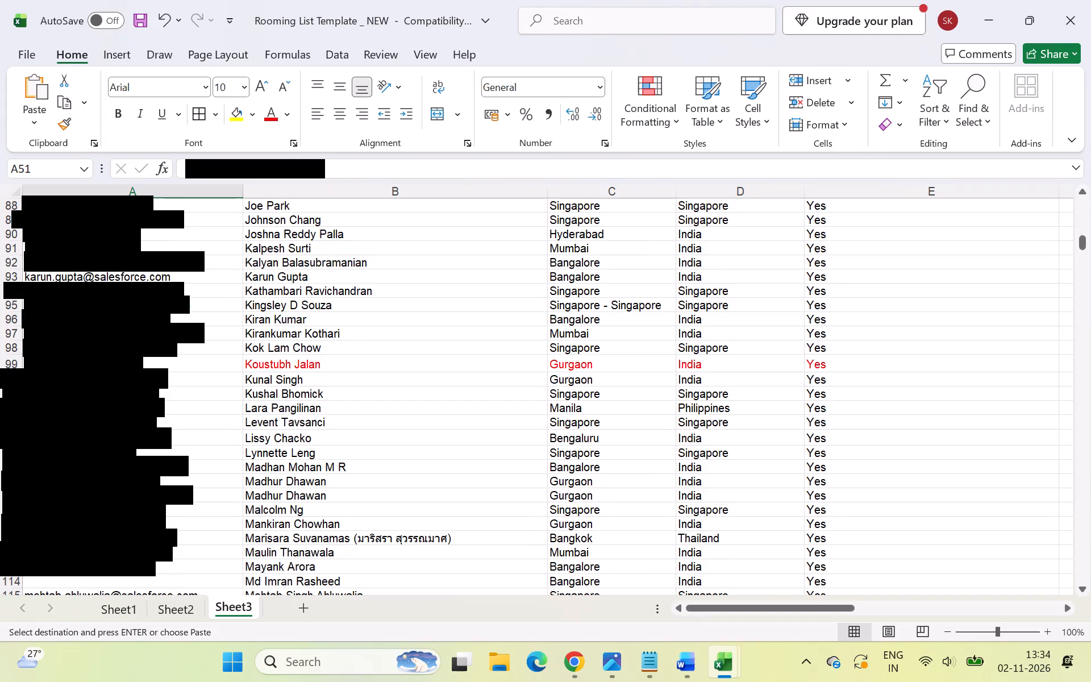
scroll(119, 524, "down", 3)
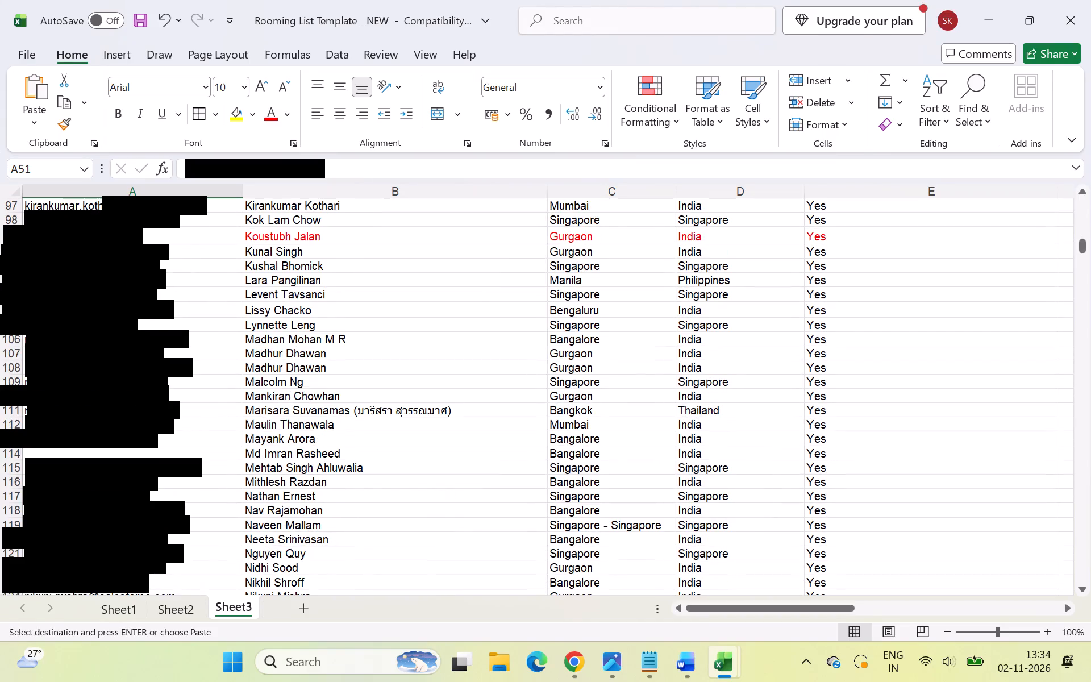
scroll(119, 524, "down", 13)
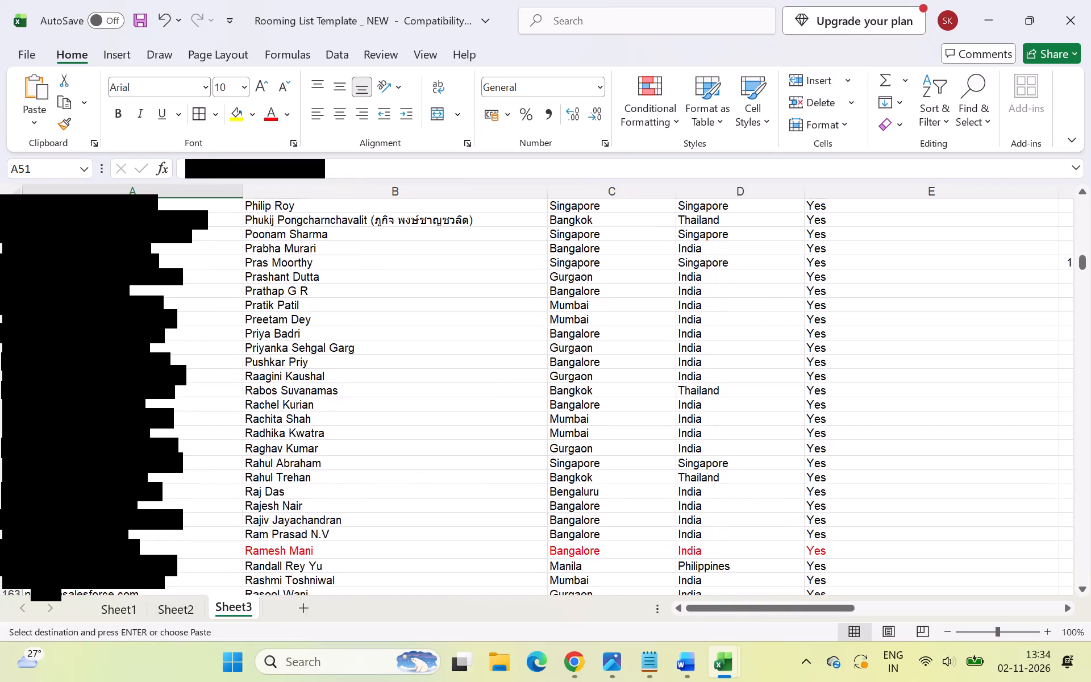
scroll(119, 528, "down", 16)
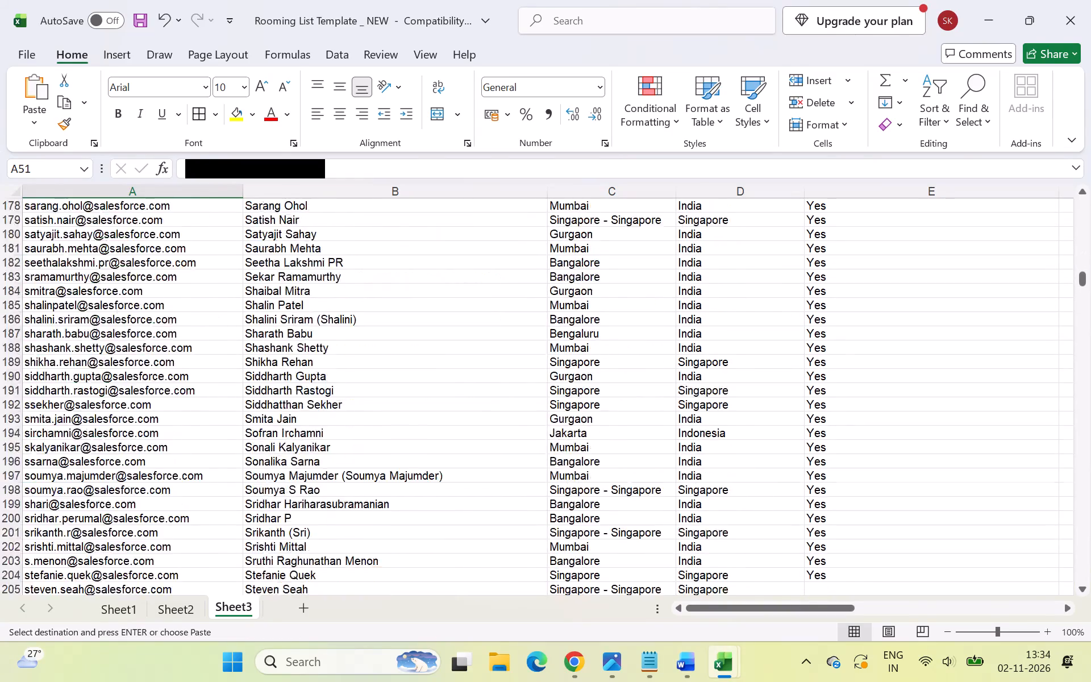
scroll(119, 528, "down", 6)
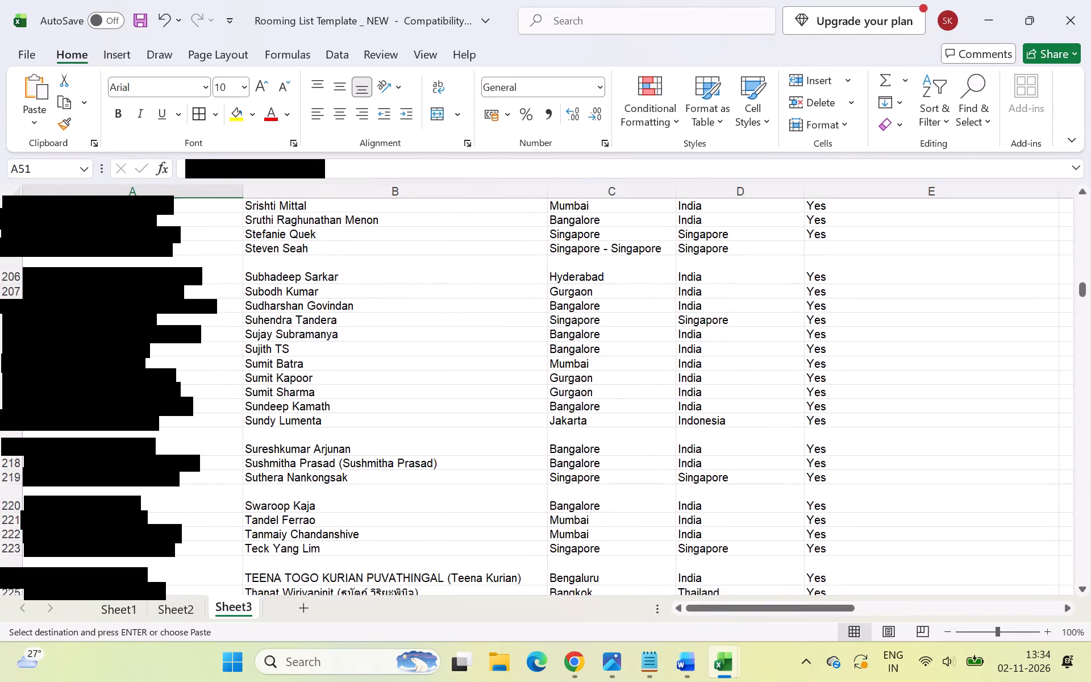
scroll(137, 569, "down", 2)
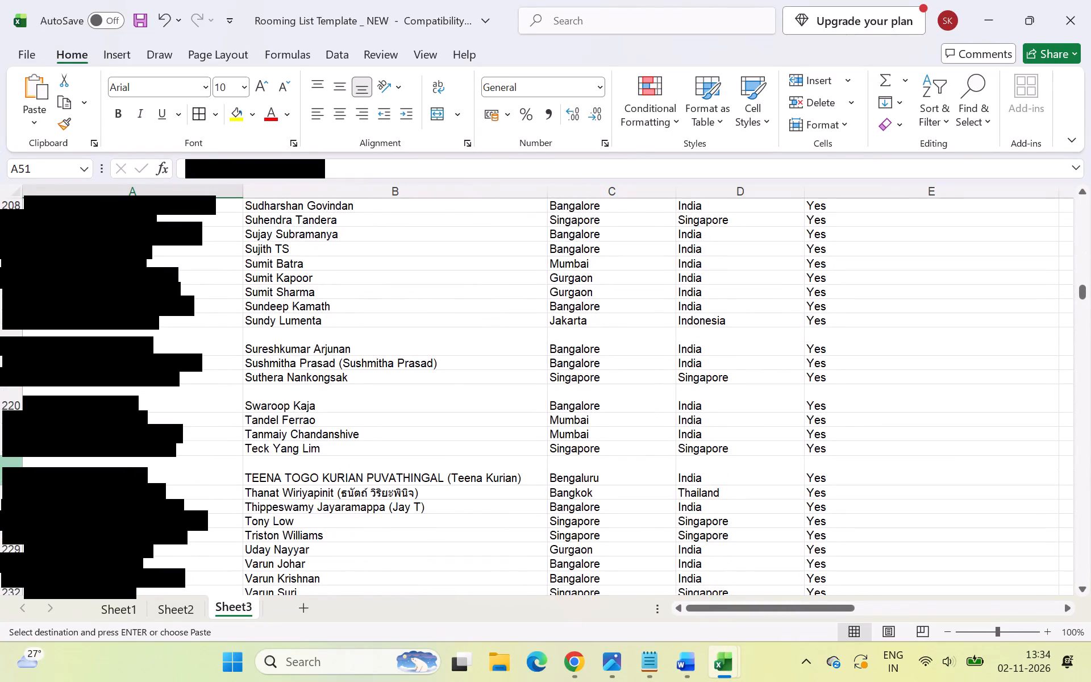
left_click(18, 472)
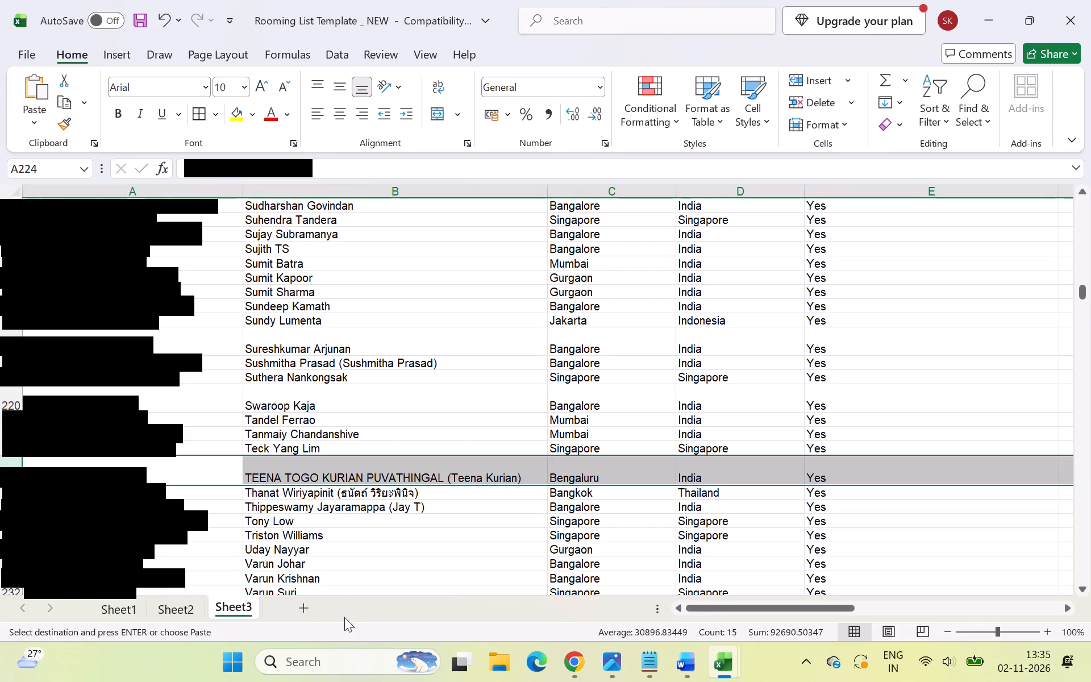
In Sheet2 row 224, replace the surname entry in C224 with a copy of "KURIAN" from D224.
left_click(183, 608)
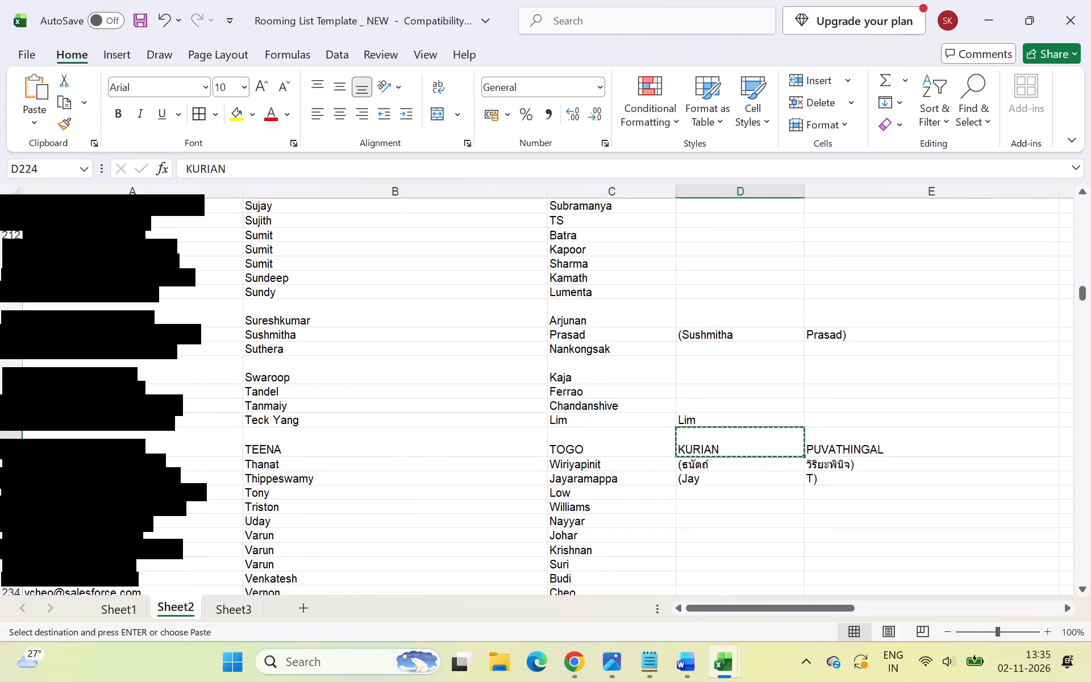
key("ctrl+c")
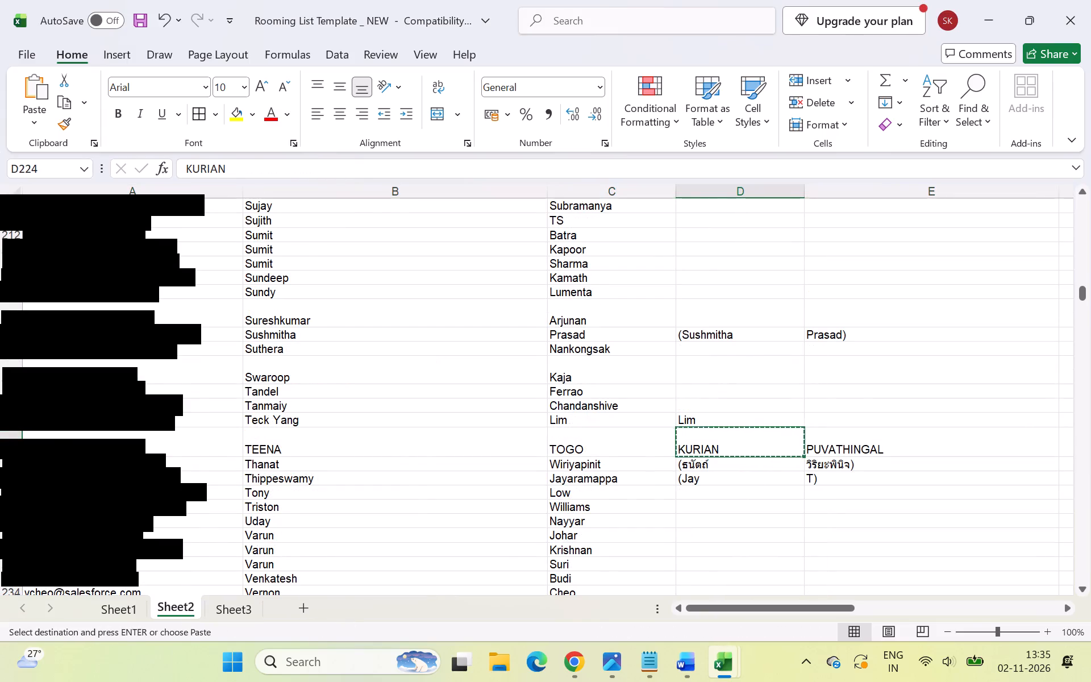
left_click(578, 446)
key("ctrl+v")
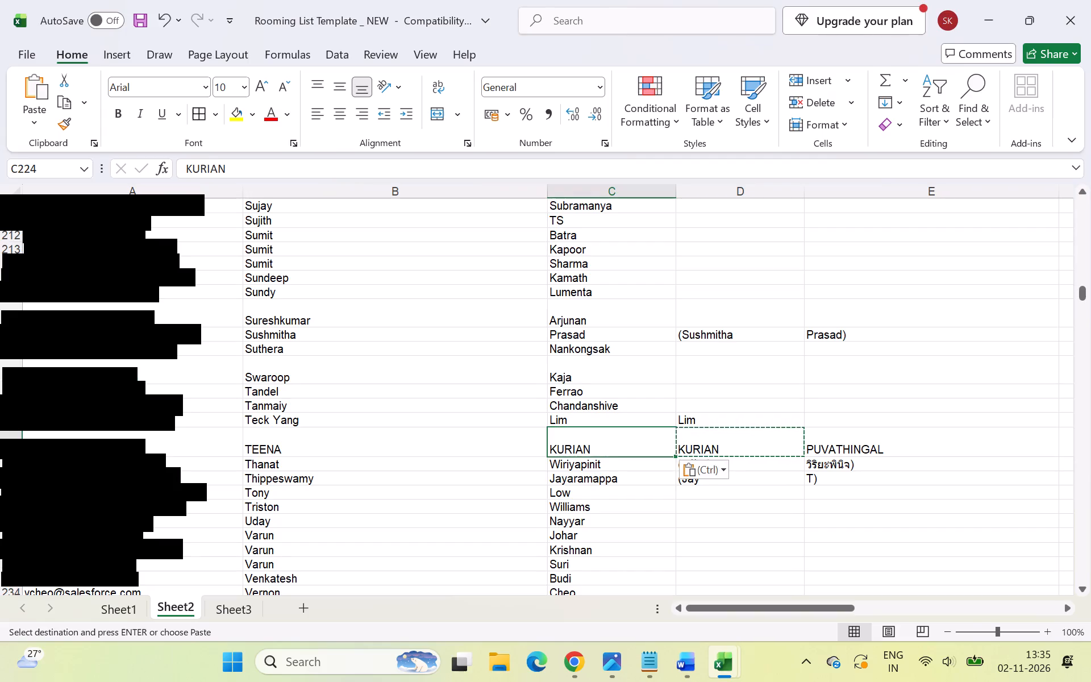
In Sheet2 row 241, append "Tiruvail" to the first name in B241 and replace C241 with a copy of the surname from D241.
scroll(572, 483, "down", 6)
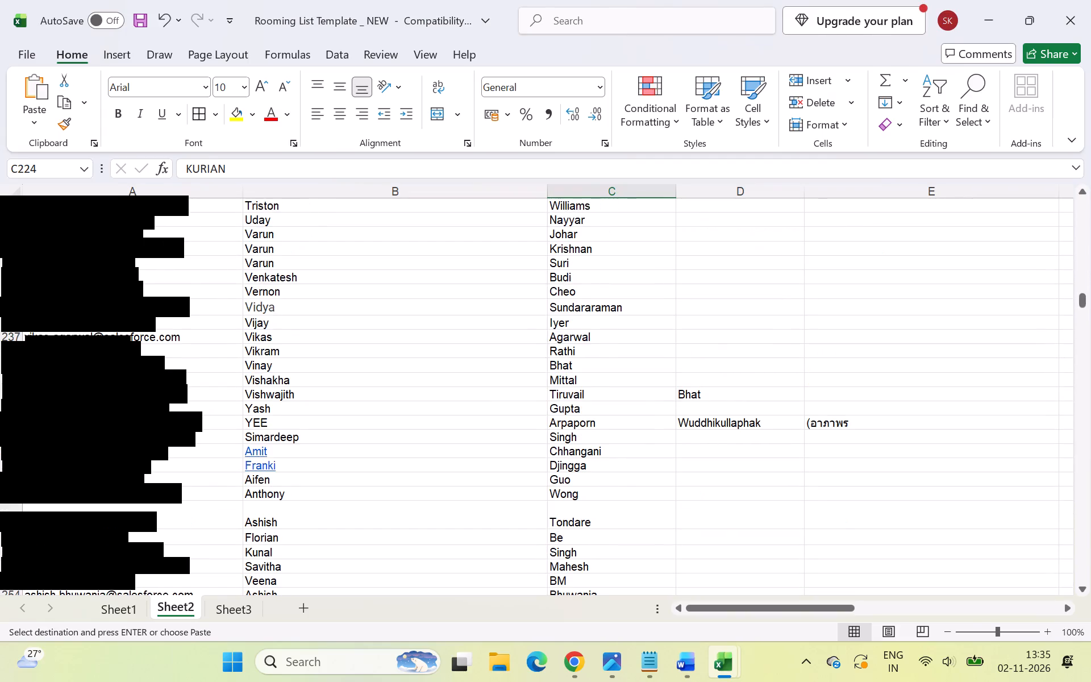
left_click(606, 395)
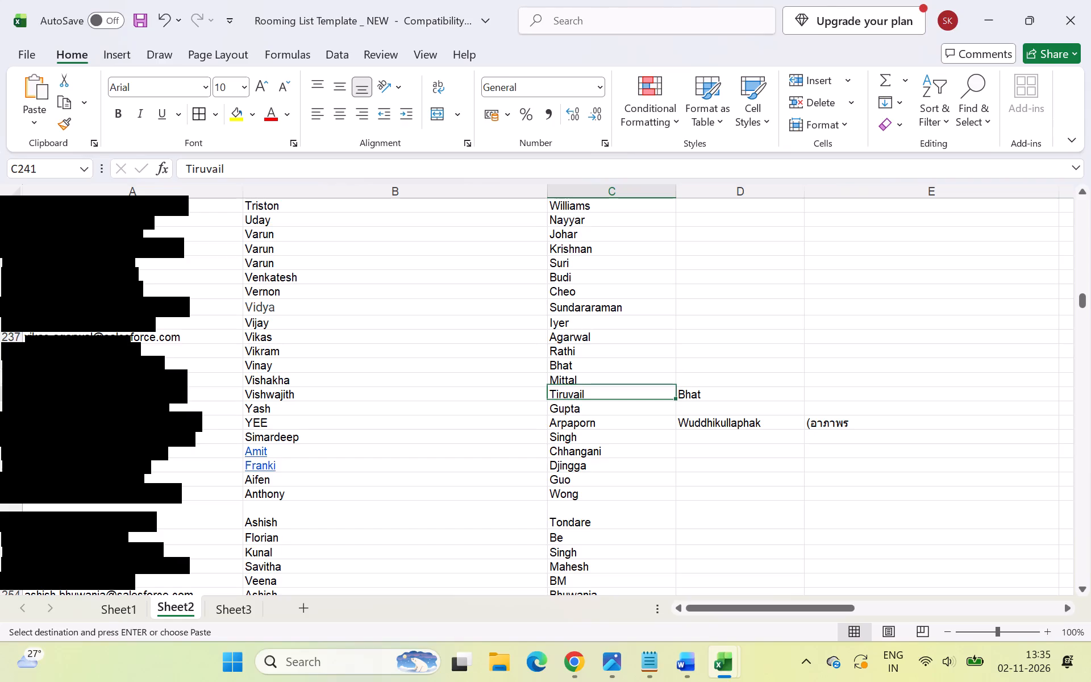
left_click(606, 395)
left_click(606, 395)
left_click(461, 398)
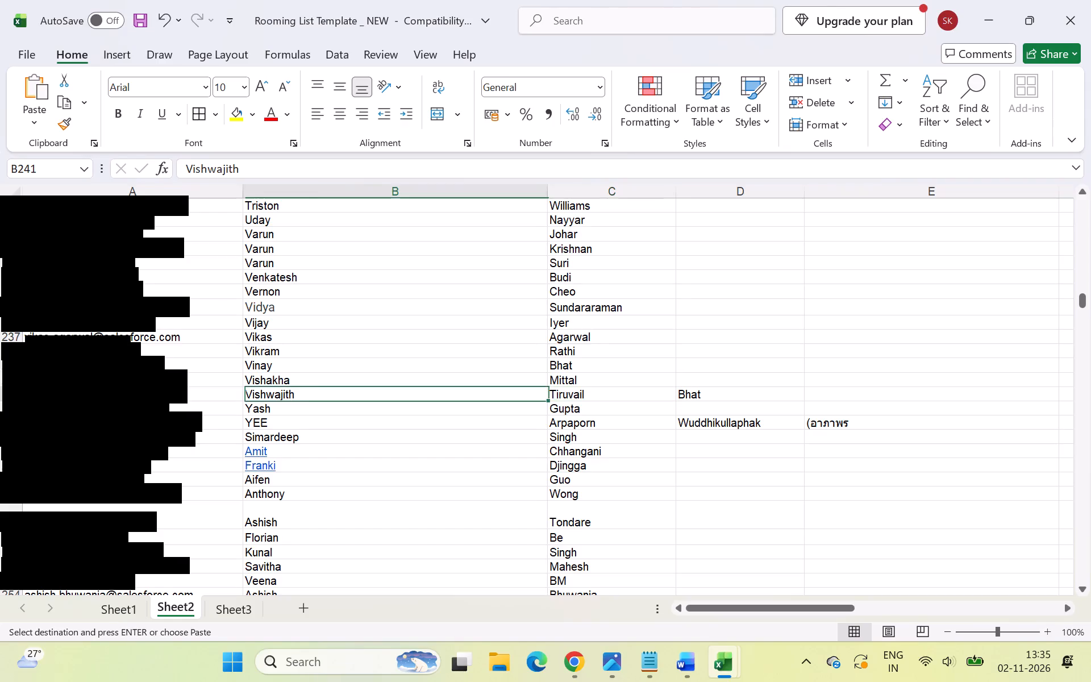
double_click(463, 398)
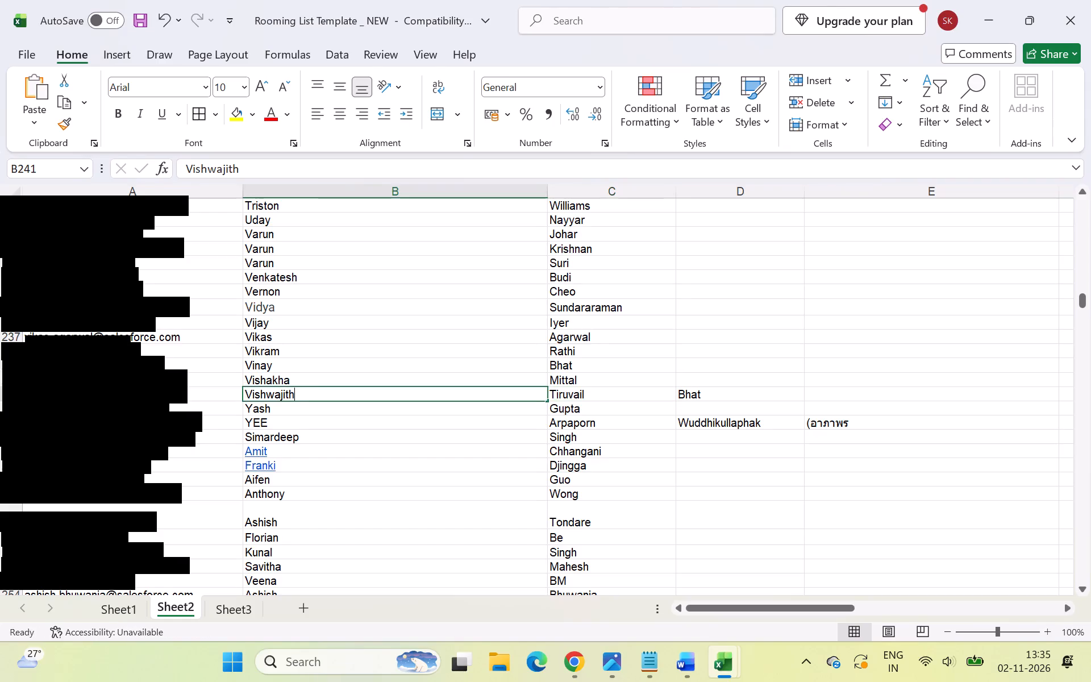
key("space")
key("i")
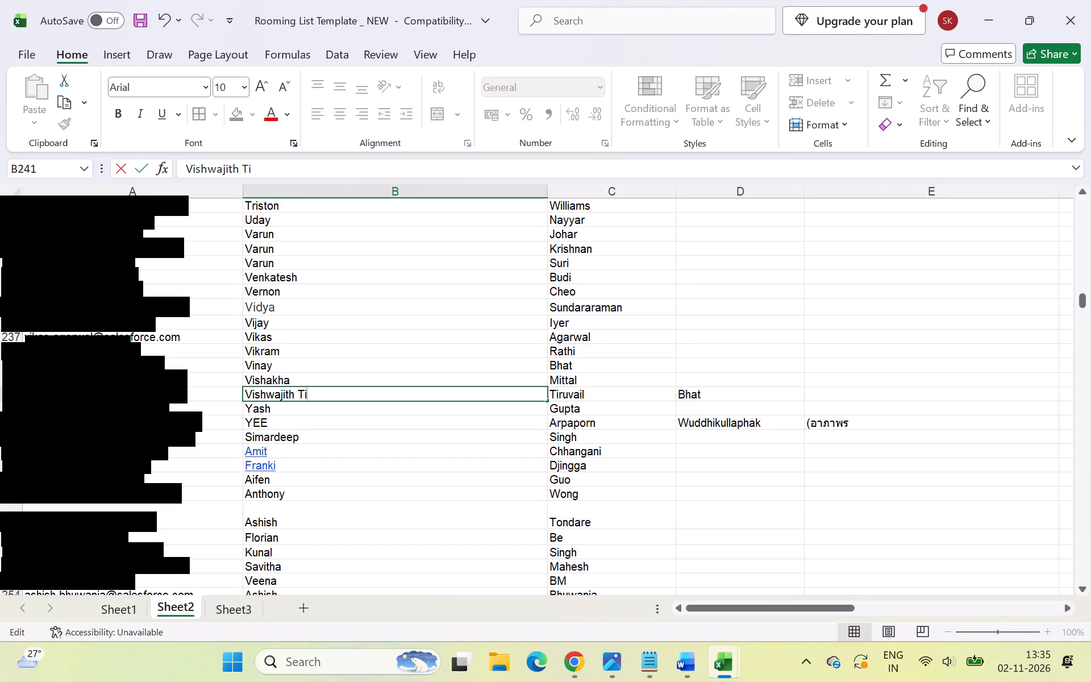
type("ru")
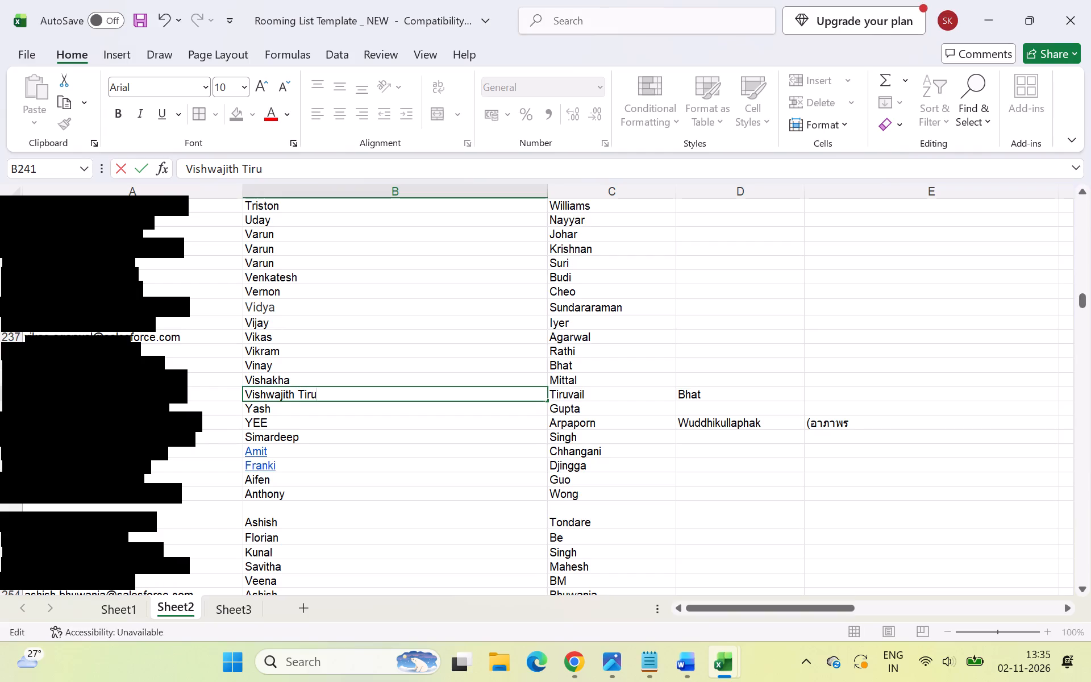
type("vail")
left_click(728, 399)
key("ctrl+c")
left_click(602, 398)
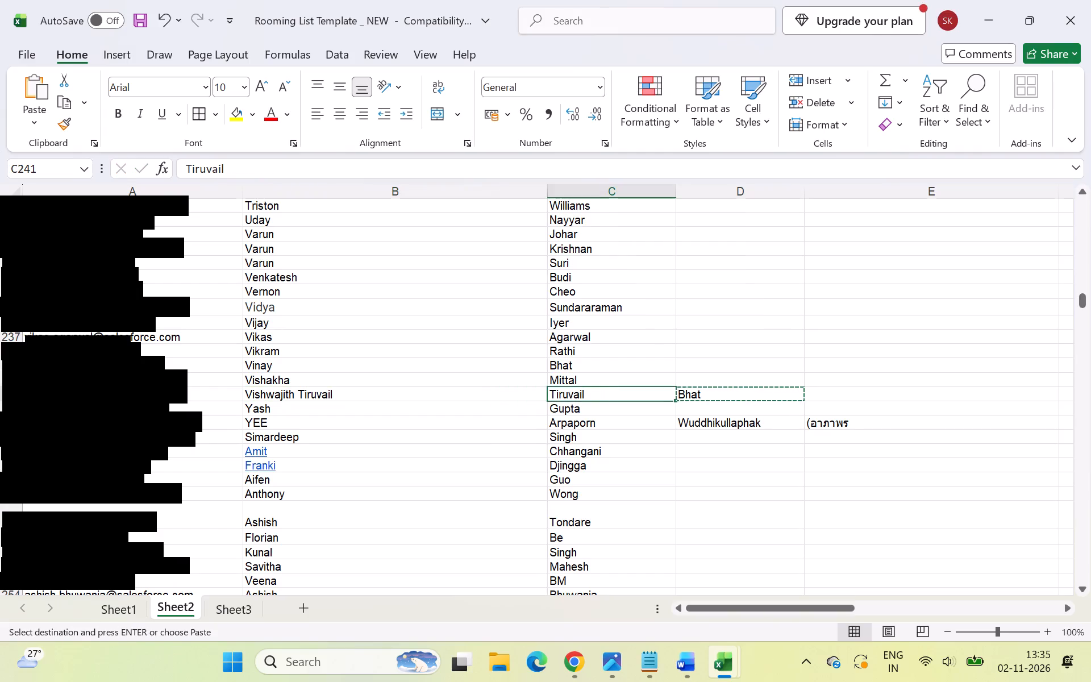
key("ctrl+v")
Look back over Sheet2's split name columns from row 243 up to the header row.
left_click(583, 428)
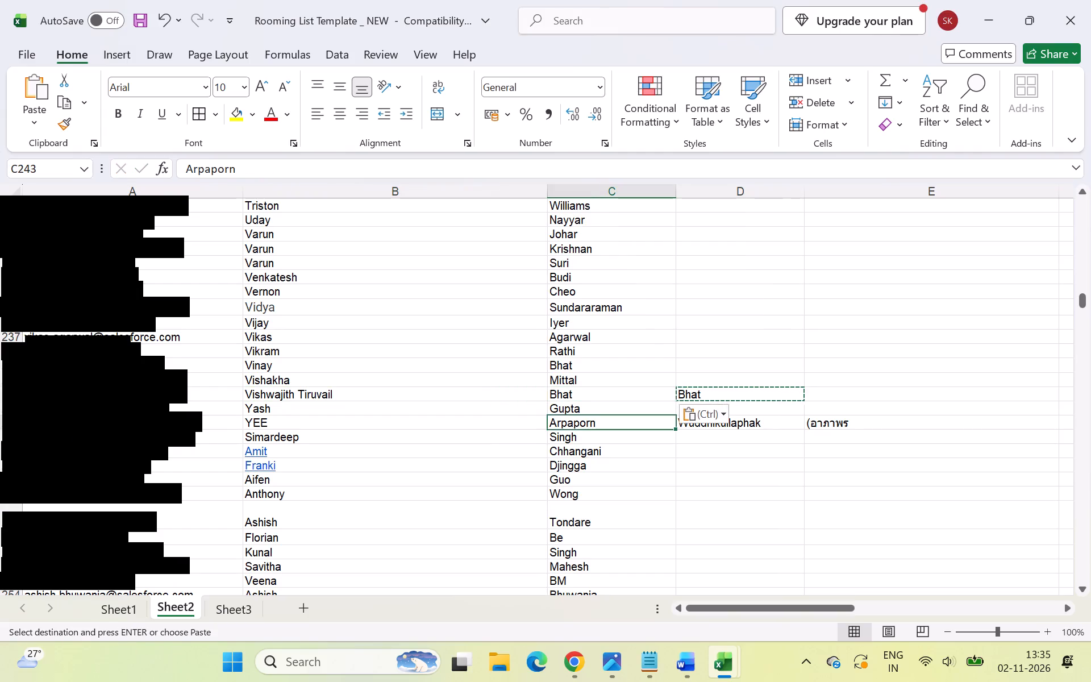
scroll(586, 429, "down", 3)
scroll(593, 431, "up", 9)
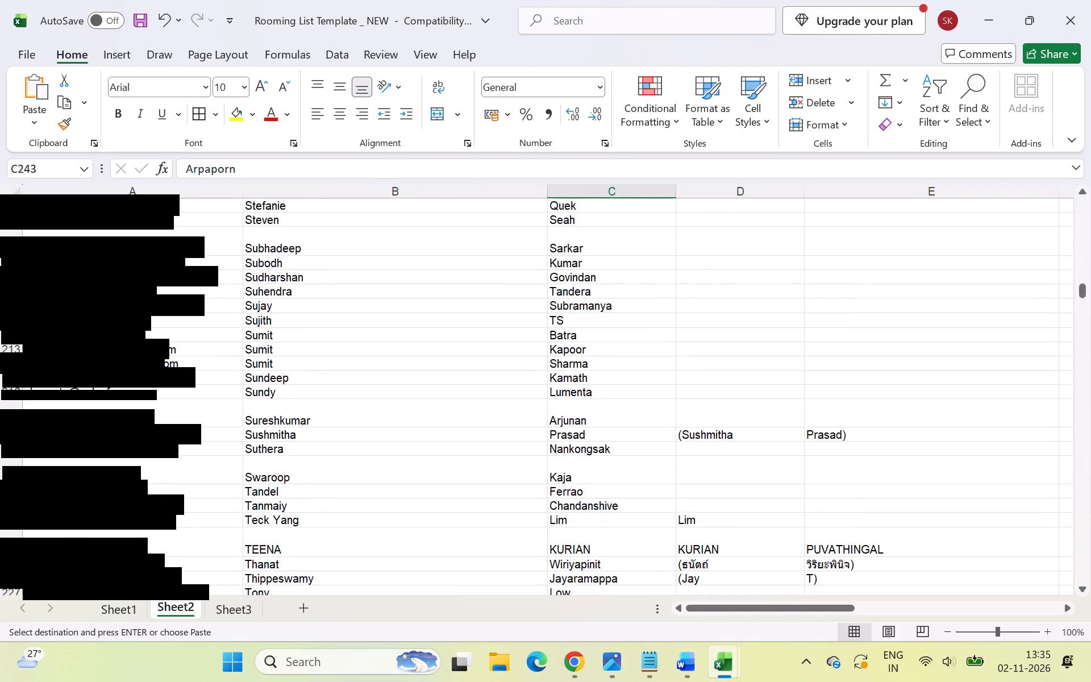
scroll(594, 431, "up", 20)
scroll(594, 431, "up", 12)
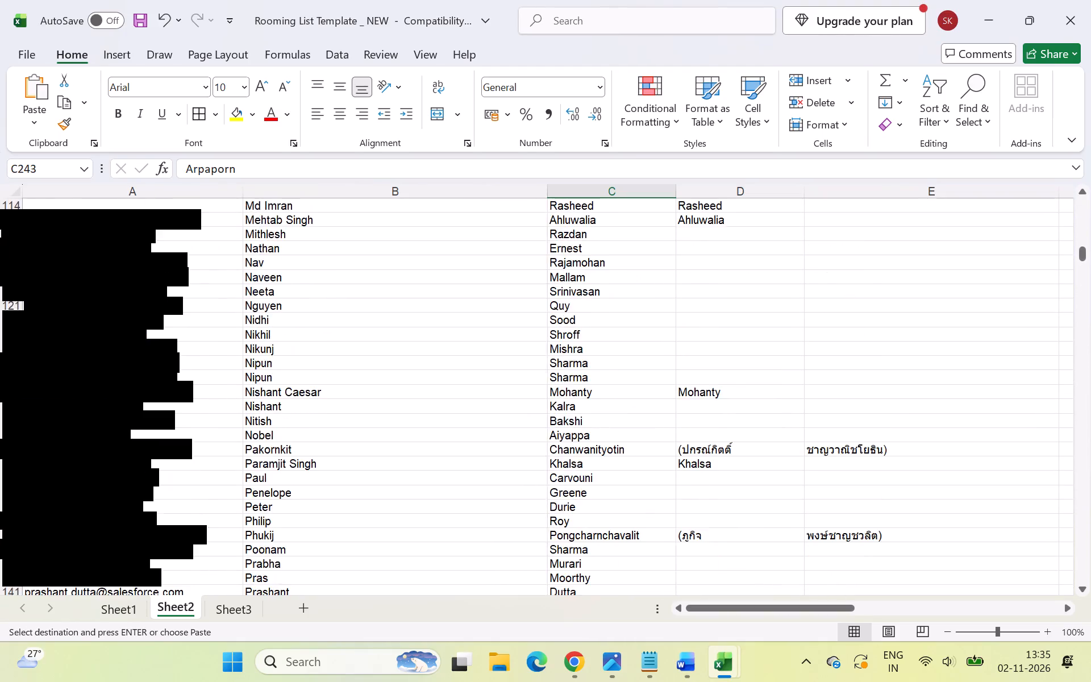
scroll(597, 433, "up", 20)
scroll(597, 433, "up", 11)
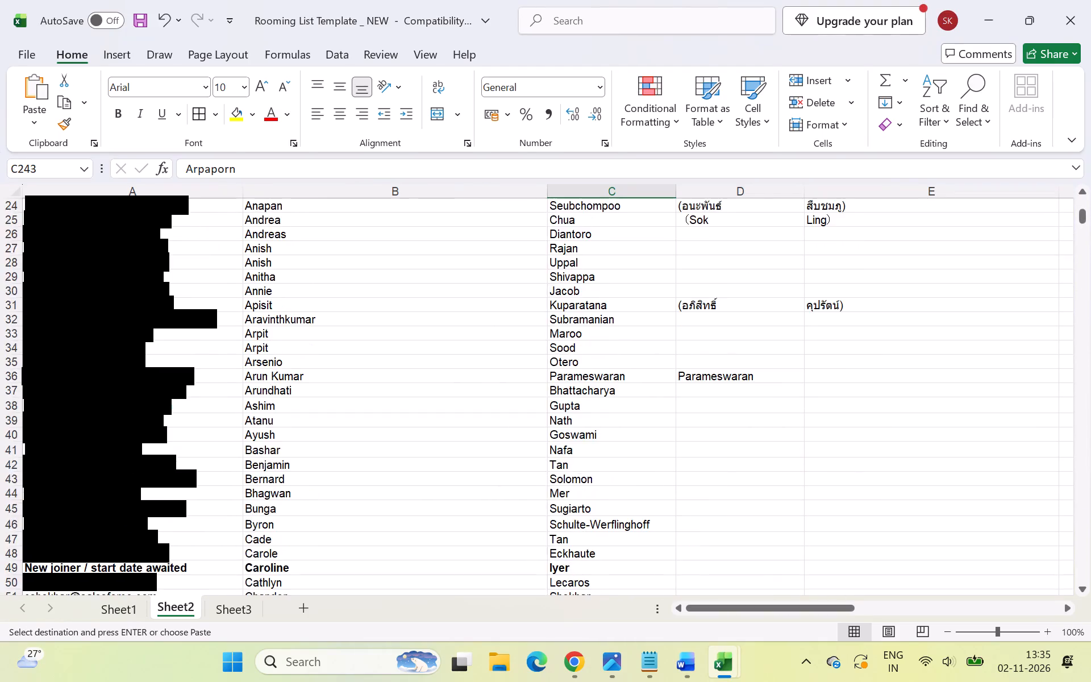
scroll(597, 439, "up", 18)
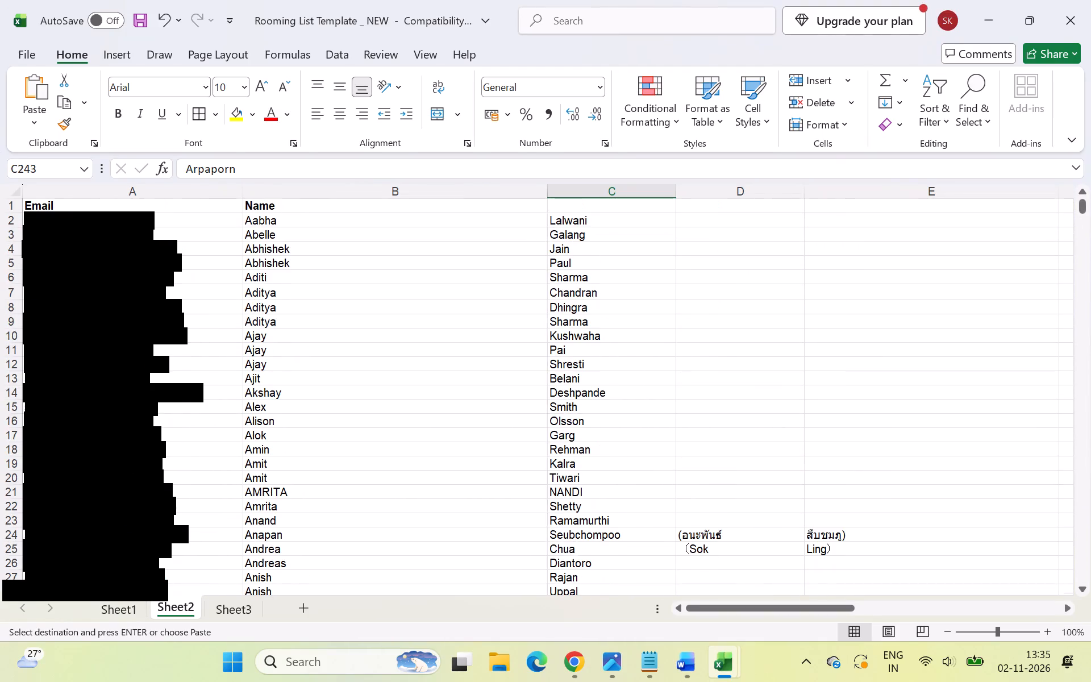
Review Sheet2's split name columns from the header row to the last attendee, checking first names and surnames against the leftover name parts.
scroll(597, 439, "down", 2)
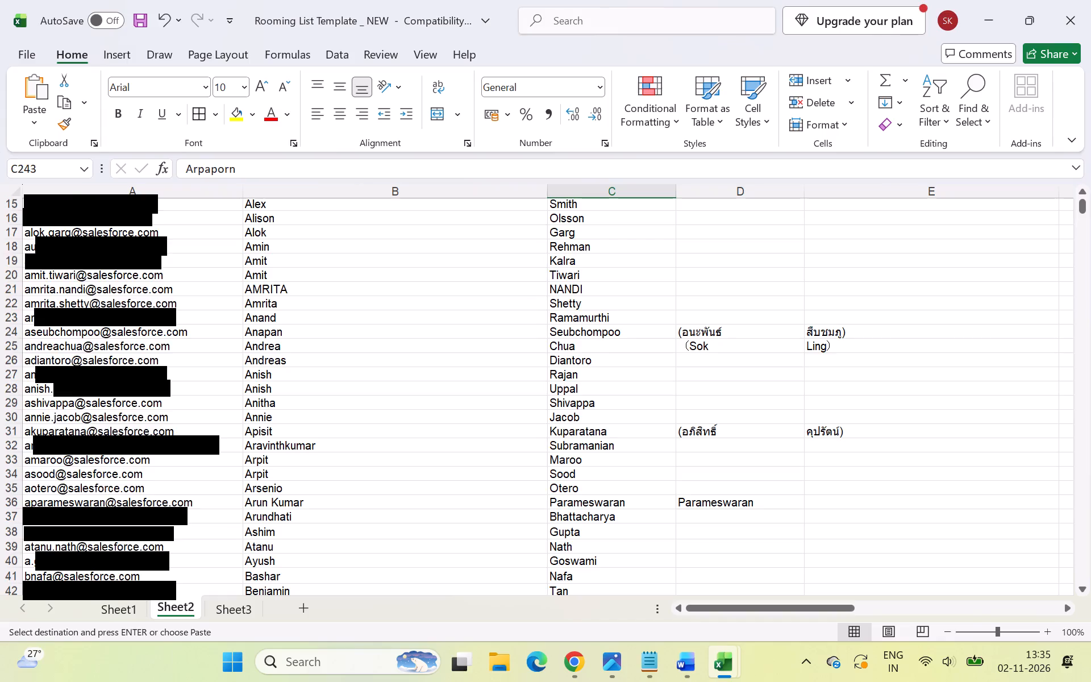
left_click(614, 347)
scroll(614, 347, "down", 2)
left_click(614, 347)
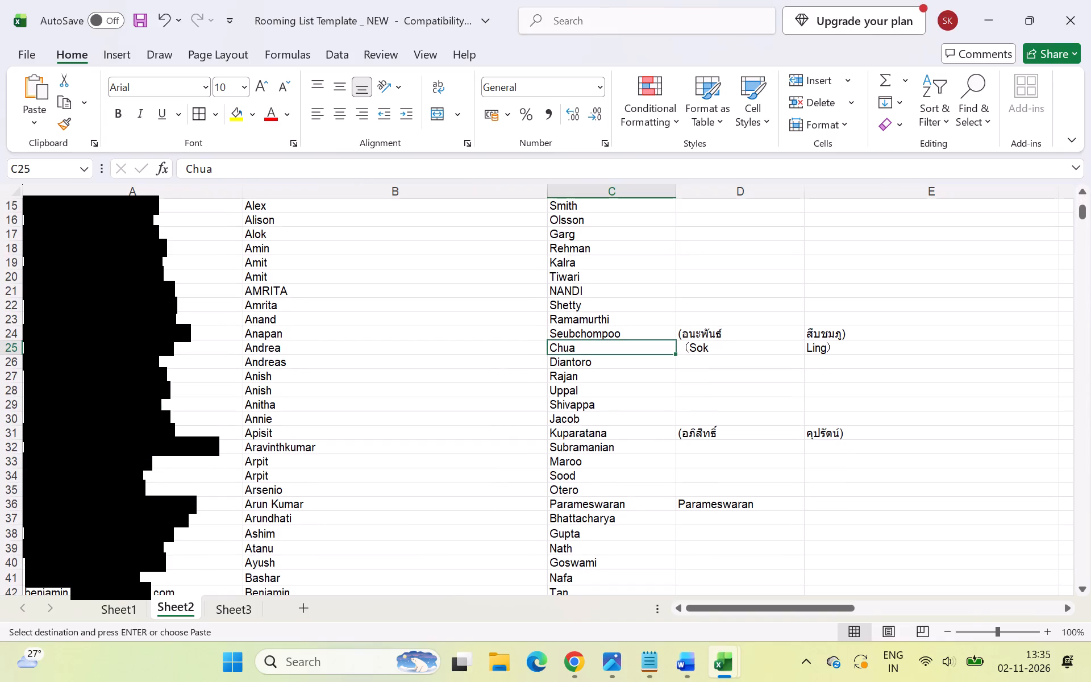
scroll(614, 347, "down", 1)
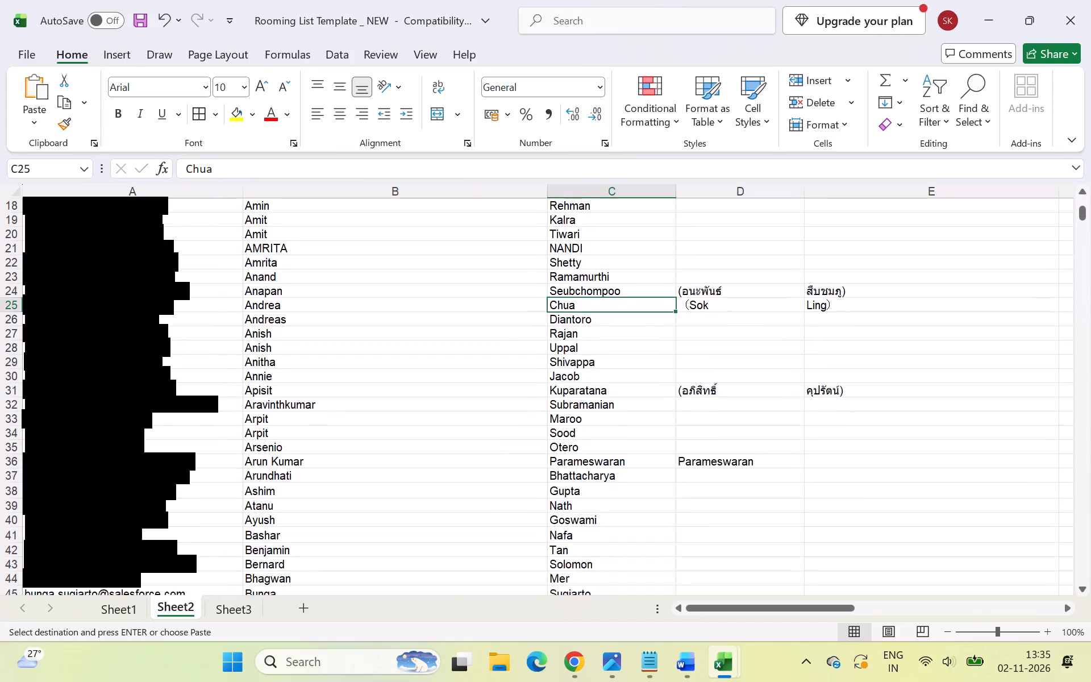
scroll(614, 347, "down", 7)
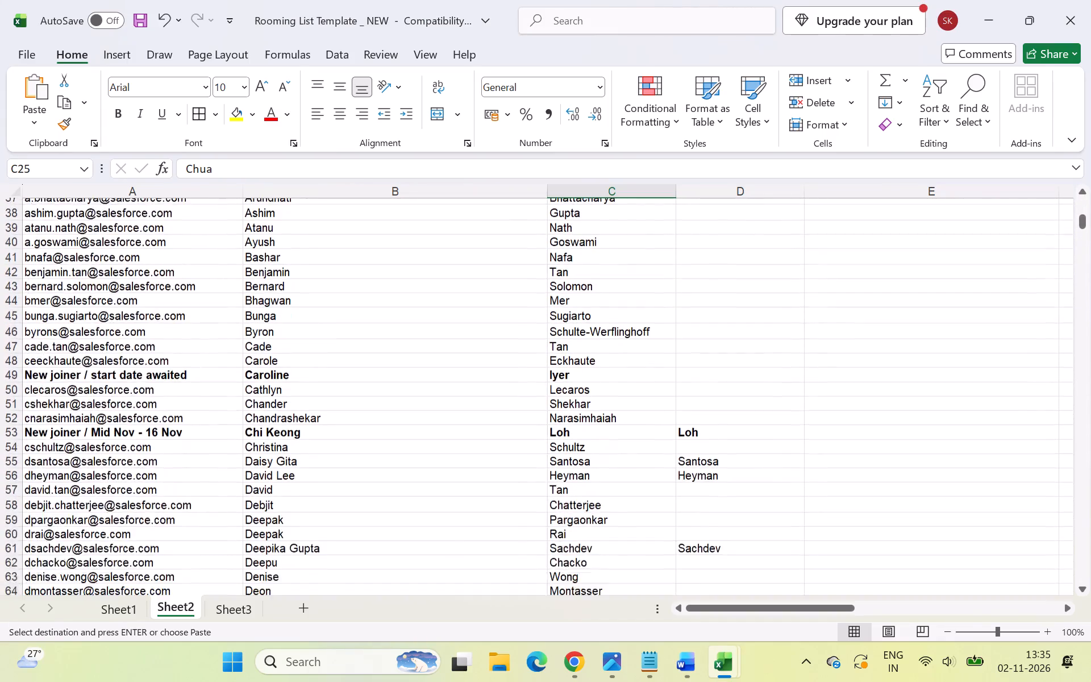
scroll(614, 347, "down", 3)
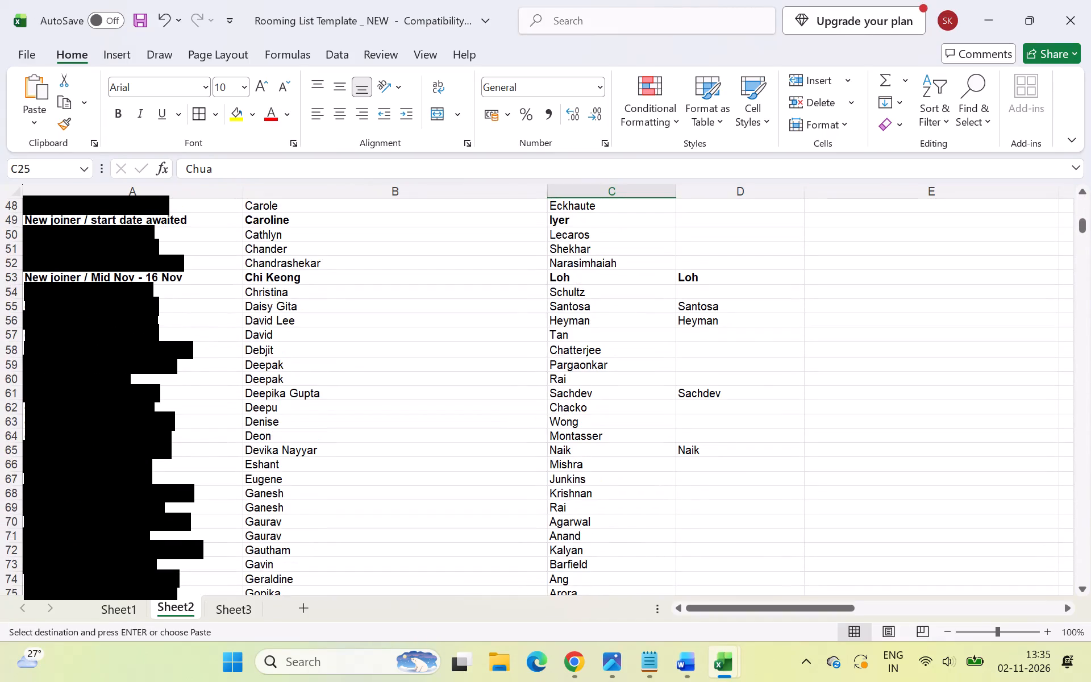
scroll(614, 347, "down", 2)
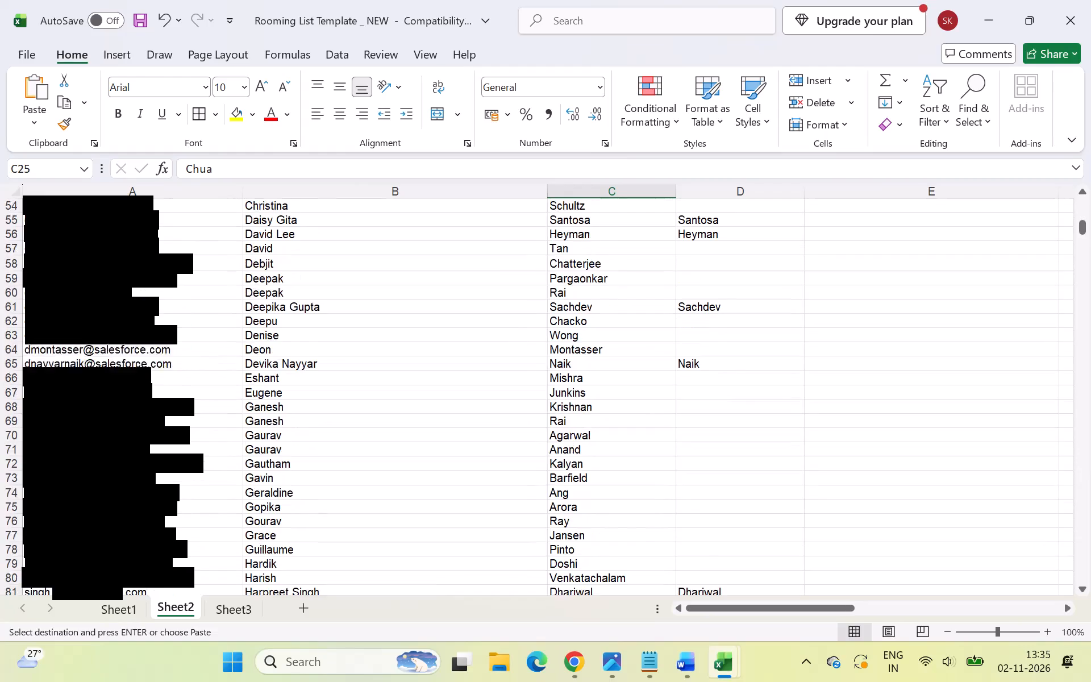
scroll(614, 347, "down", 1)
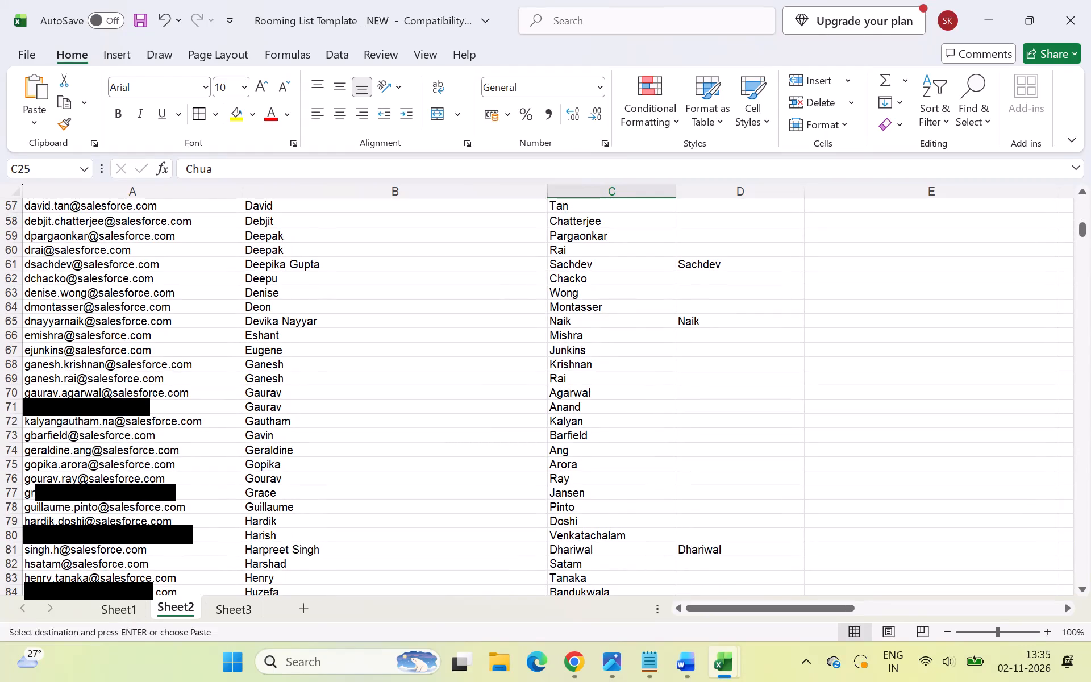
scroll(614, 347, "down", 6)
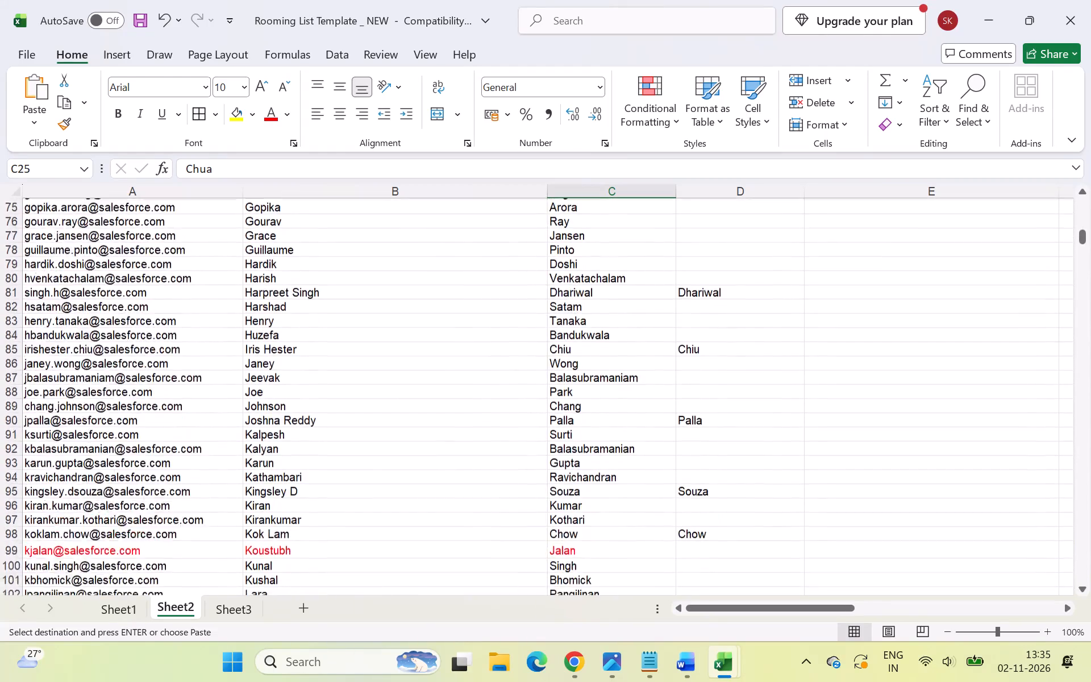
scroll(614, 347, "down", 3)
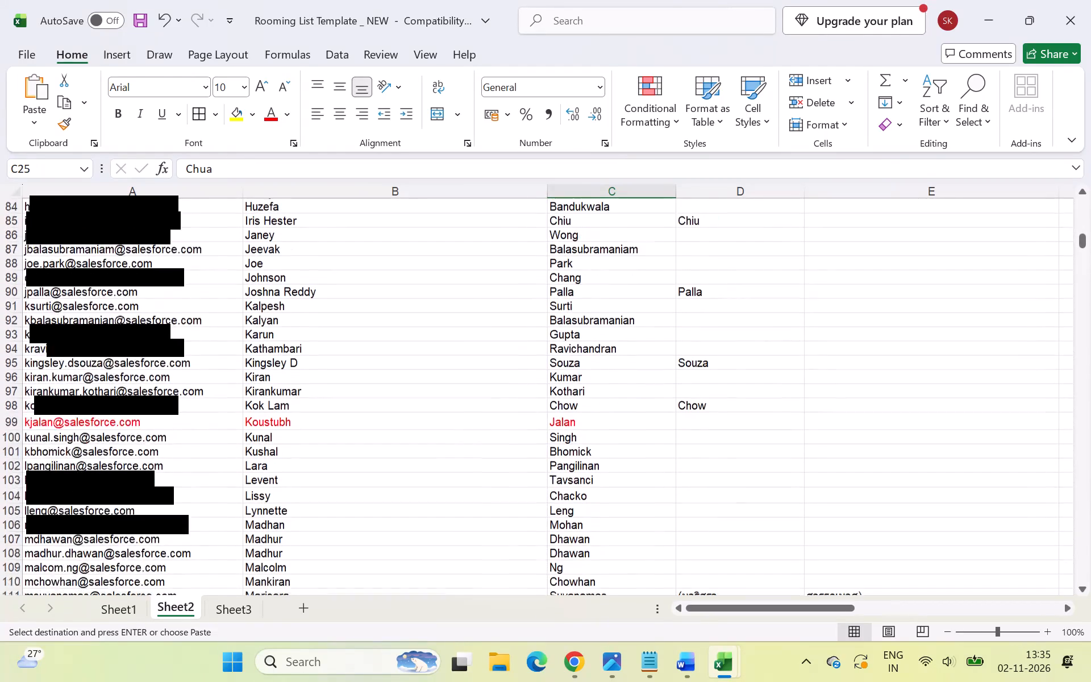
scroll(614, 347, "down", 2)
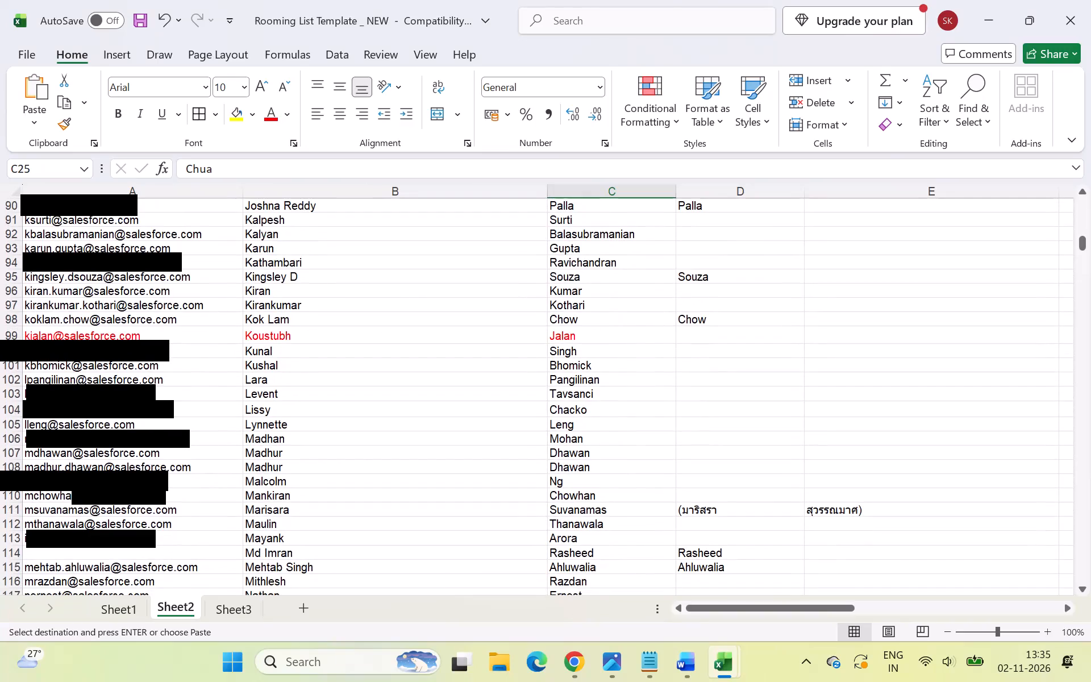
scroll(614, 347, "down", 4)
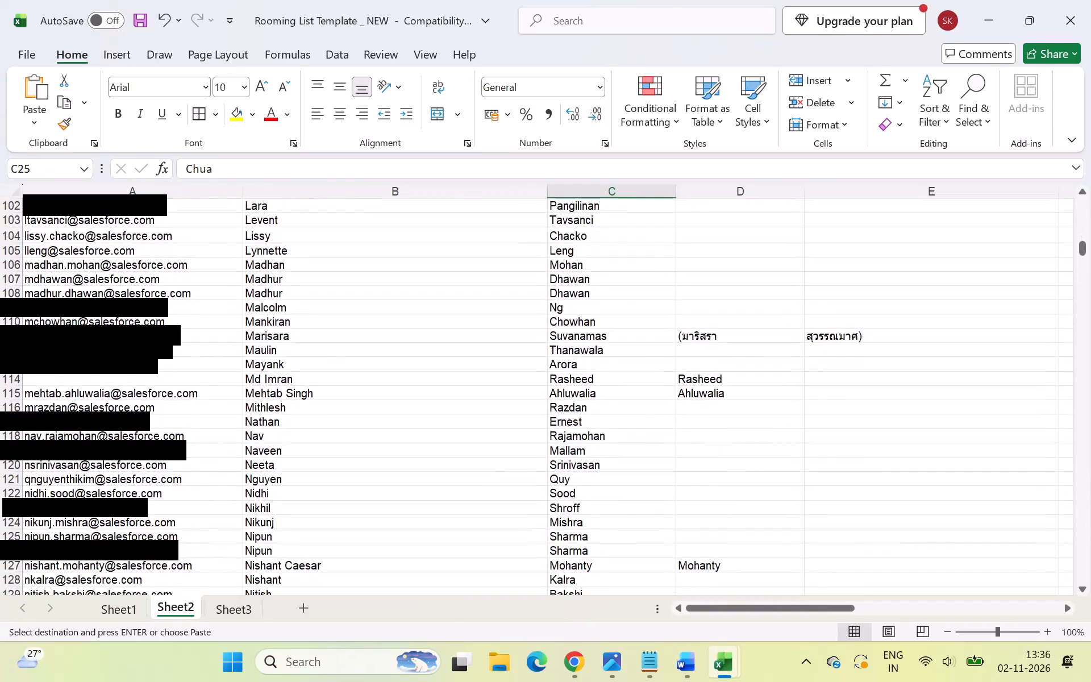
scroll(614, 347, "down", 5)
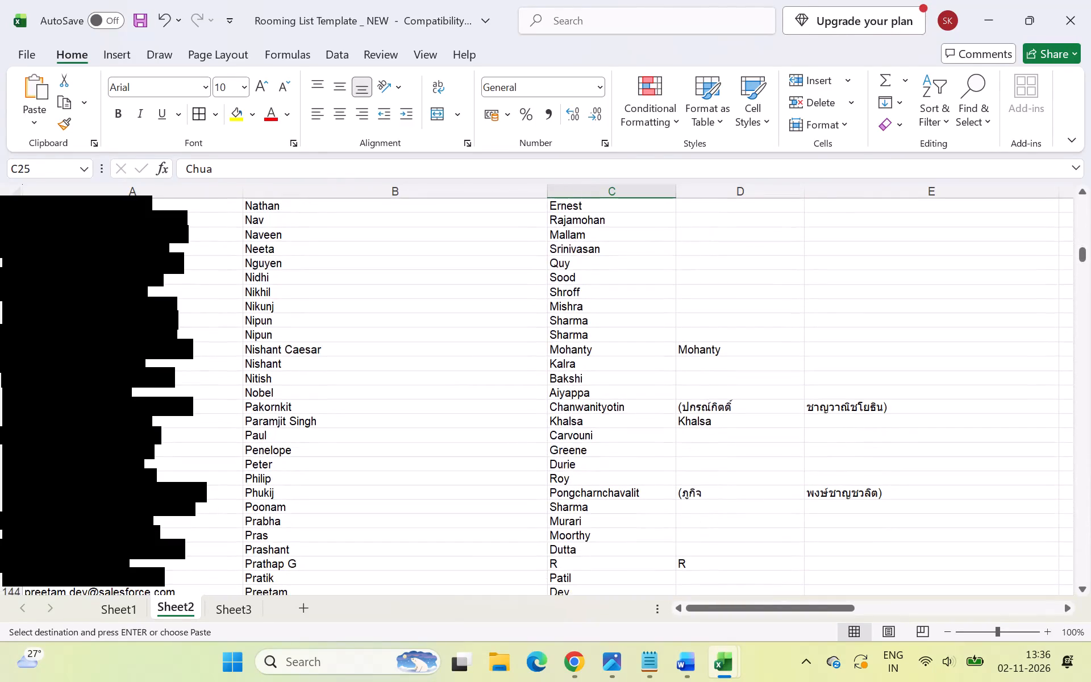
scroll(614, 347, "down", 3)
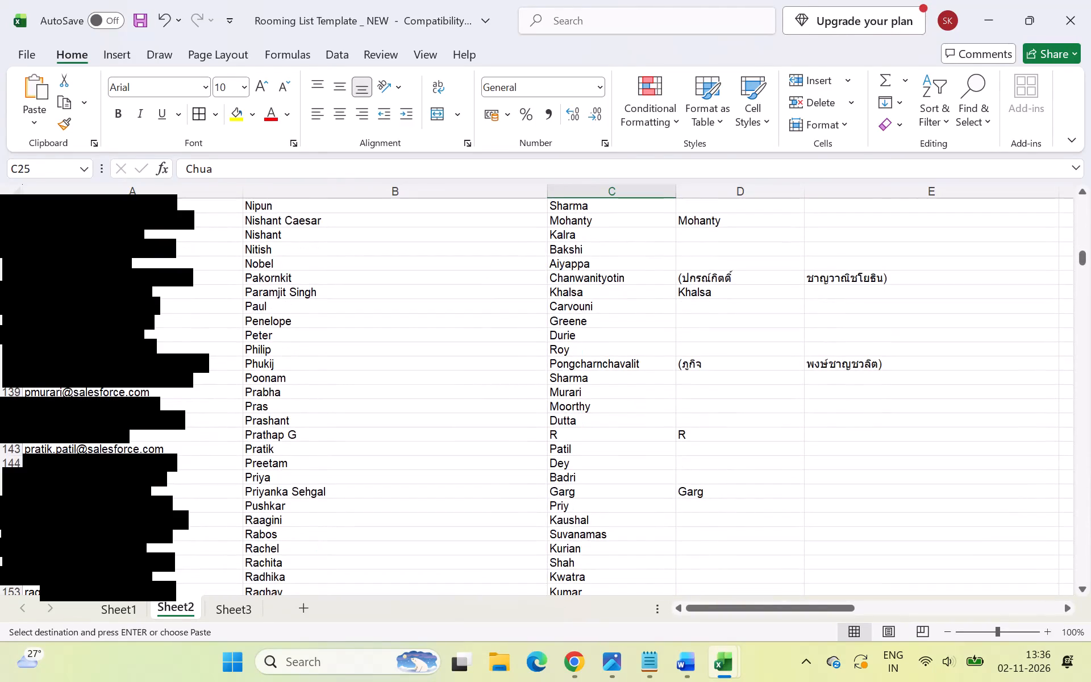
scroll(614, 347, "down", 3)
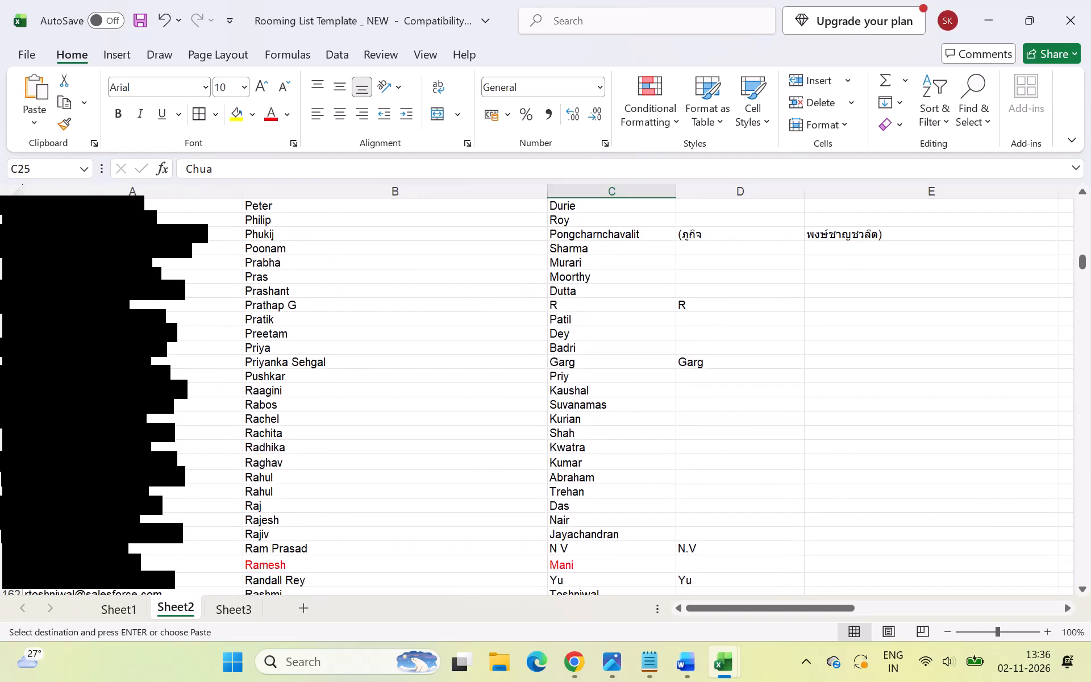
scroll(614, 347, "down", 4)
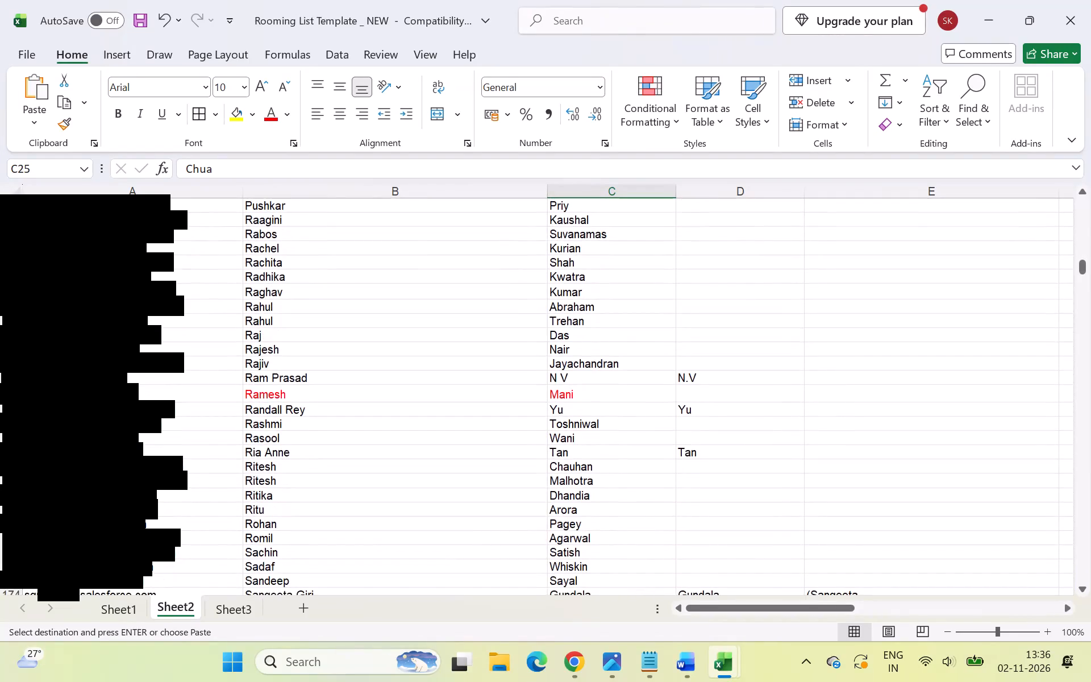
scroll(614, 347, "down", 2)
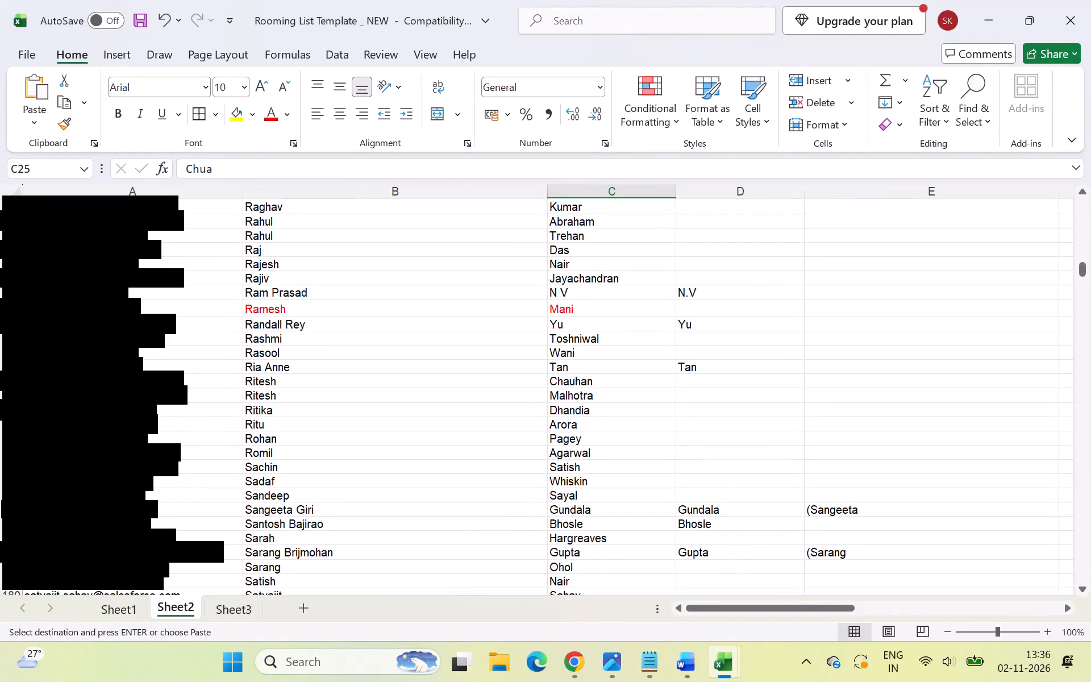
scroll(614, 347, "down", 2)
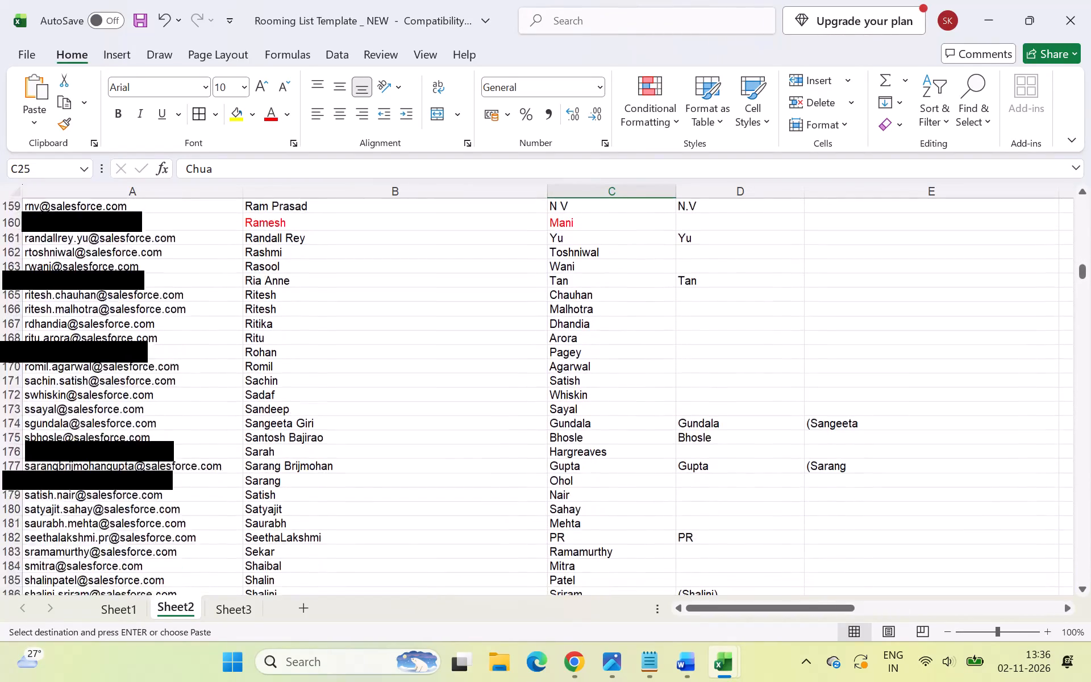
scroll(614, 347, "down", 2)
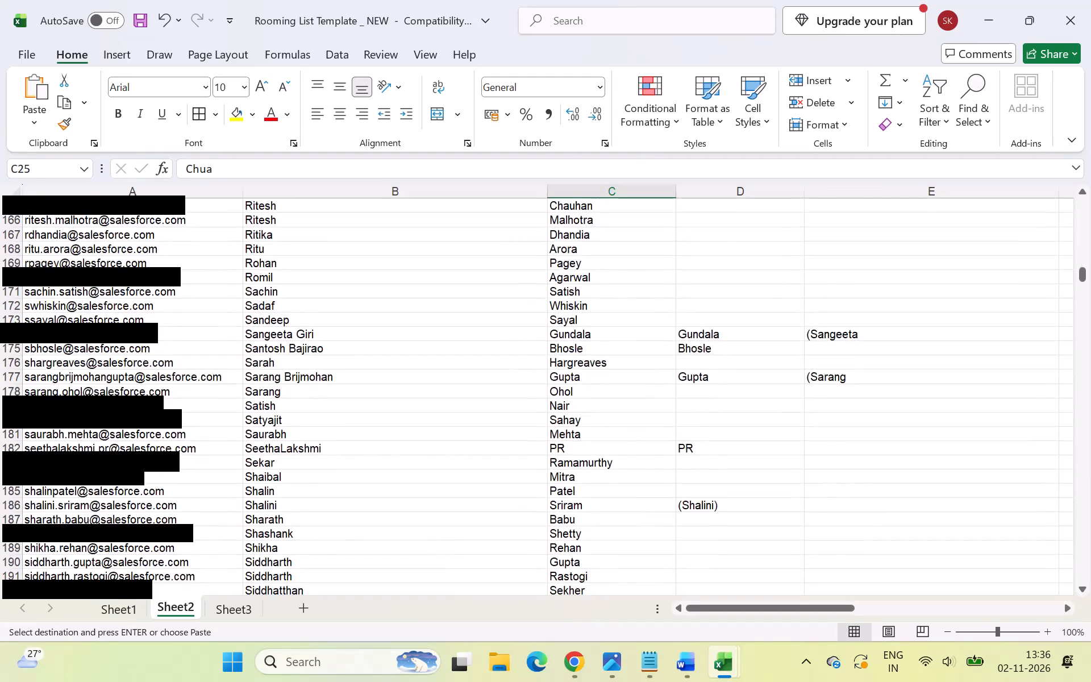
scroll(614, 347, "down", 4)
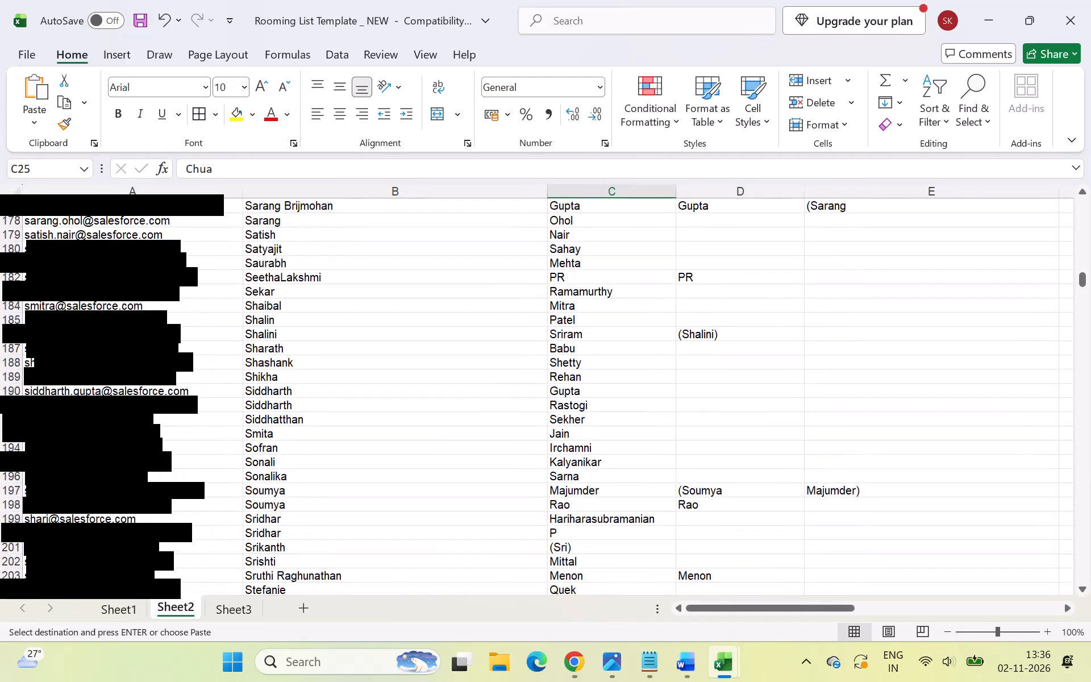
scroll(614, 347, "down", 3)
scroll(614, 347, "up", 1)
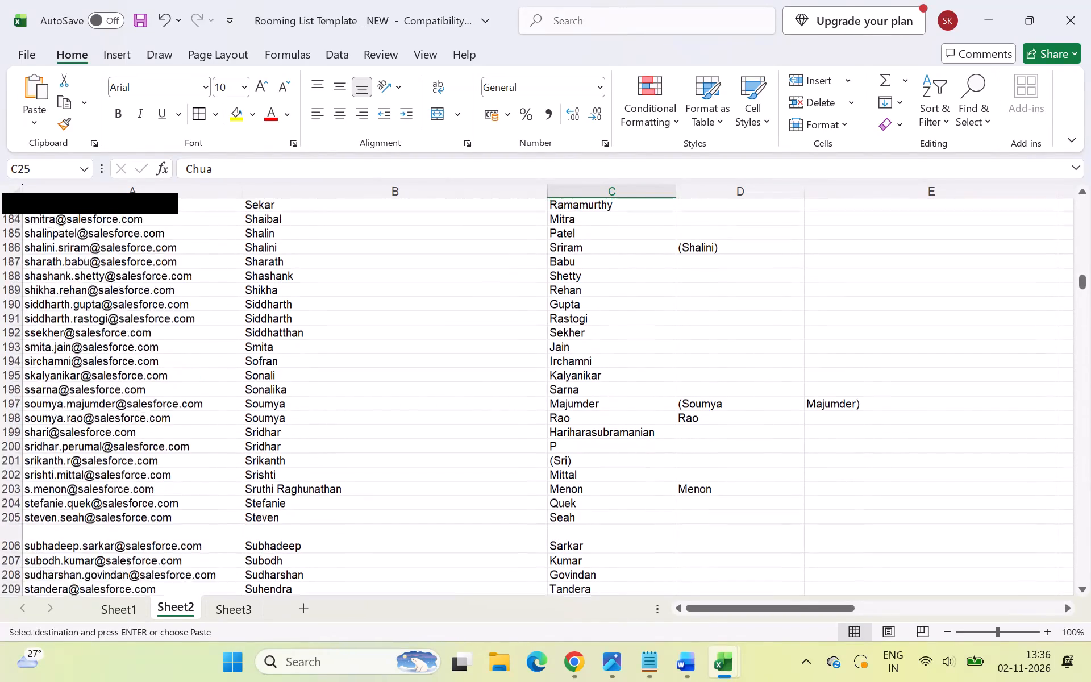
scroll(614, 347, "down", 2)
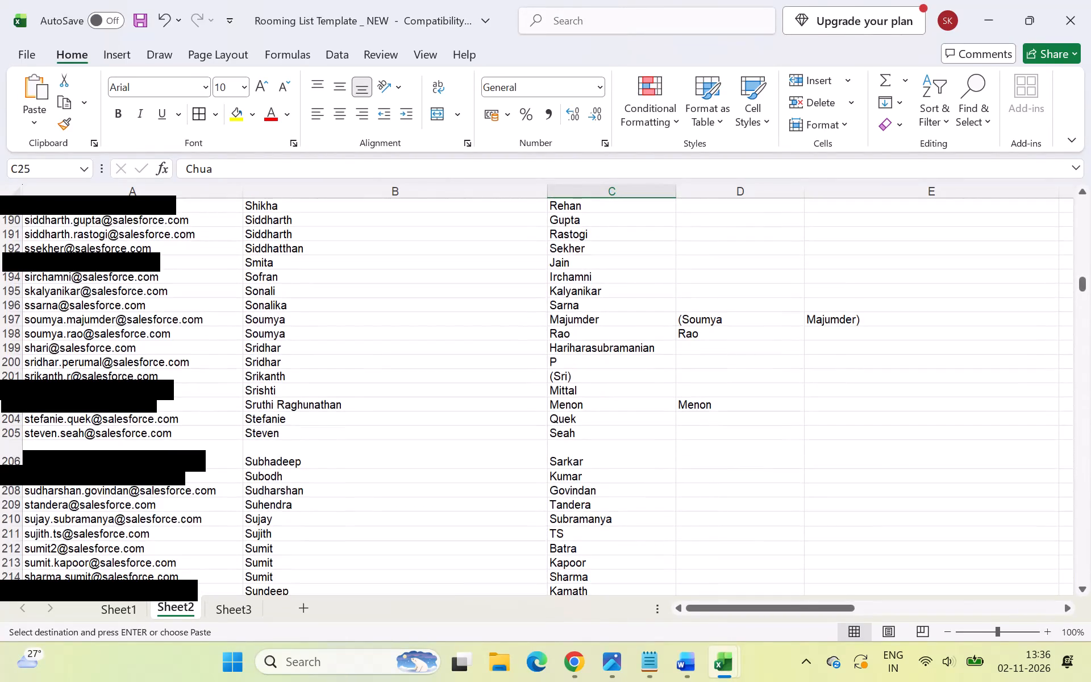
scroll(614, 347, "down", 6)
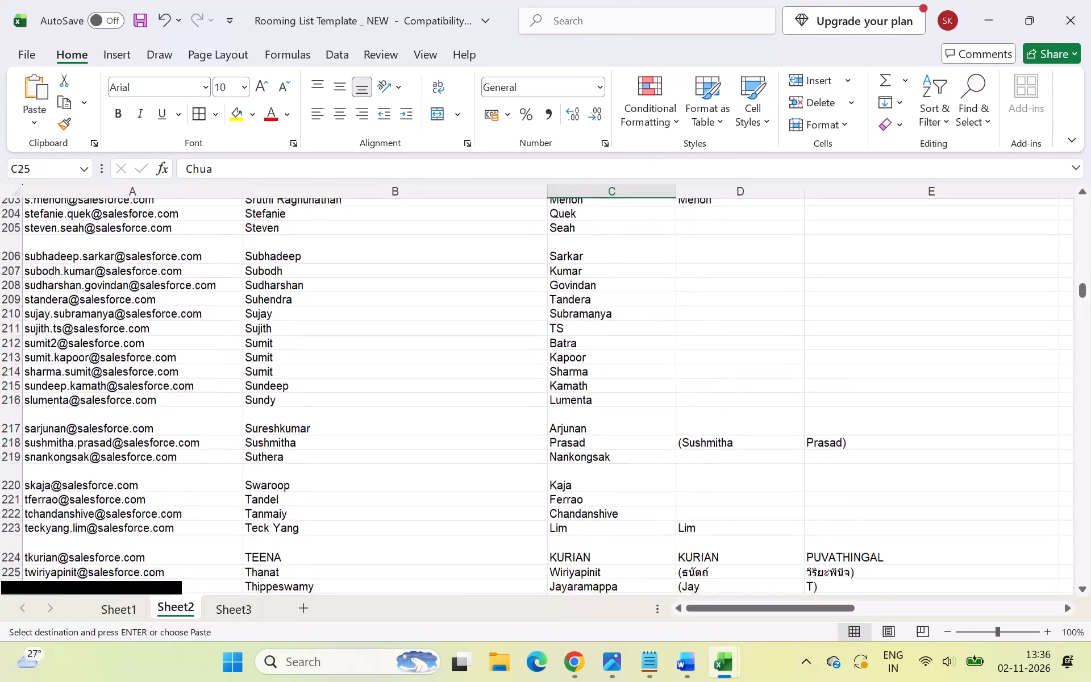
scroll(614, 347, "down", 3)
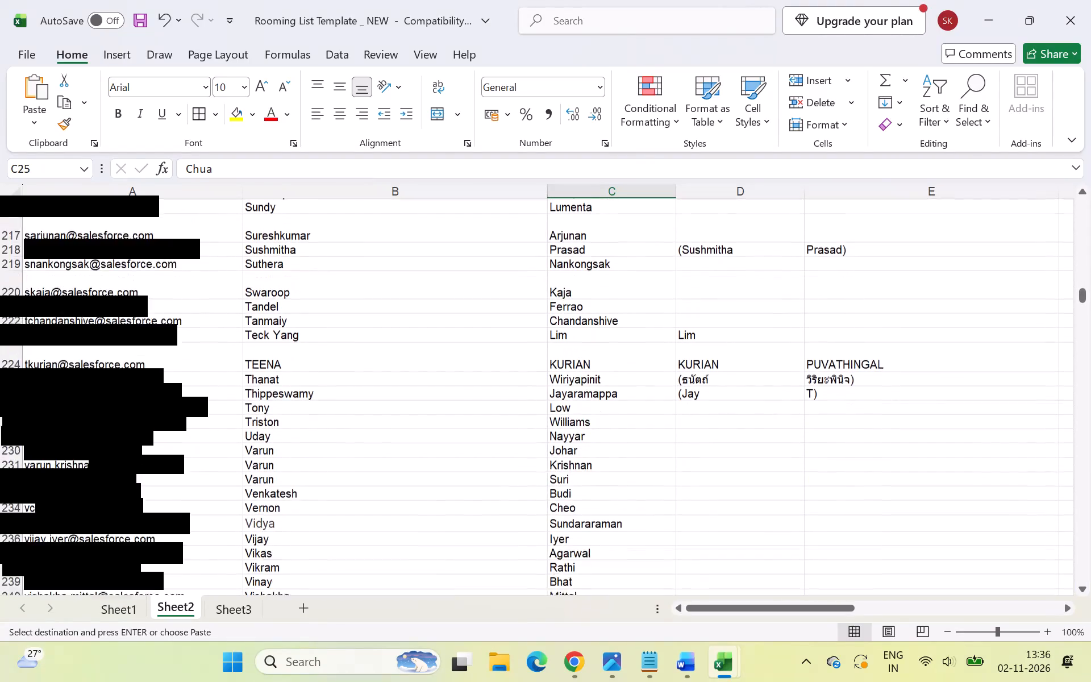
scroll(614, 347, "down", 2)
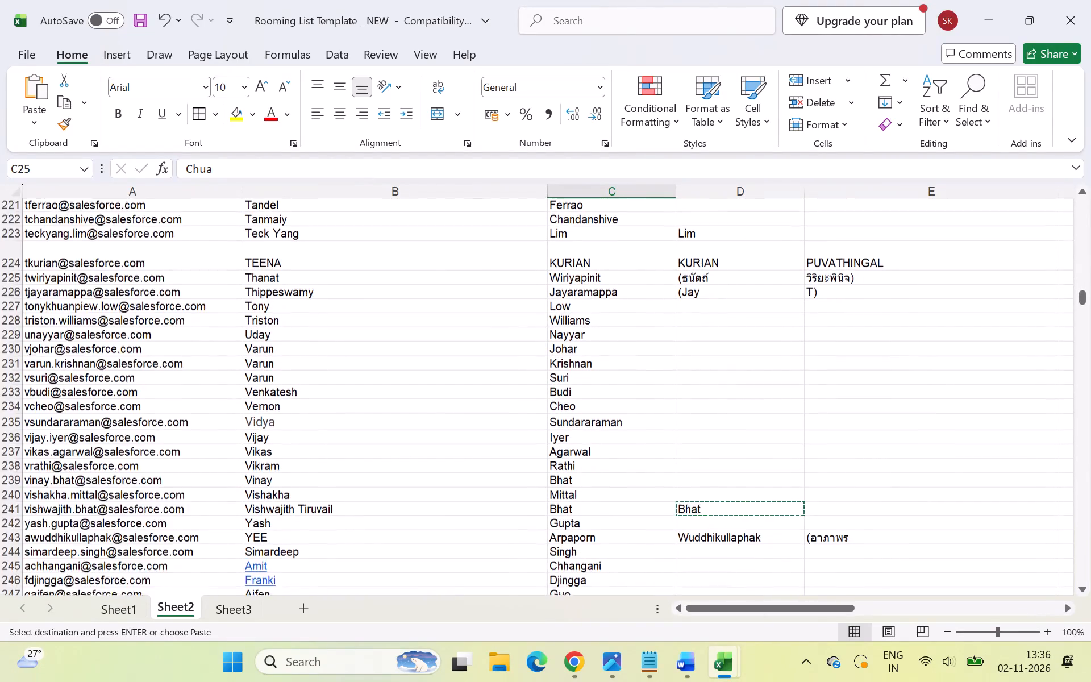
scroll(614, 347, "down", 4)
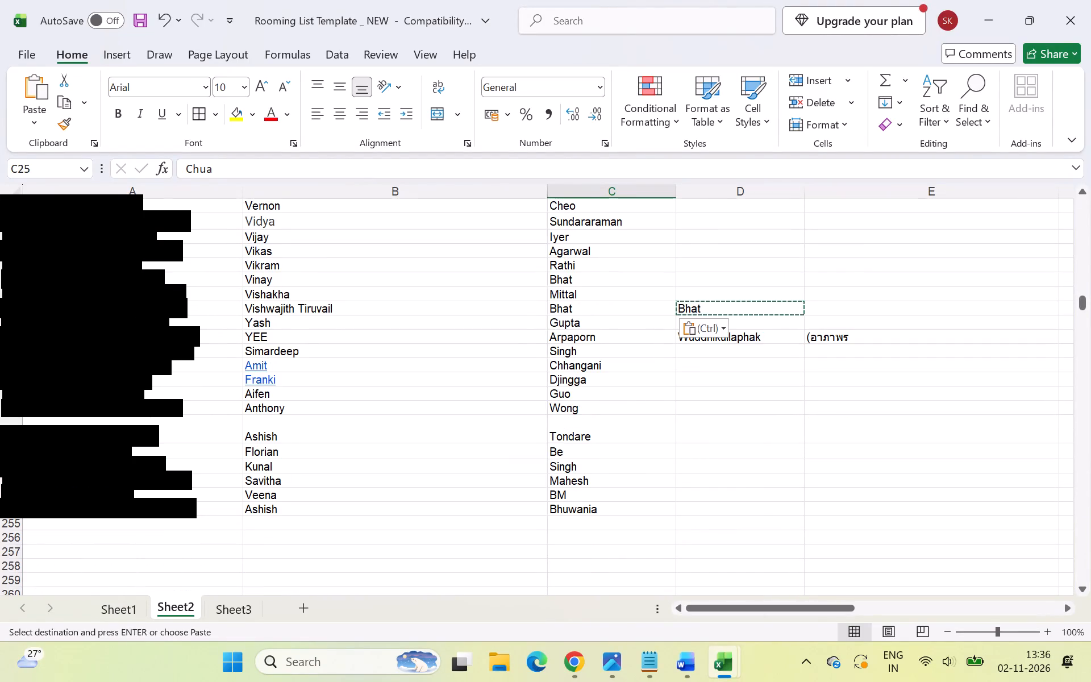
Copy the cleaned first names and surnames in Sheet2's B2:C254 and go to the top of Sheet1's rooming list.
scroll(618, 343, "up", 5)
scroll(618, 347, "up", 16)
scroll(601, 359, "up", 5)
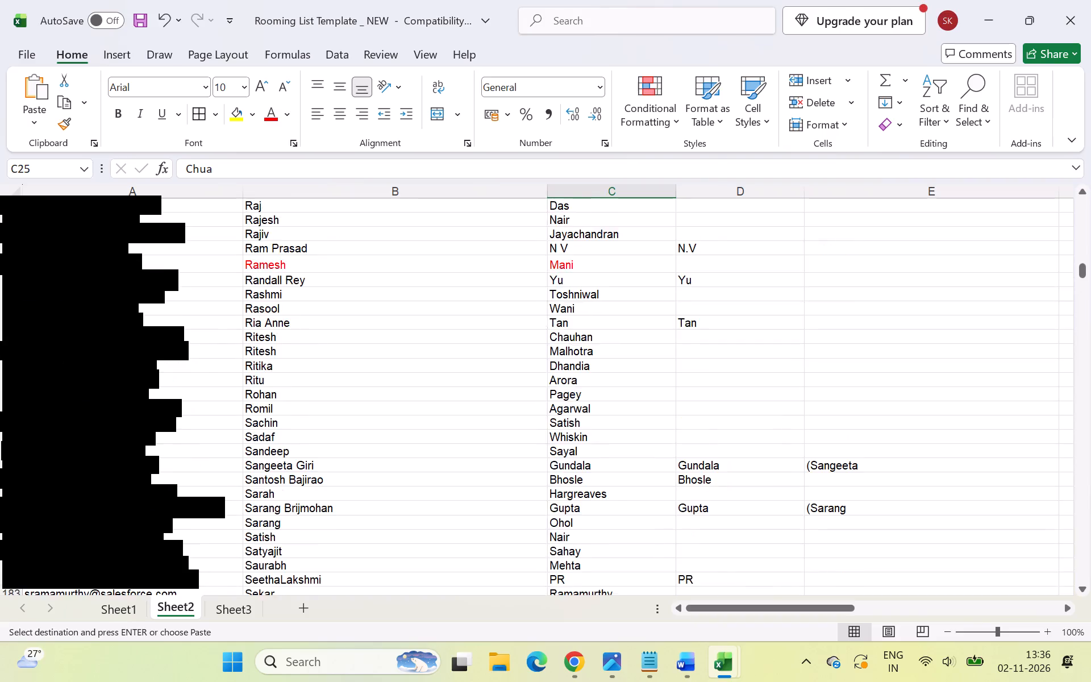
scroll(604, 343, "up", 20)
scroll(604, 343, "up", 12)
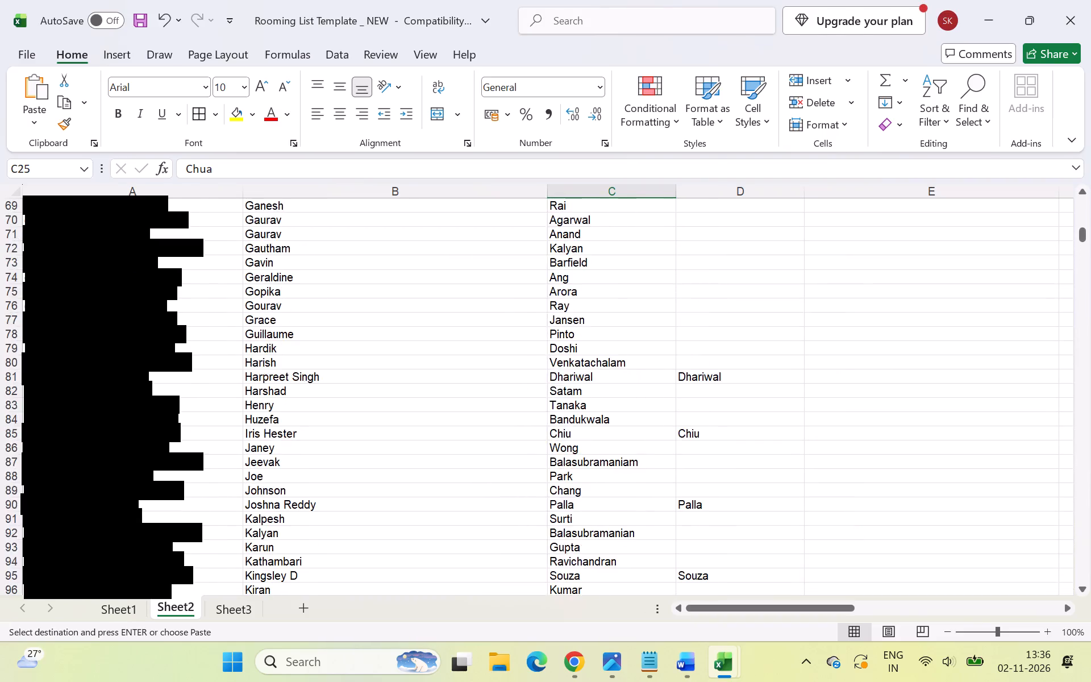
scroll(605, 339, "up", 2)
scroll(597, 350, "up", 20)
scroll(597, 350, "up", 7)
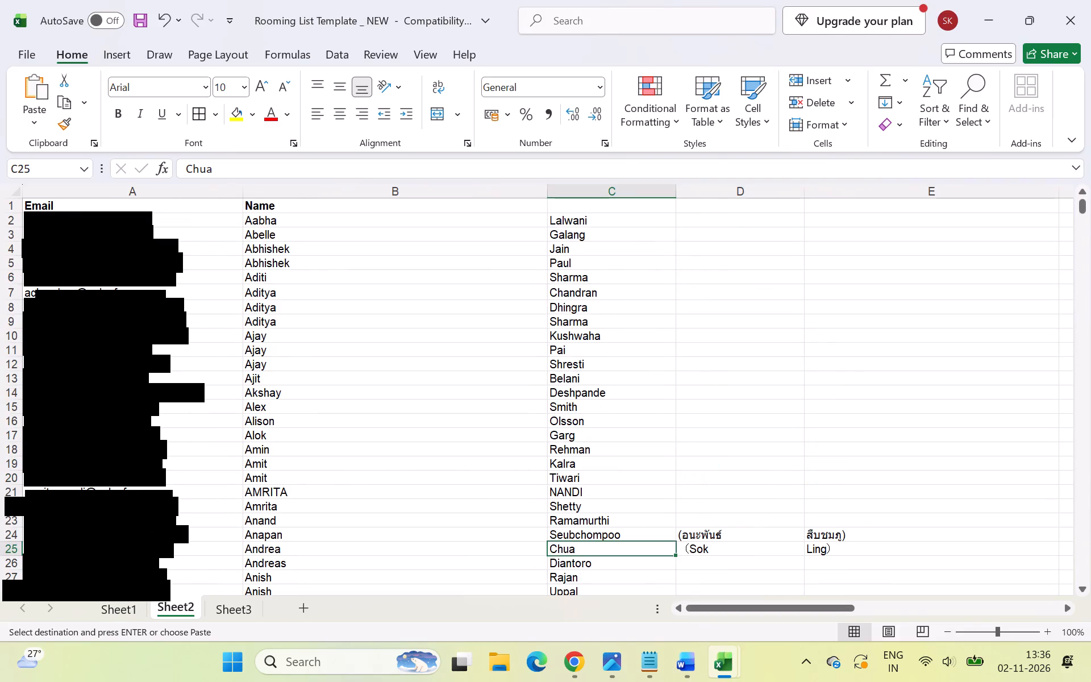
scroll(598, 346, "up", 6)
left_click_drag(265, 221, 538, 243)
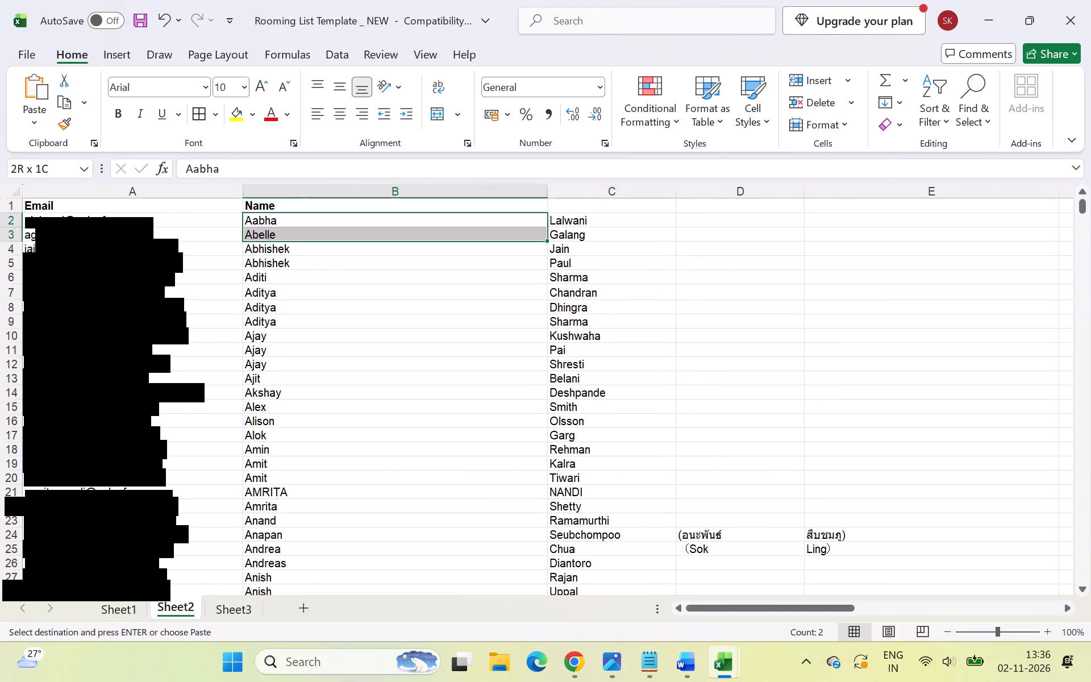
left_click_drag(538, 243, 592, 681)
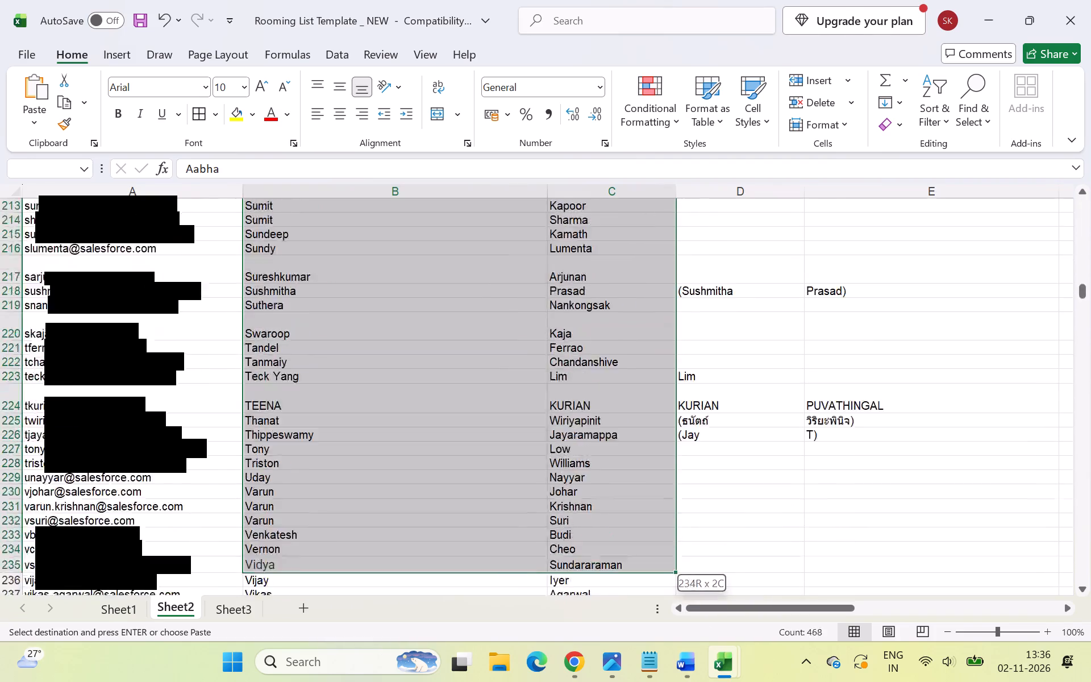
left_click_drag(592, 681, 587, 676)
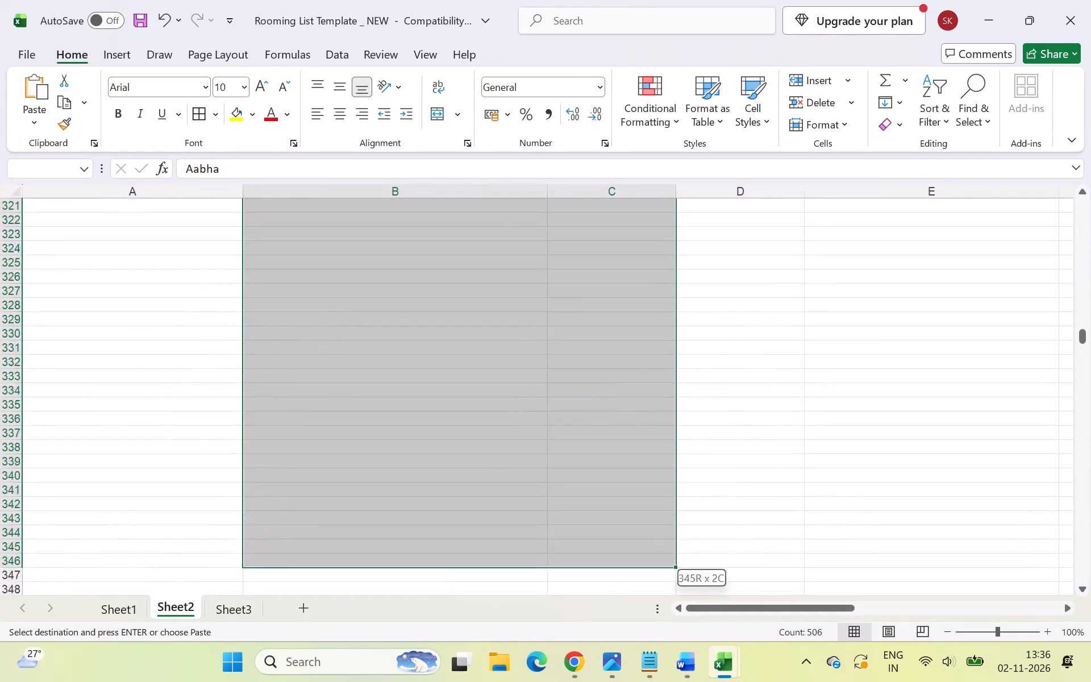
left_click_drag(587, 676, 632, 189)
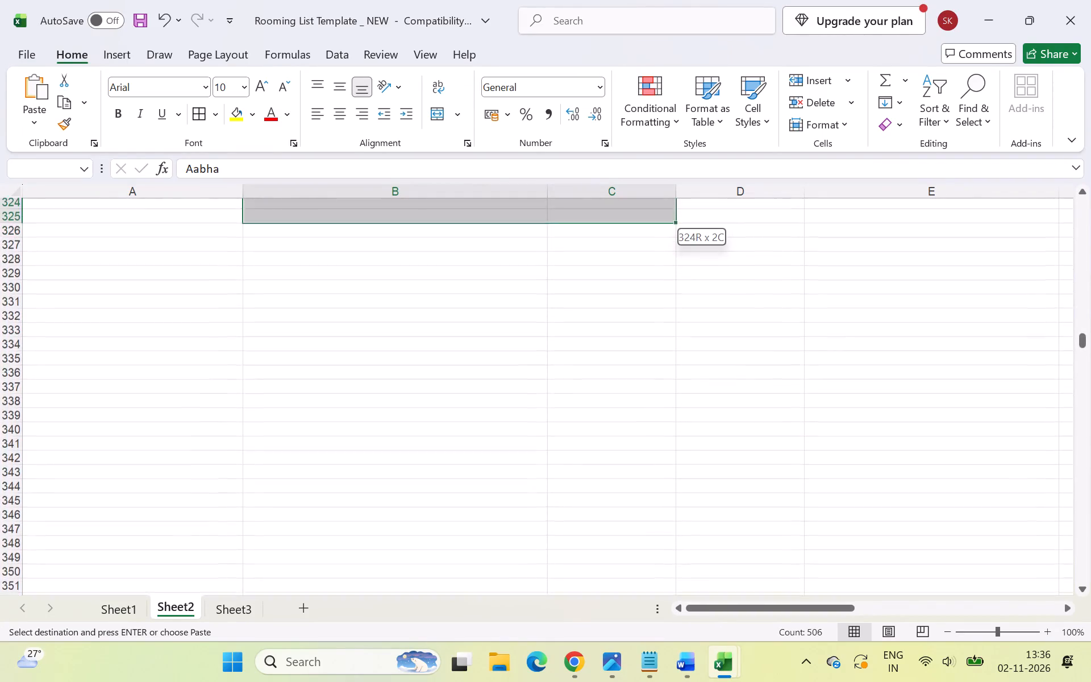
left_click_drag(632, 189, 630, 198)
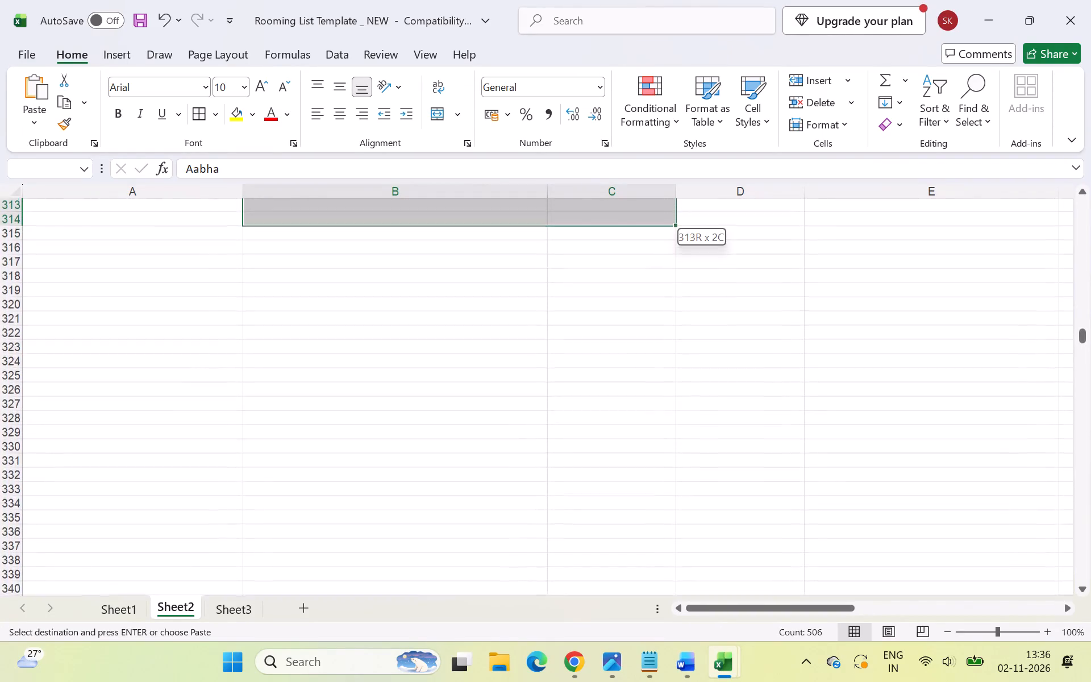
left_click_drag(630, 198, 631, 182)
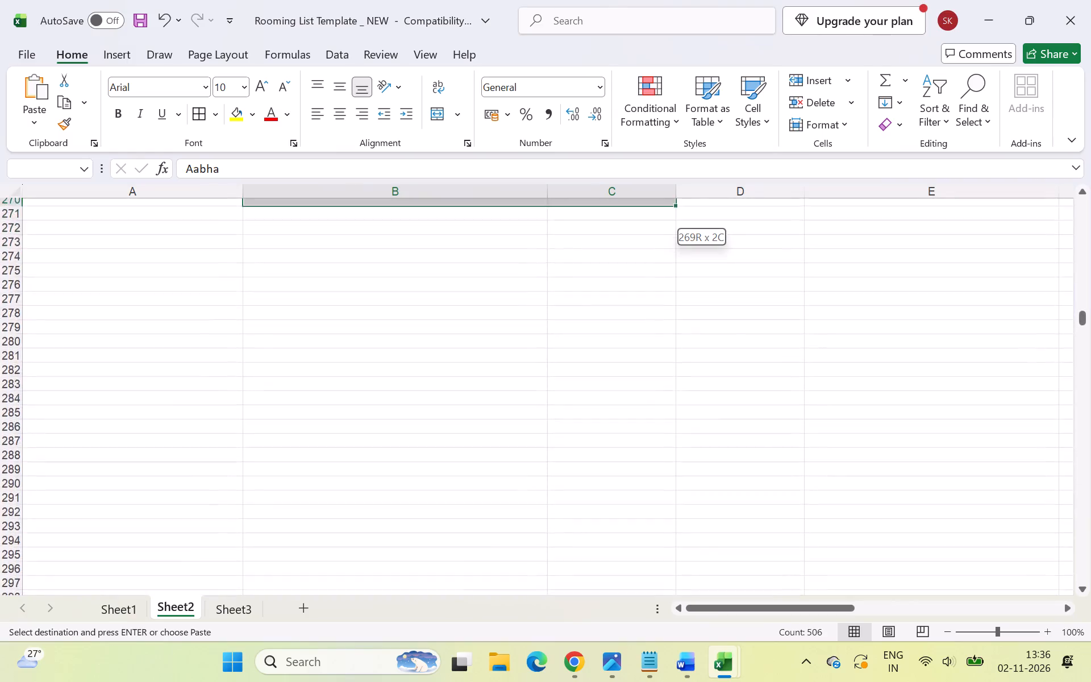
left_click_drag(631, 182, 634, 202)
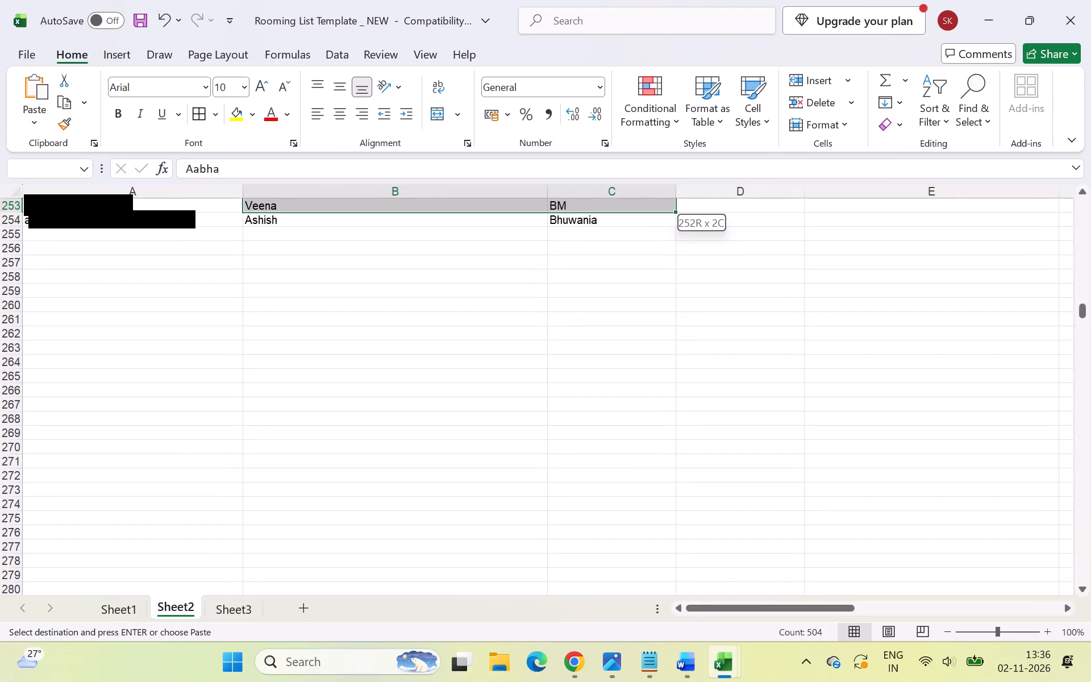
left_click_drag(634, 202, 626, 215)
key("ctrl+c")
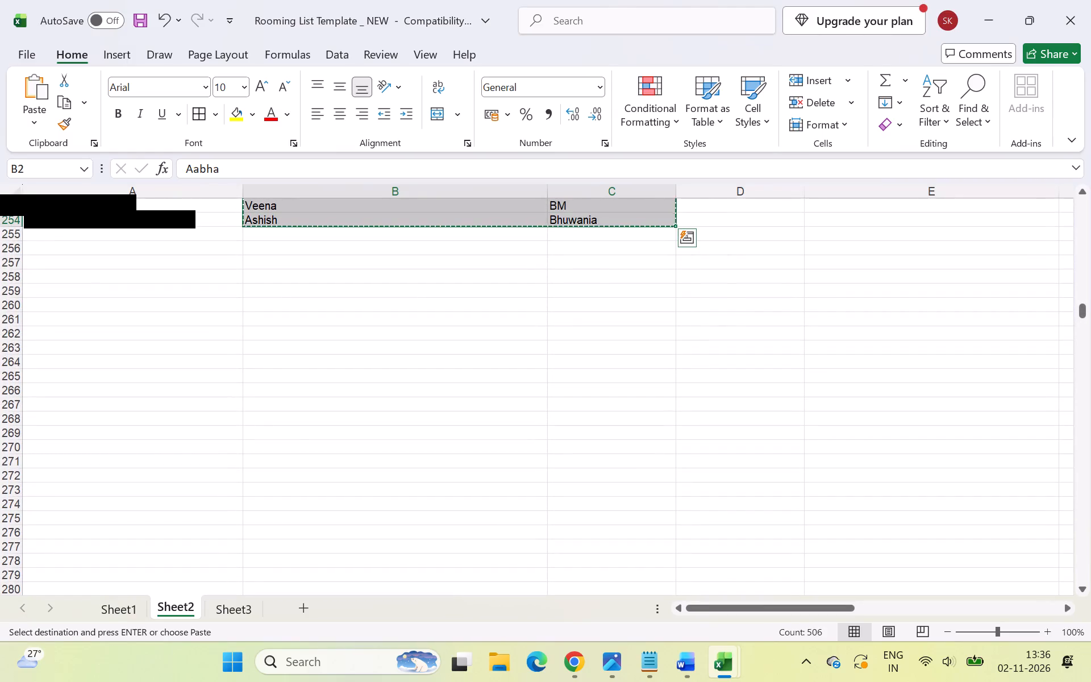
left_click(109, 607)
scroll(265, 310, "up", 5)
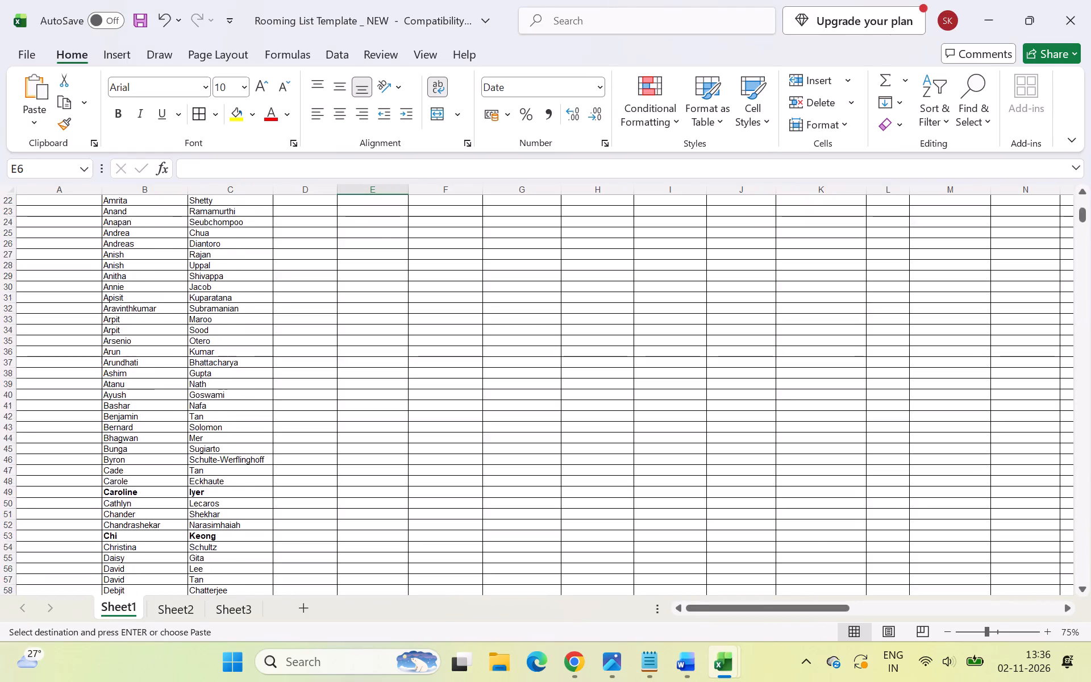
scroll(265, 310, "up", 13)
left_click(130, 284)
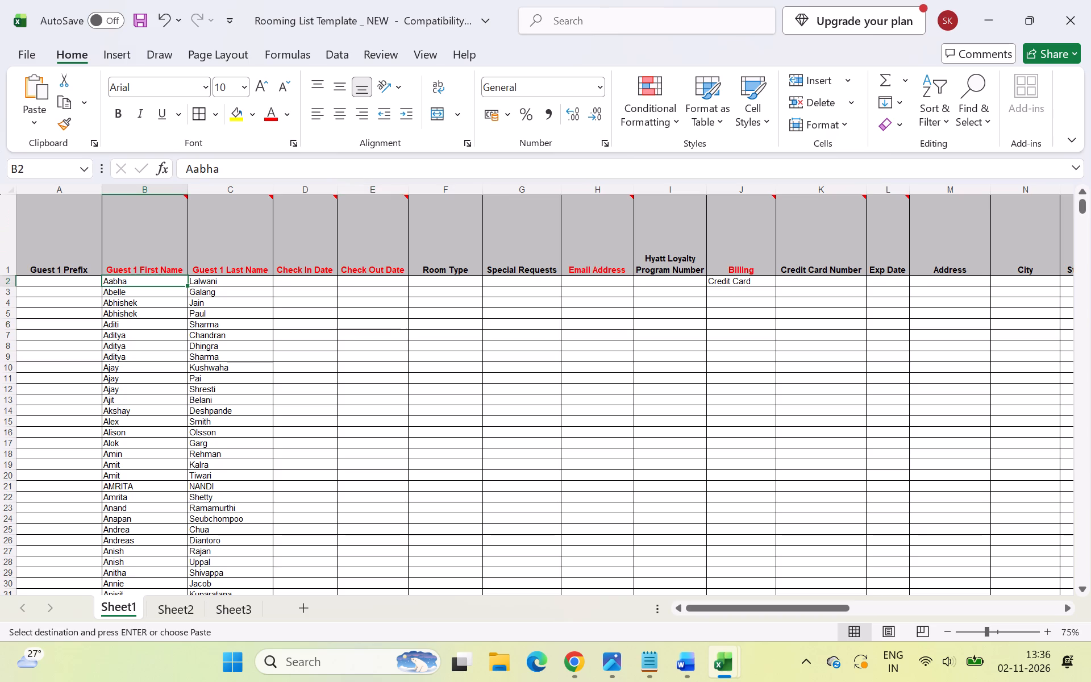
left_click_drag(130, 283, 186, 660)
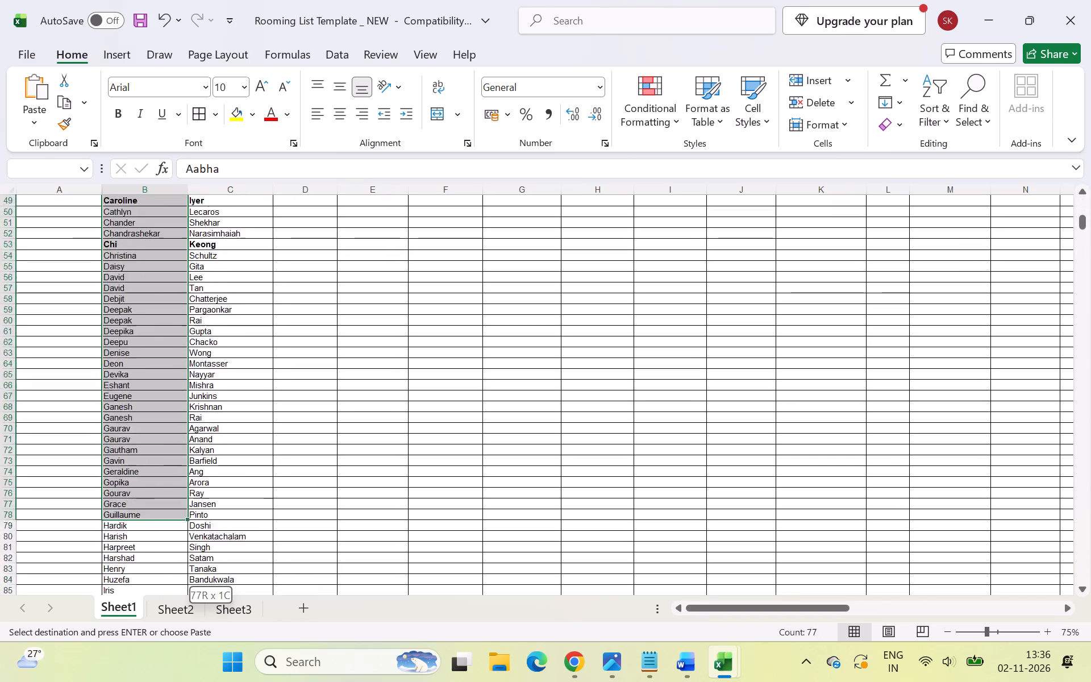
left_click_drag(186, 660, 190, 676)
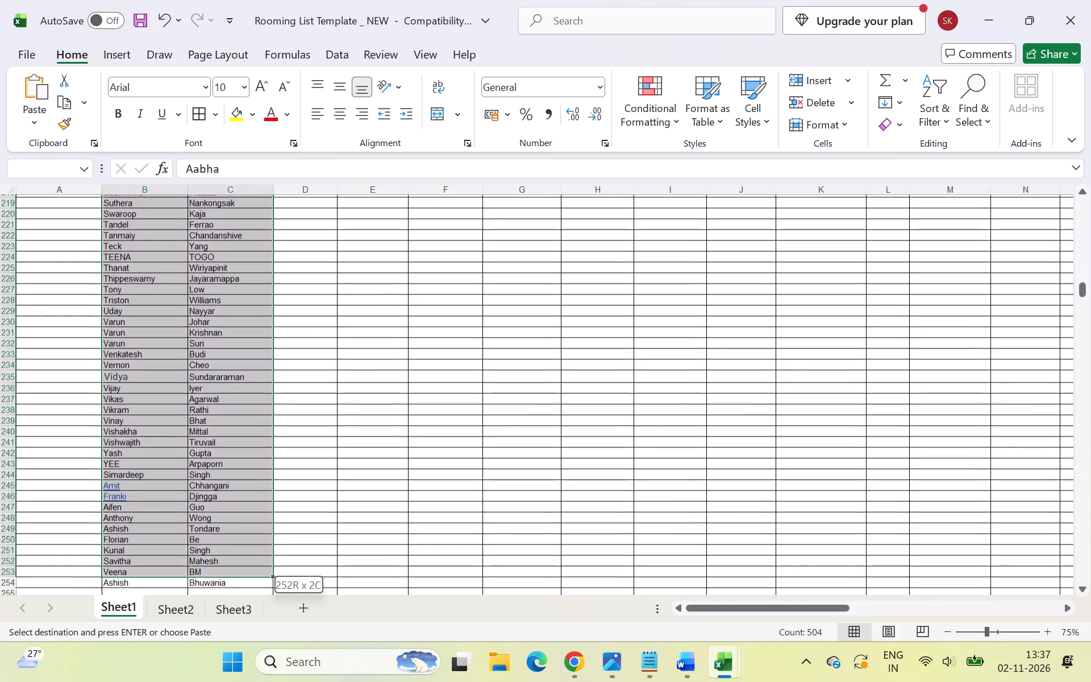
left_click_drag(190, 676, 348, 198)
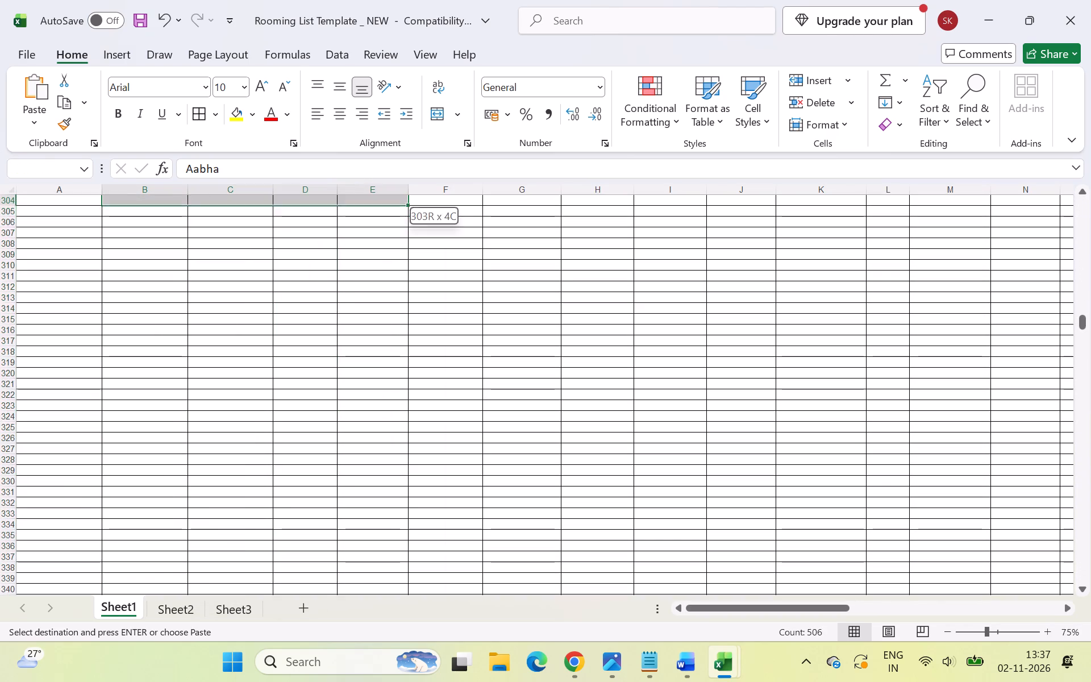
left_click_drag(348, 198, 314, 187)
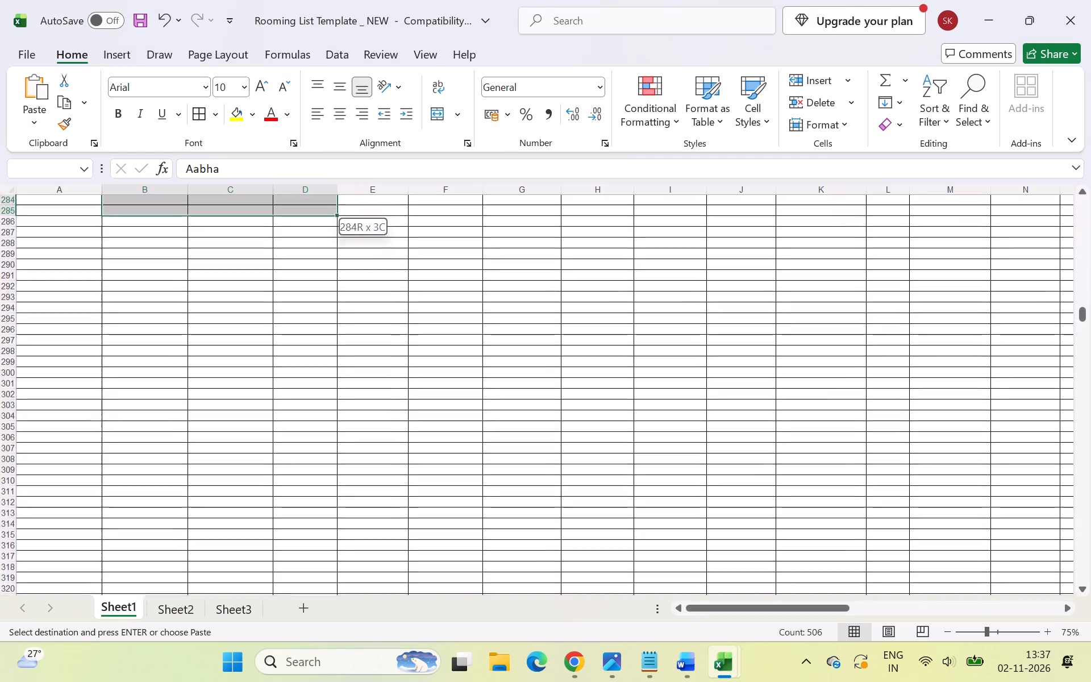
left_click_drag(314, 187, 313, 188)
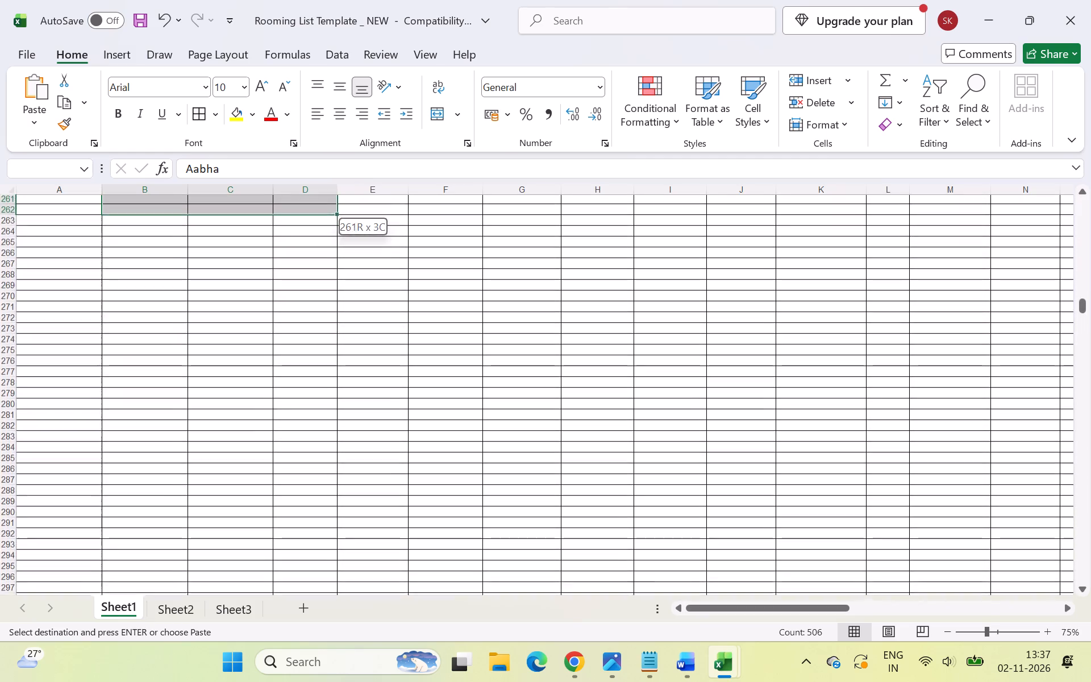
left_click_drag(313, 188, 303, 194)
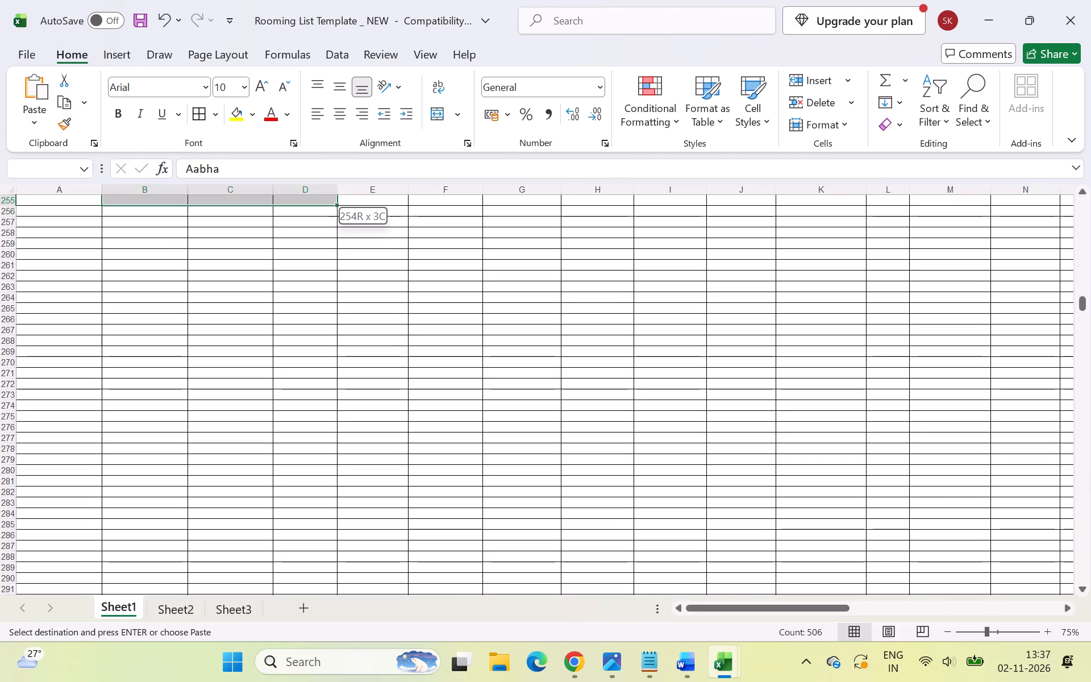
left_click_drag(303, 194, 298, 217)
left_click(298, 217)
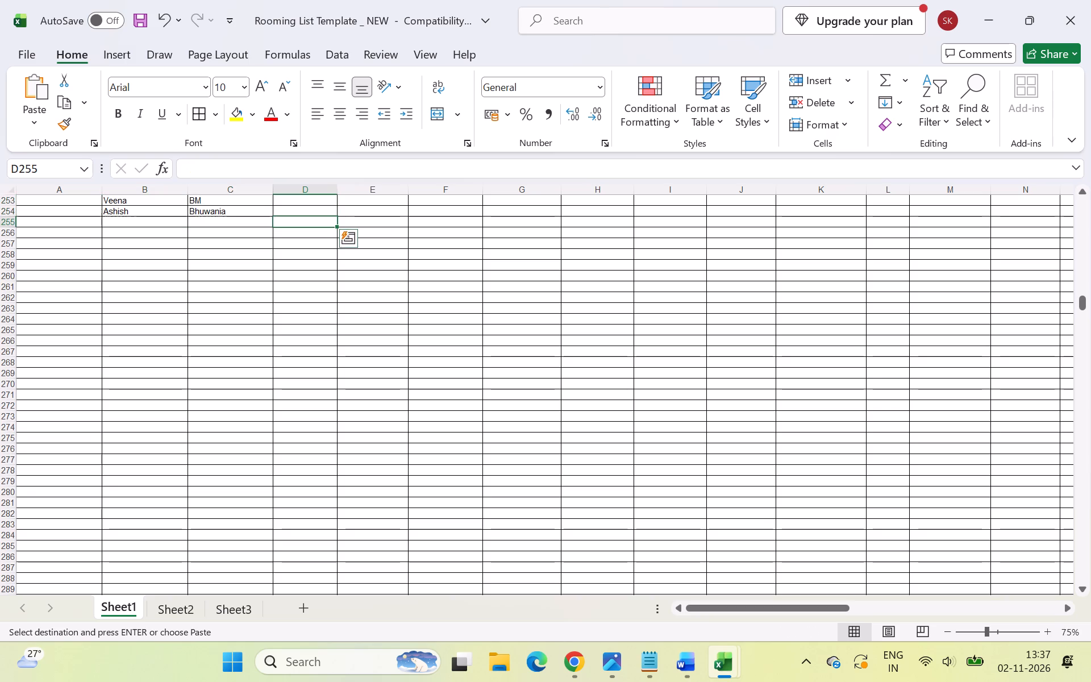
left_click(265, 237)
Paste the copied names over the Guest 1 First Name and Guest 1 Last Name entries in Sheet1's B2:C254.
left_click_drag(118, 213, 122, 215)
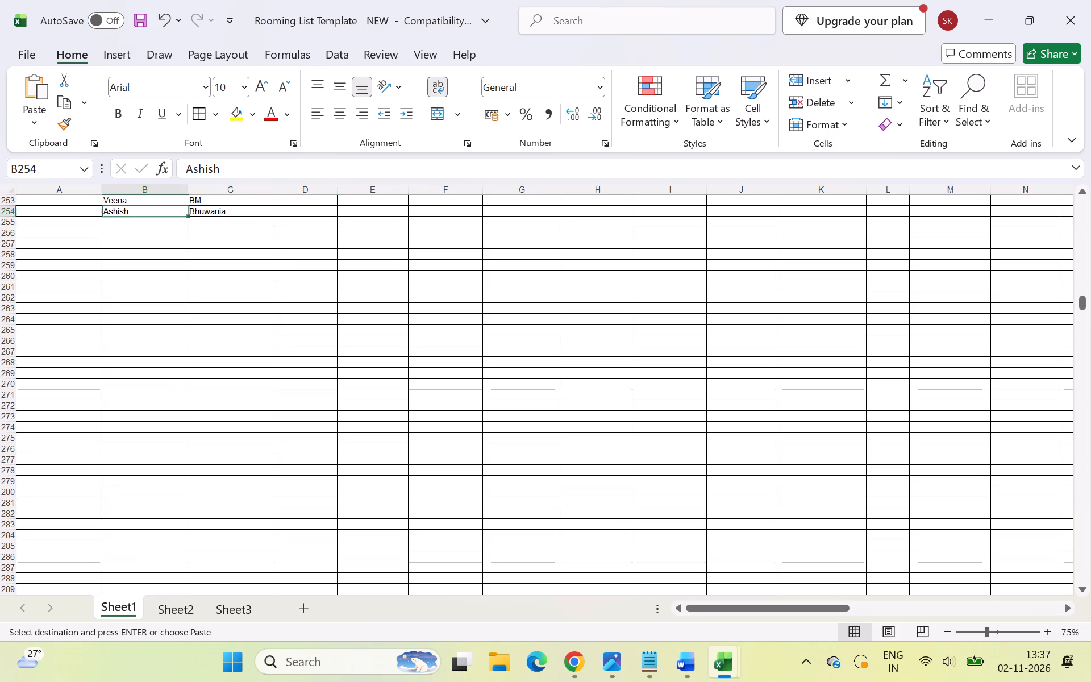
left_click_drag(122, 215, 265, 152)
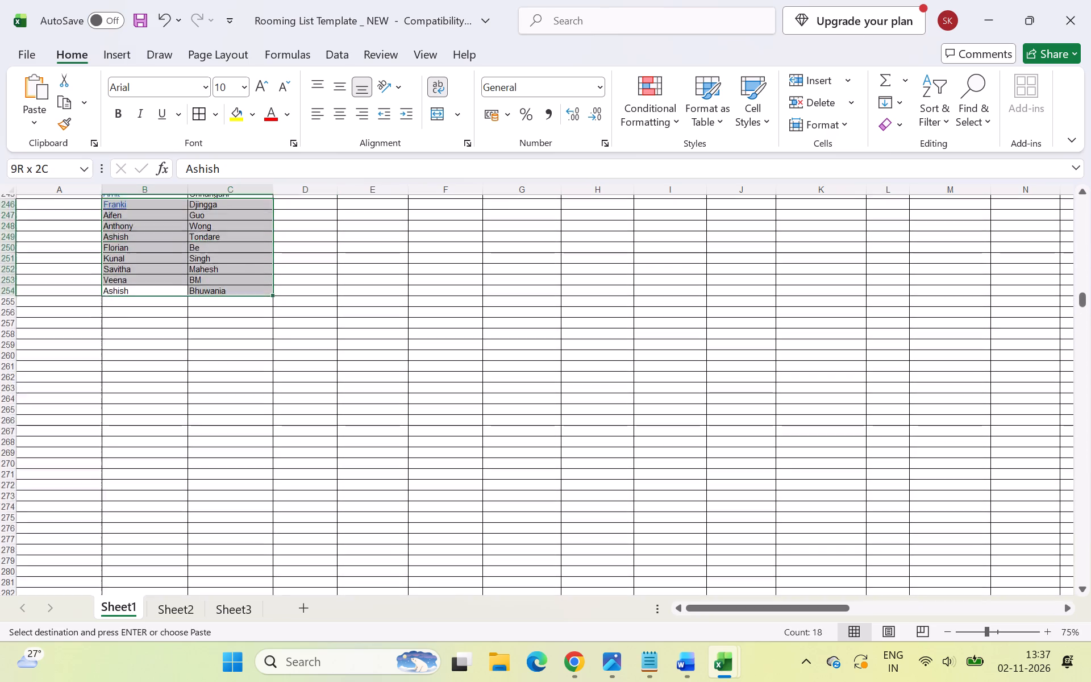
left_click_drag(265, 152, 264, 151)
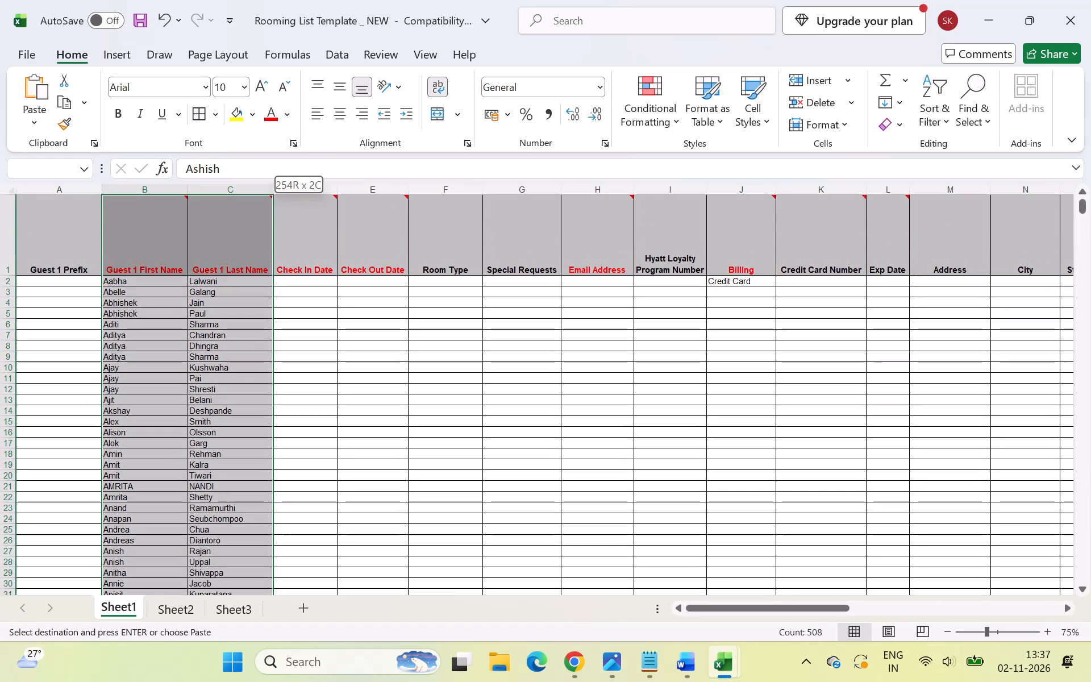
left_click_drag(264, 151, 230, 281)
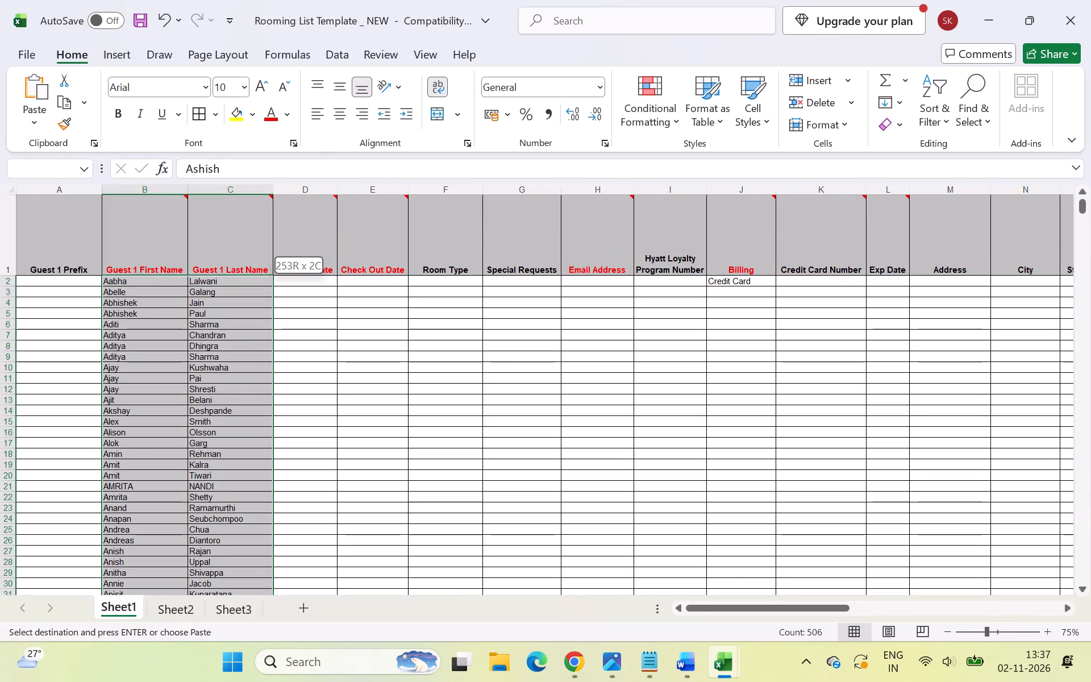
left_click_drag(230, 281, 231, 279)
key("ctrl+v")
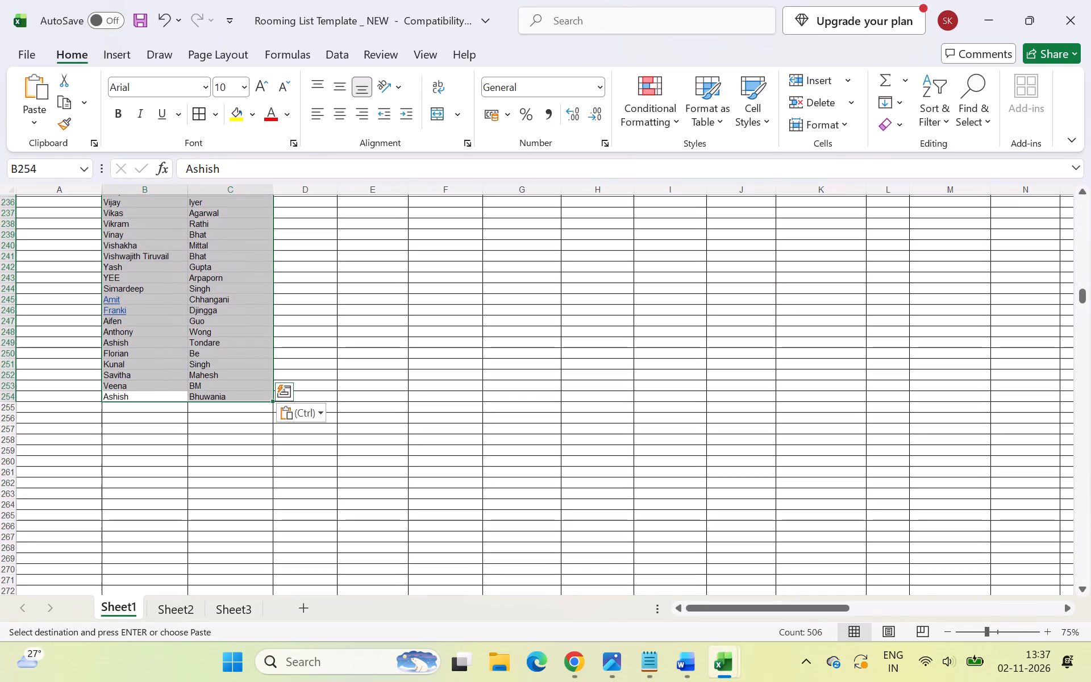
left_click(342, 337)
Apply cell borders to Sheet1's entire Guest 1 First Name and Guest 1 Last Name columns, B and C.
scroll(213, 336, "up", 3)
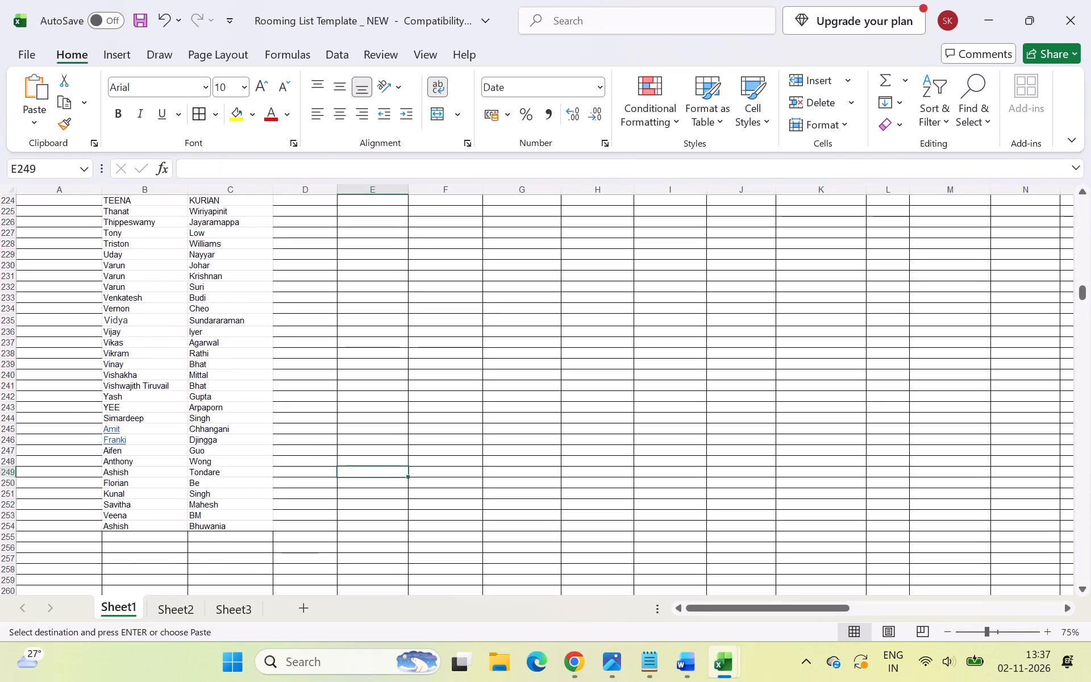
scroll(213, 333, "up", 14)
scroll(214, 336, "up", 13)
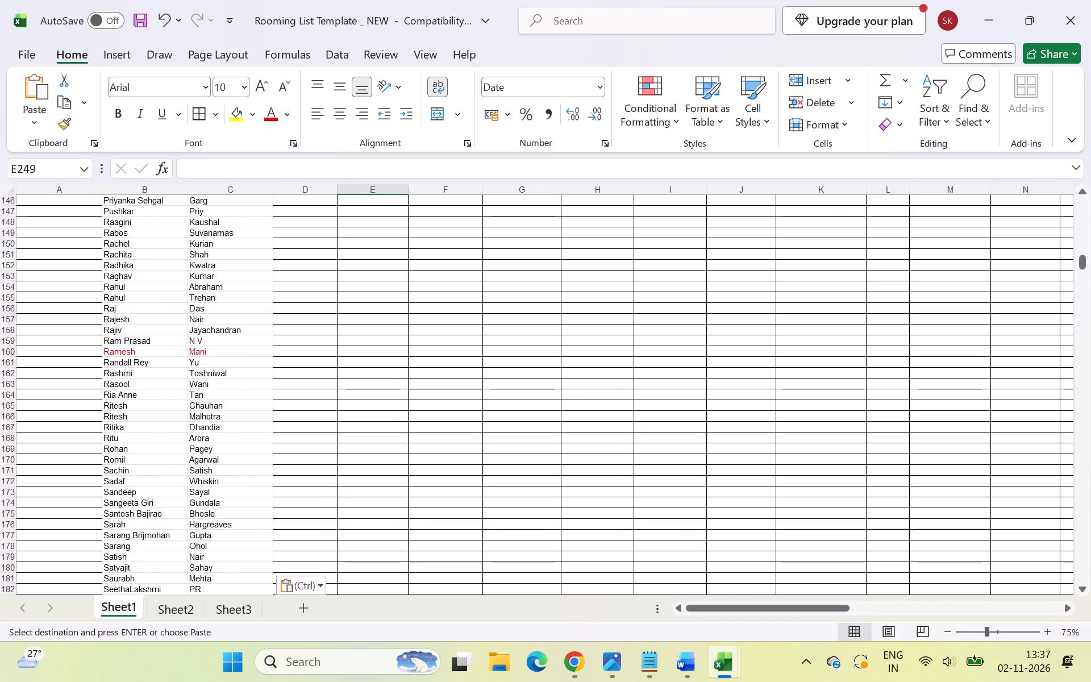
scroll(214, 336, "up", 20)
scroll(214, 336, "up", 6)
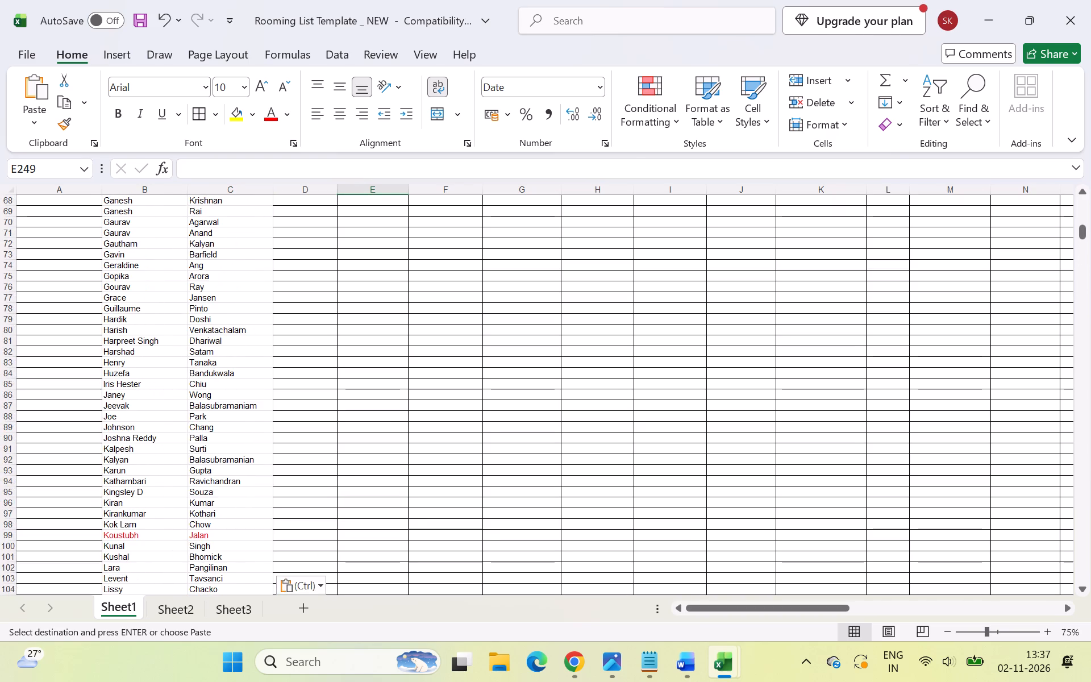
scroll(214, 336, "up", 14)
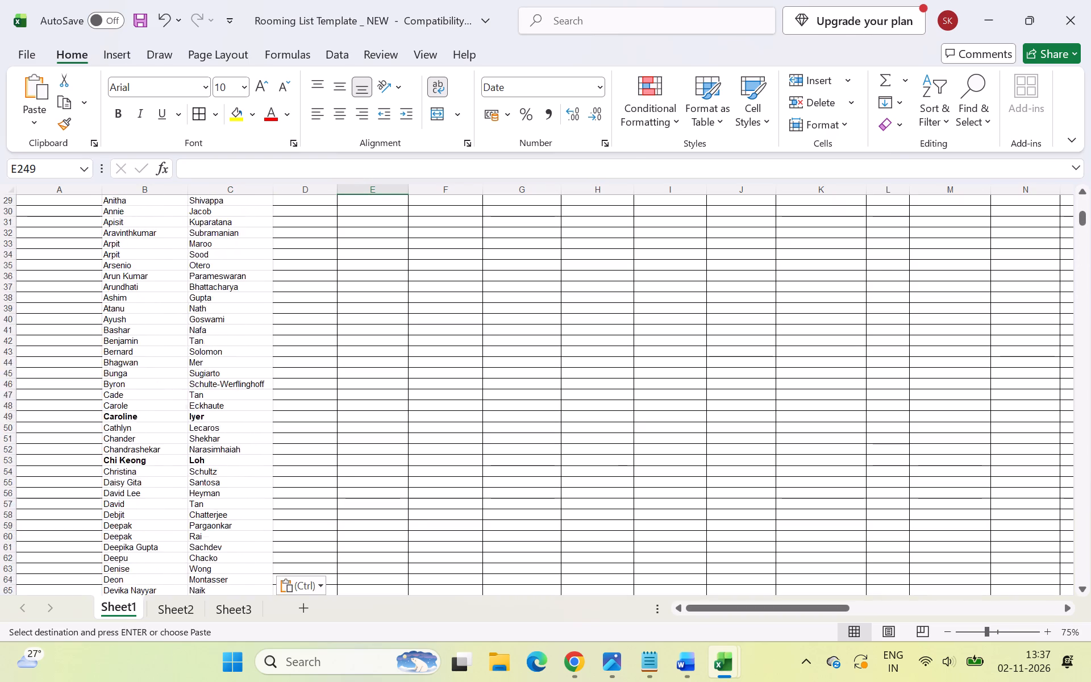
scroll(219, 317, "up", 12)
left_click(143, 182)
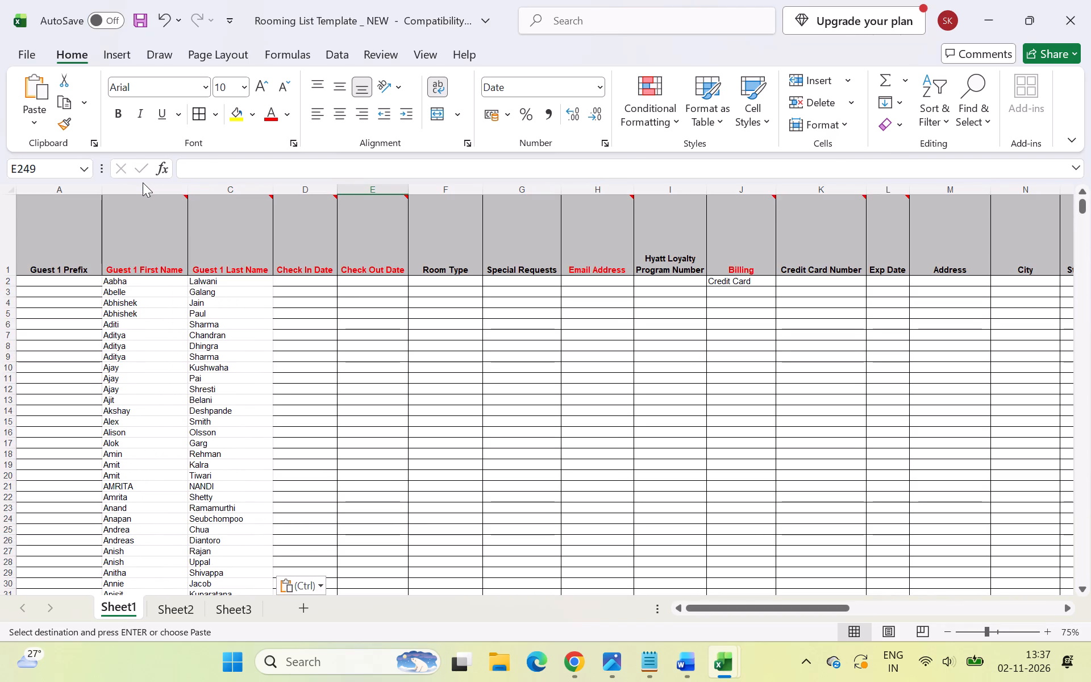
left_click(147, 256)
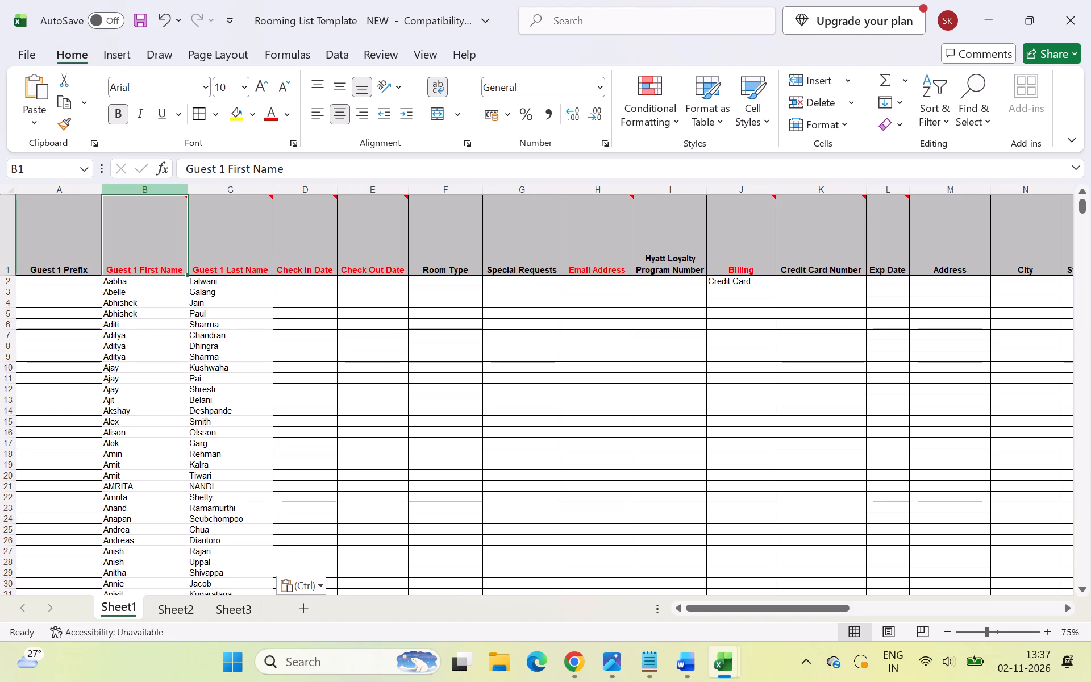
left_click_drag(145, 192, 243, 202)
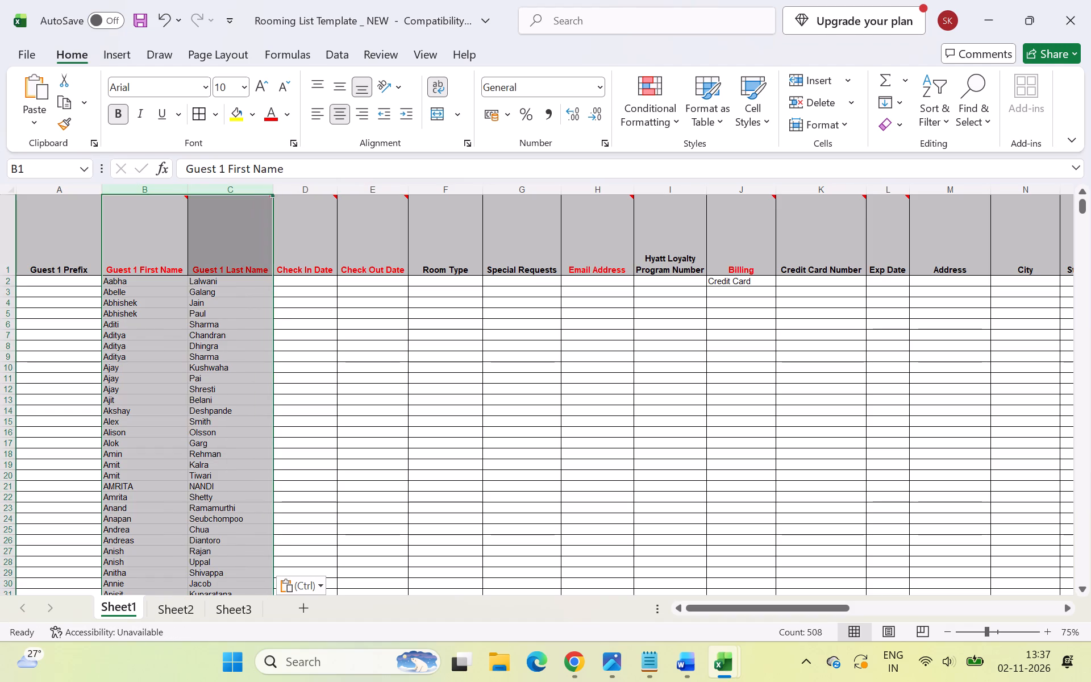
right_click(243, 206)
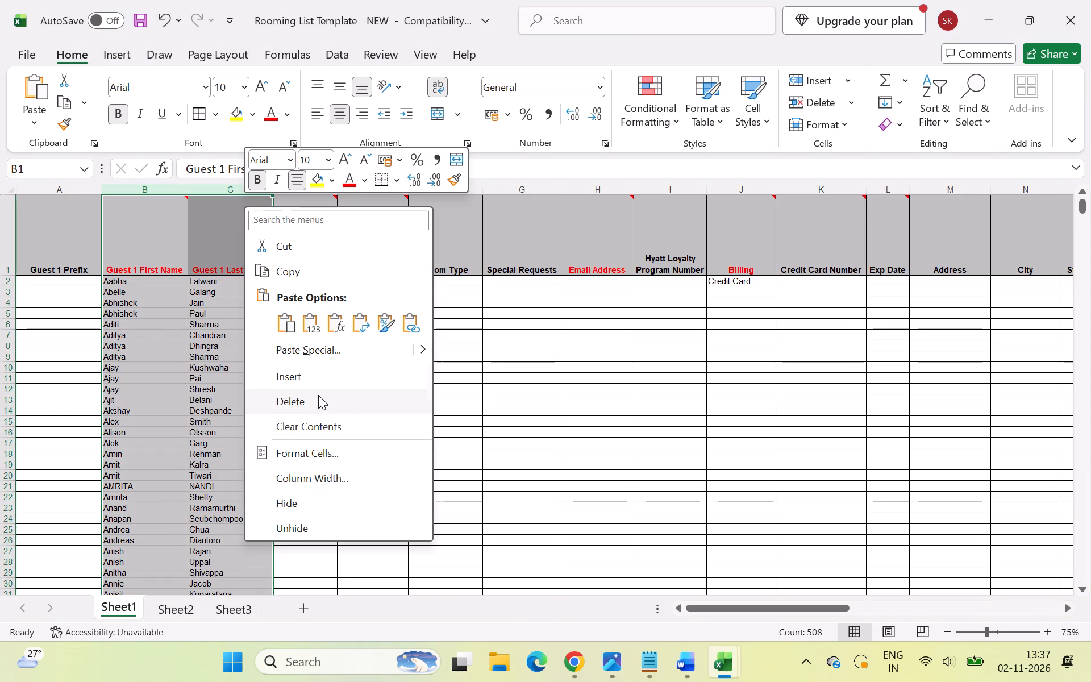
left_click(198, 114)
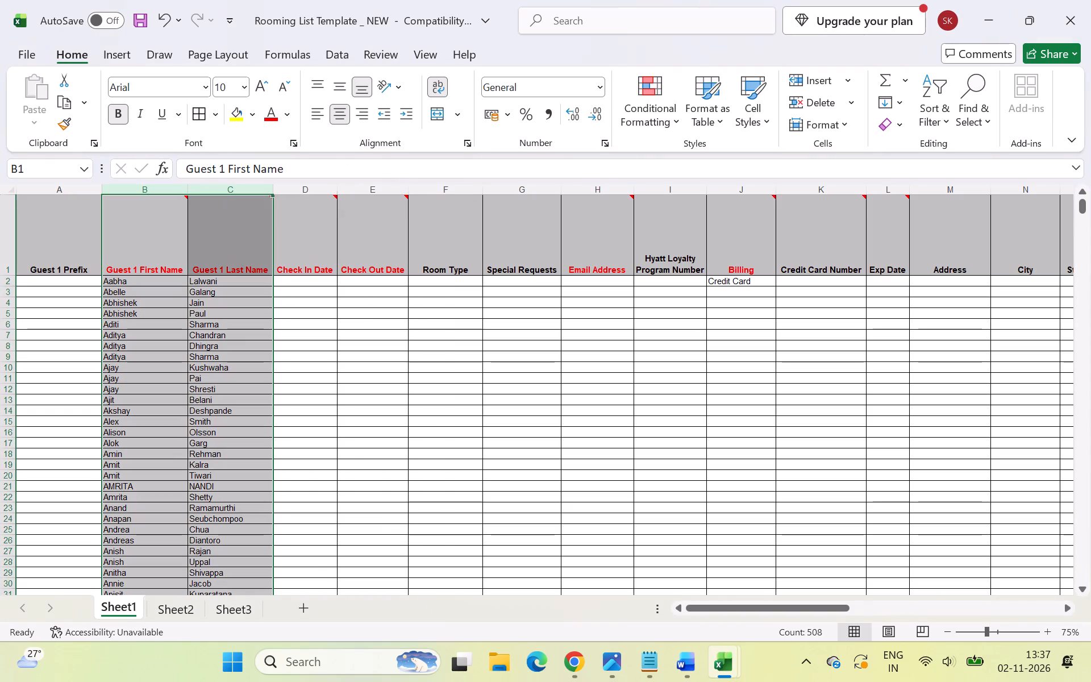
left_click(305, 353)
left_click(313, 280)
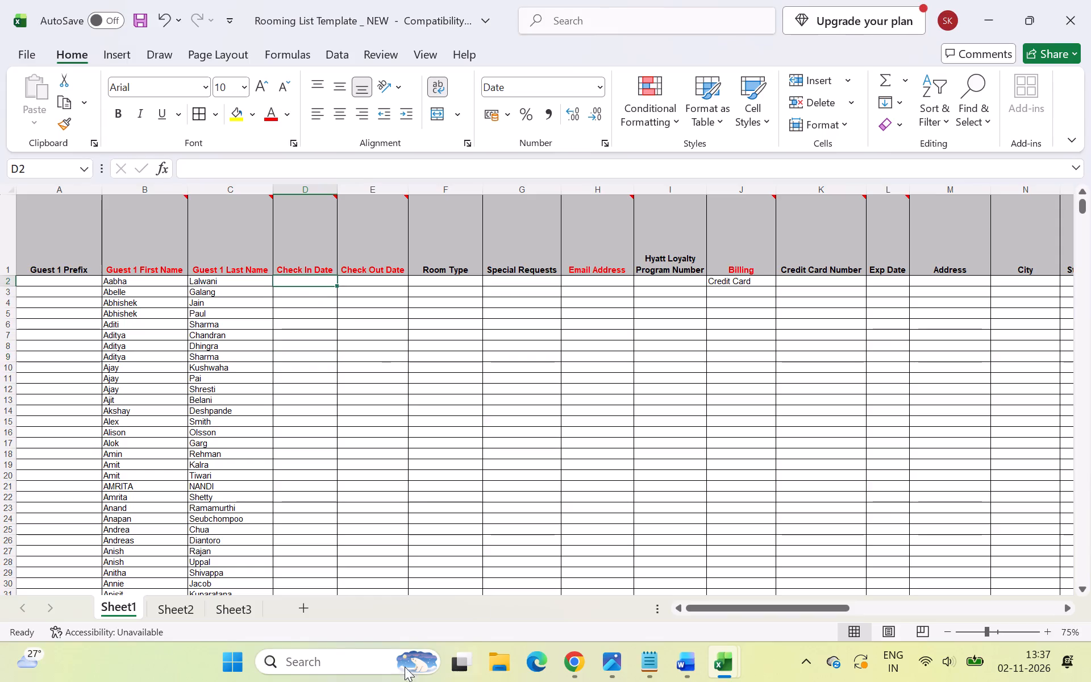
Glance at Sheet3's attendee data and permanently delete Sheet2 from the workbook.
left_click(238, 609)
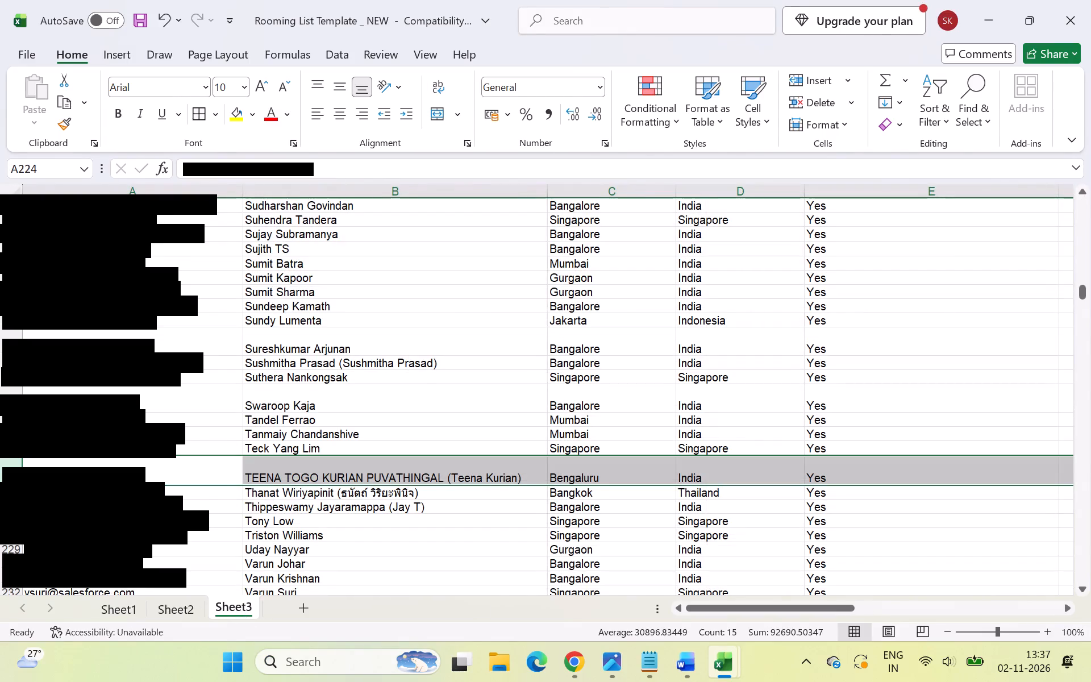
scroll(730, 398, "up", 4)
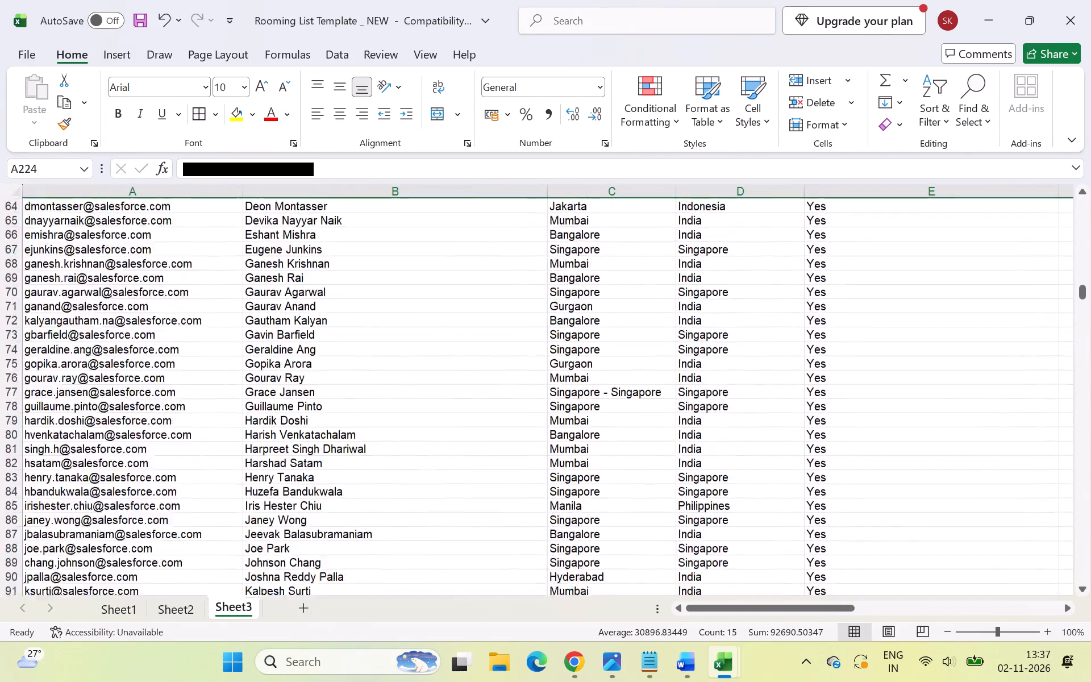
left_click(183, 612)
right_click(183, 612)
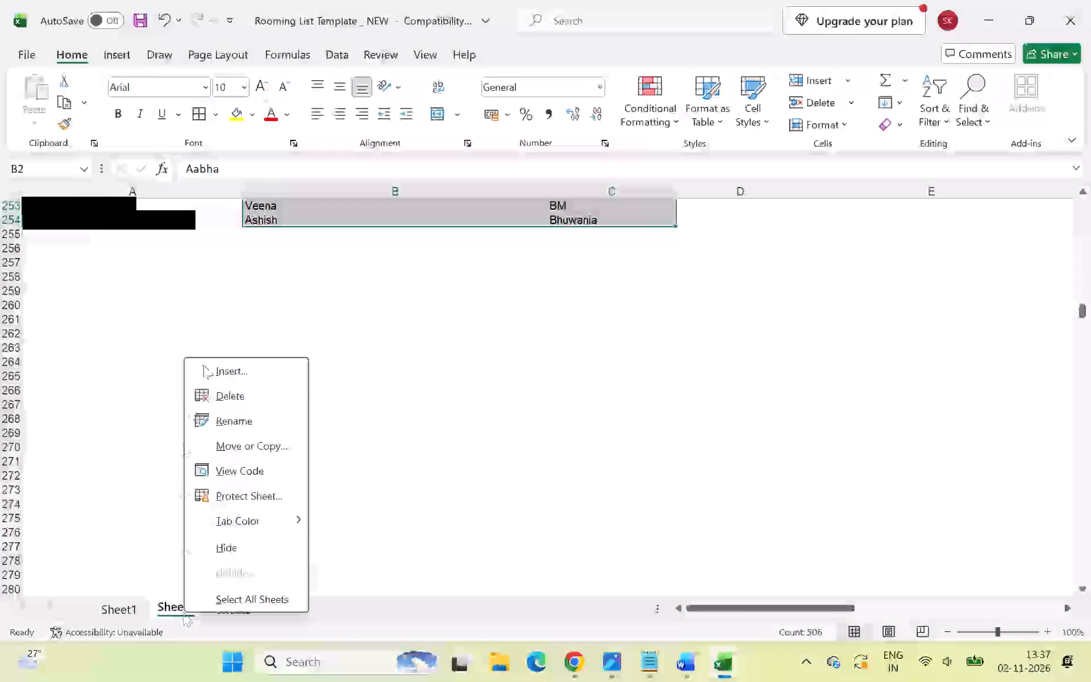
left_click(248, 391)
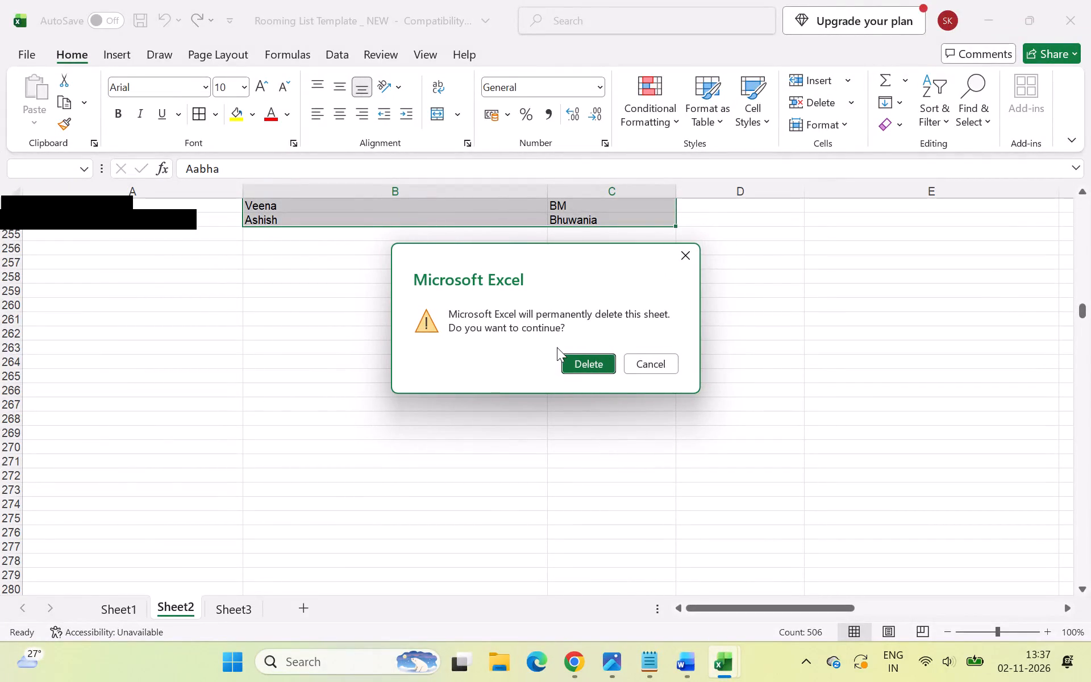
left_click(577, 354)
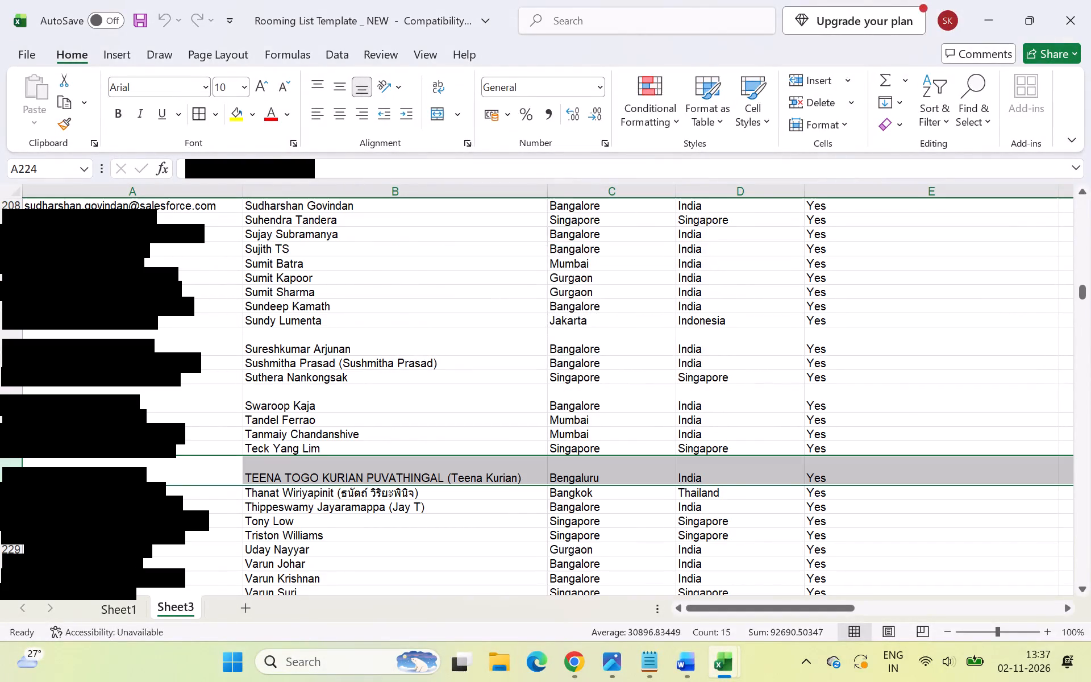
Copy Sheet3's Date of Arrival entries in F2:F253 and return to Sheet1's rooming list.
scroll(456, 400, "up", 16)
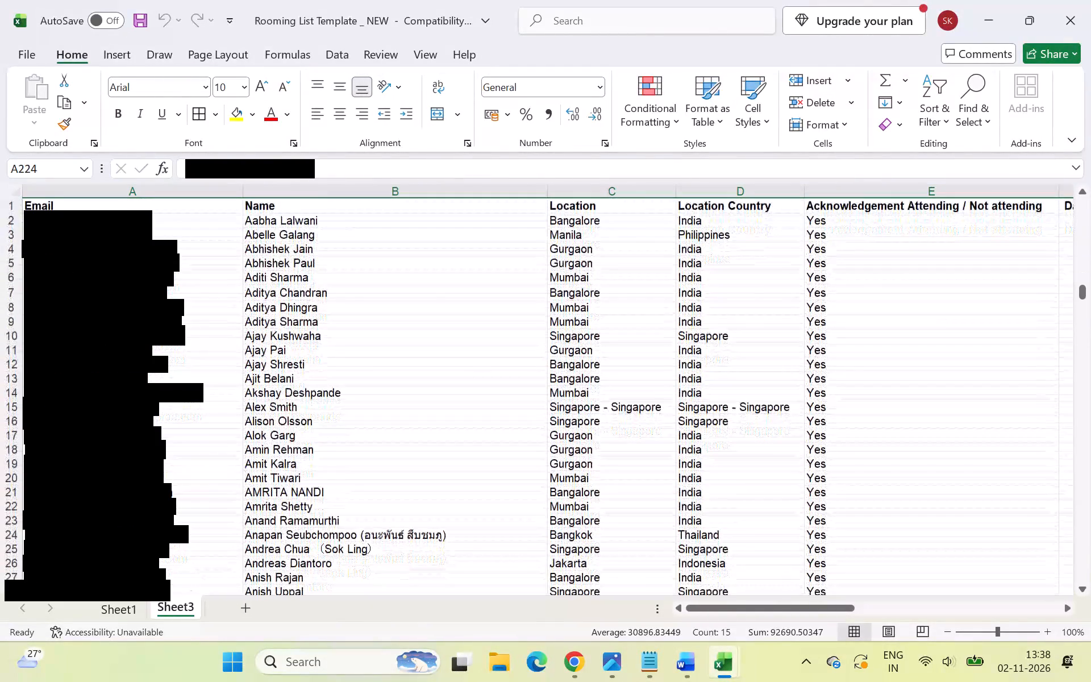
scroll(456, 400, "left", 5)
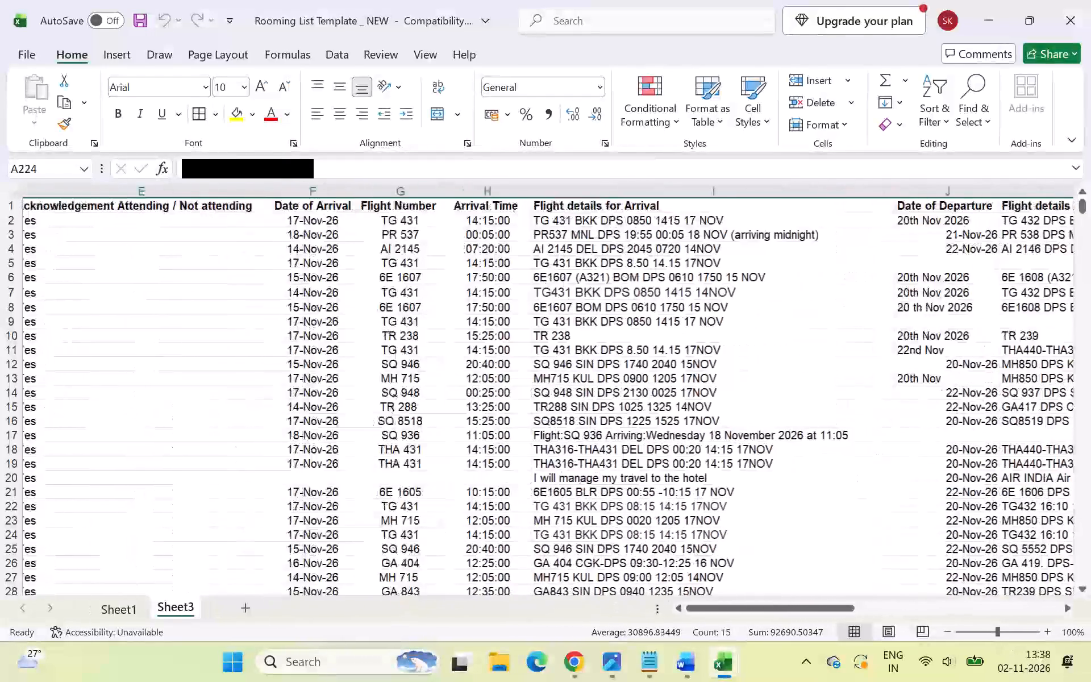
scroll(456, 400, "left", 1)
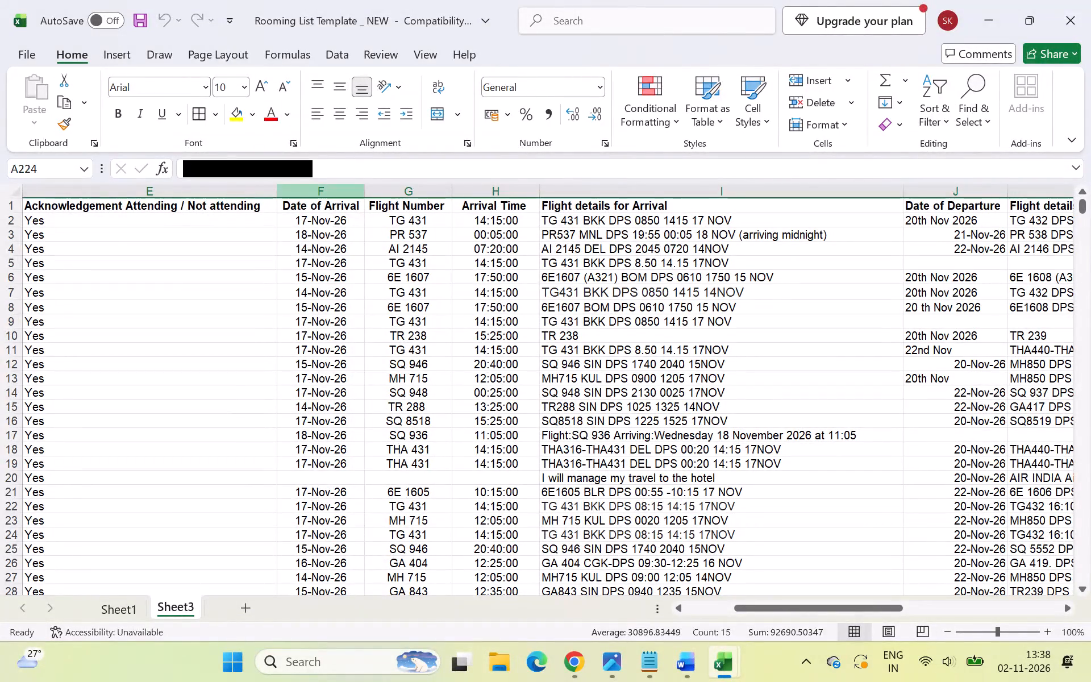
left_click(334, 193)
left_click(335, 235)
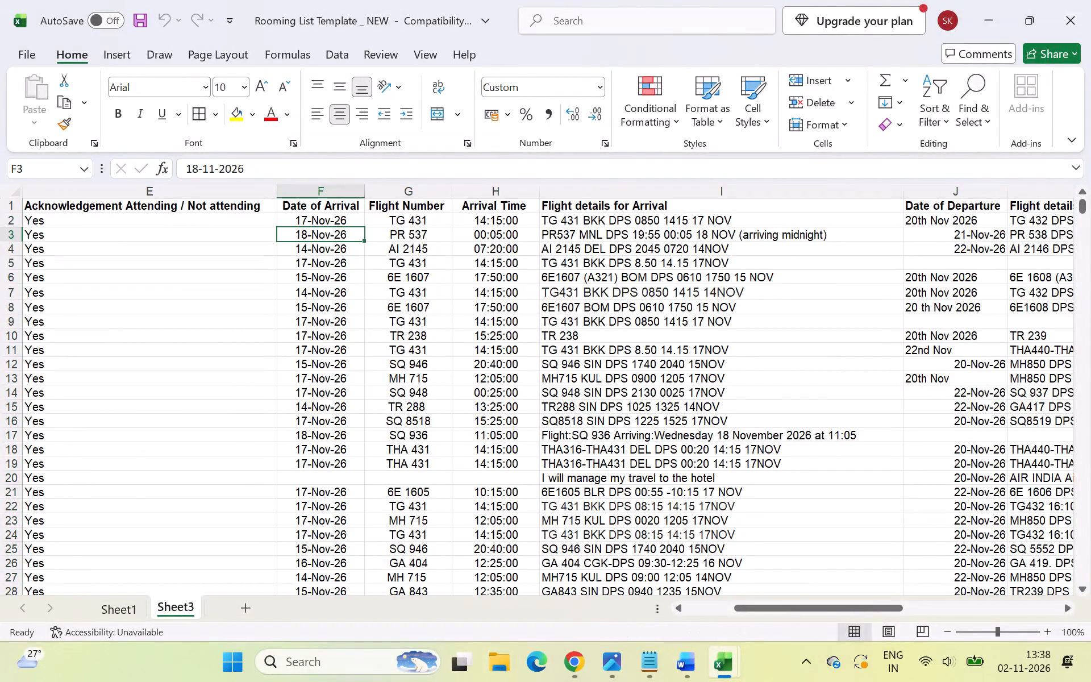
left_click_drag(335, 219, 333, 242)
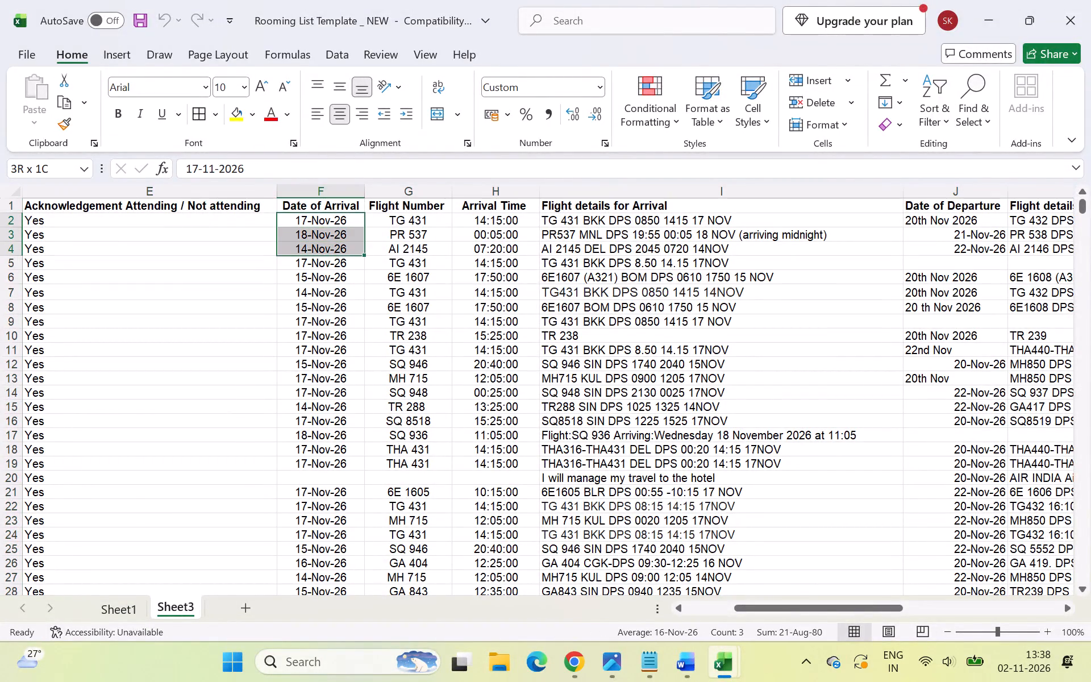
left_click_drag(333, 242, 349, 653)
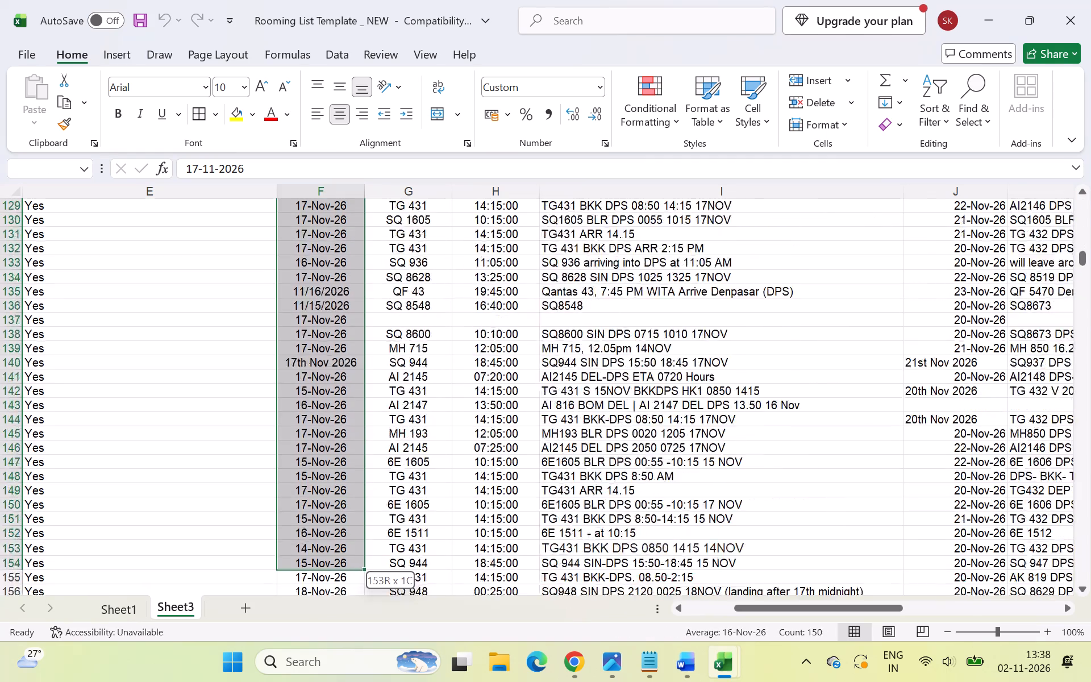
left_click_drag(349, 653, 312, 662)
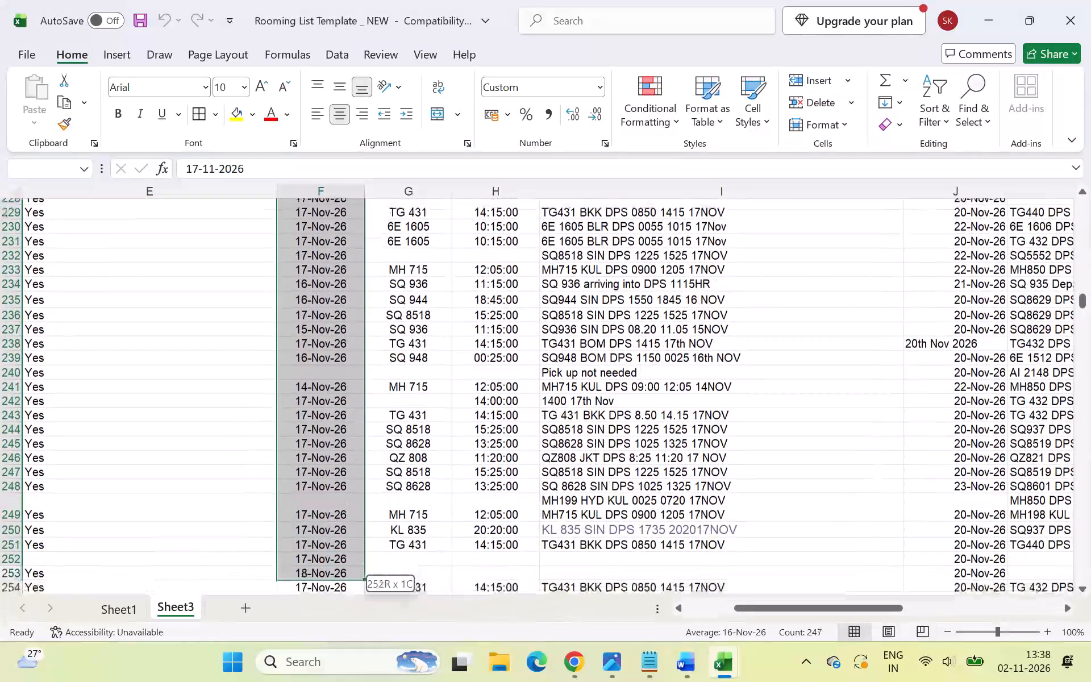
left_click_drag(312, 662, 334, 559)
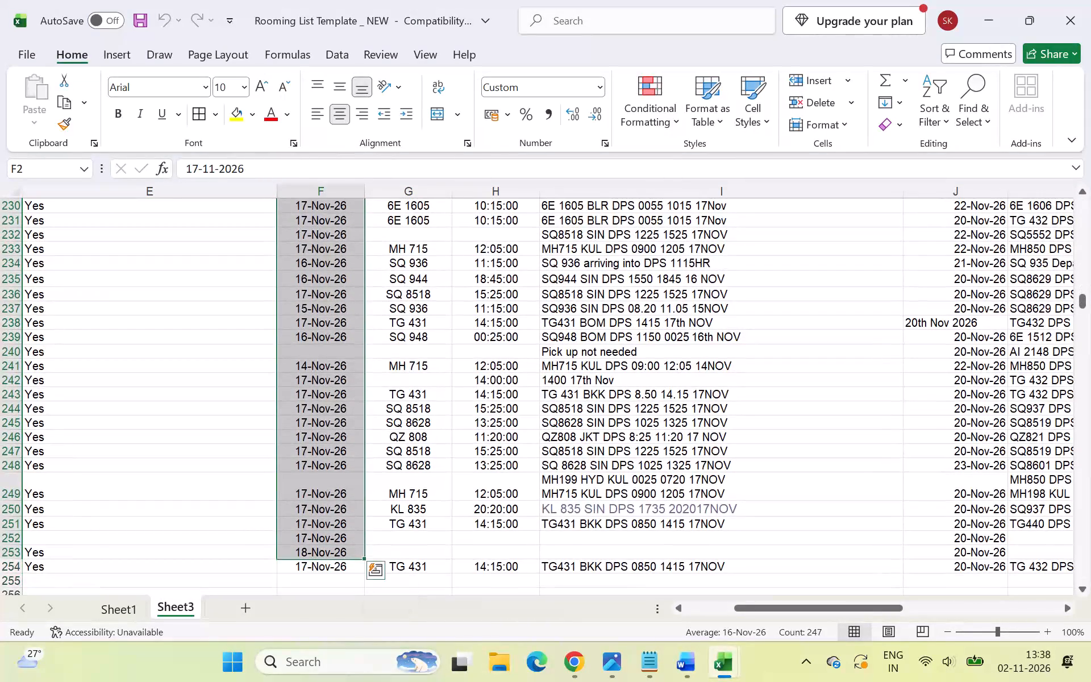
key("ctrl+c")
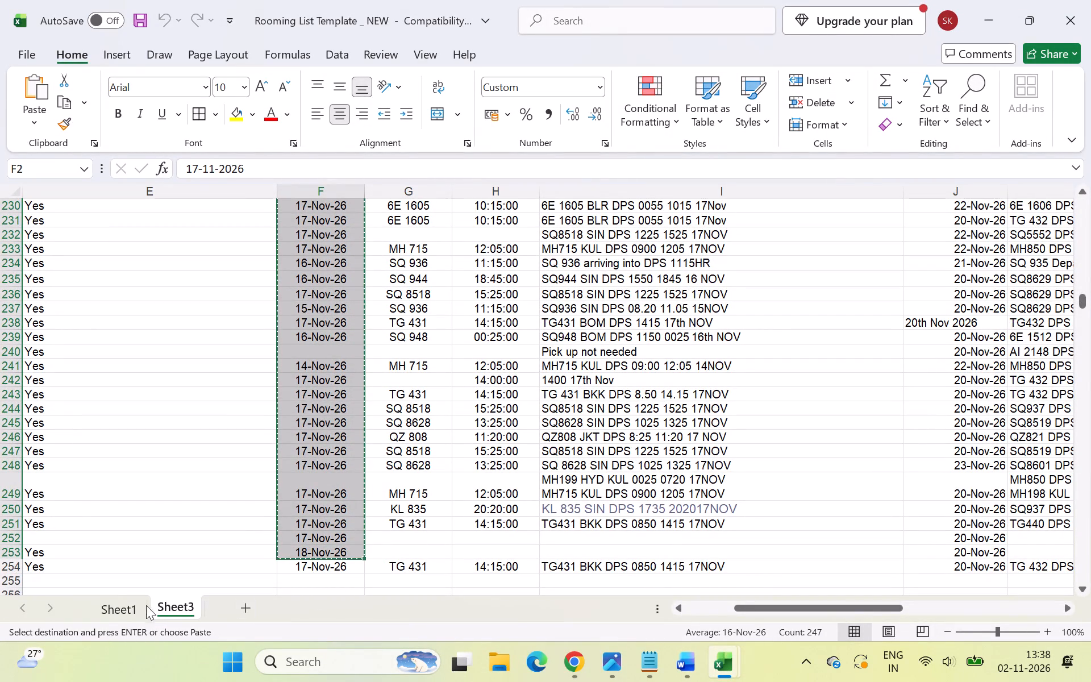
left_click(126, 602)
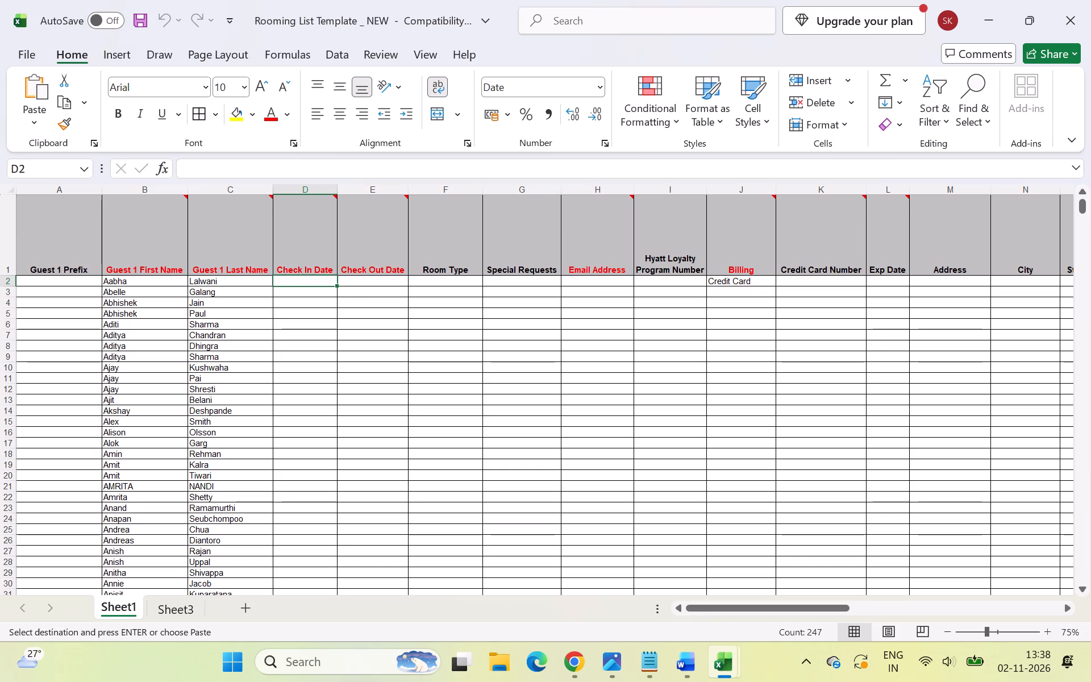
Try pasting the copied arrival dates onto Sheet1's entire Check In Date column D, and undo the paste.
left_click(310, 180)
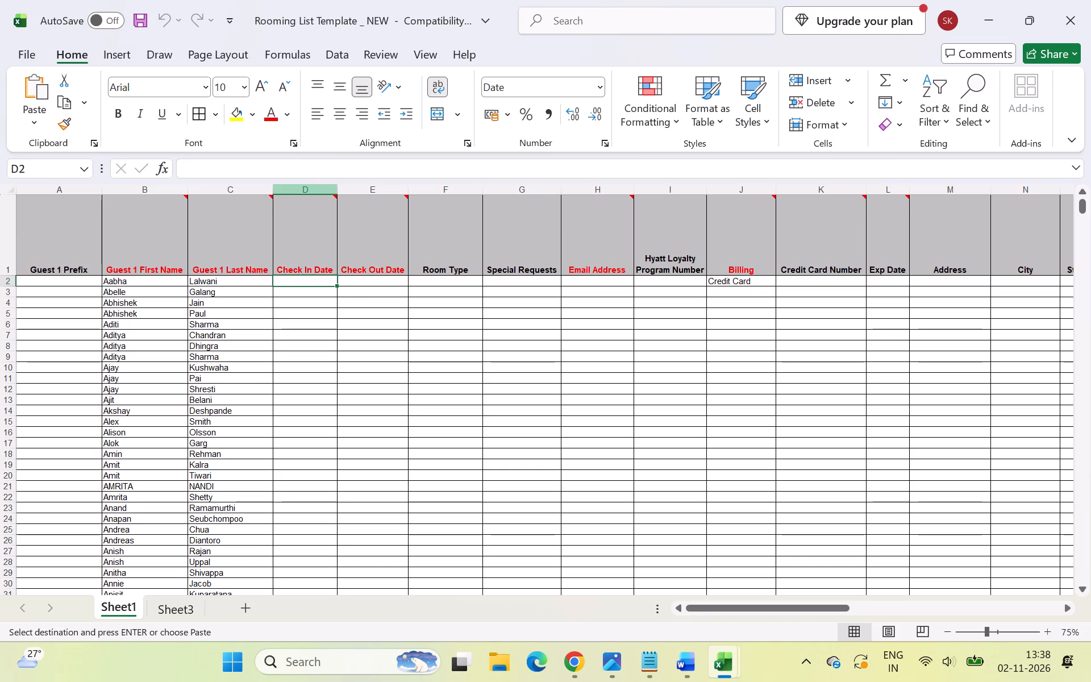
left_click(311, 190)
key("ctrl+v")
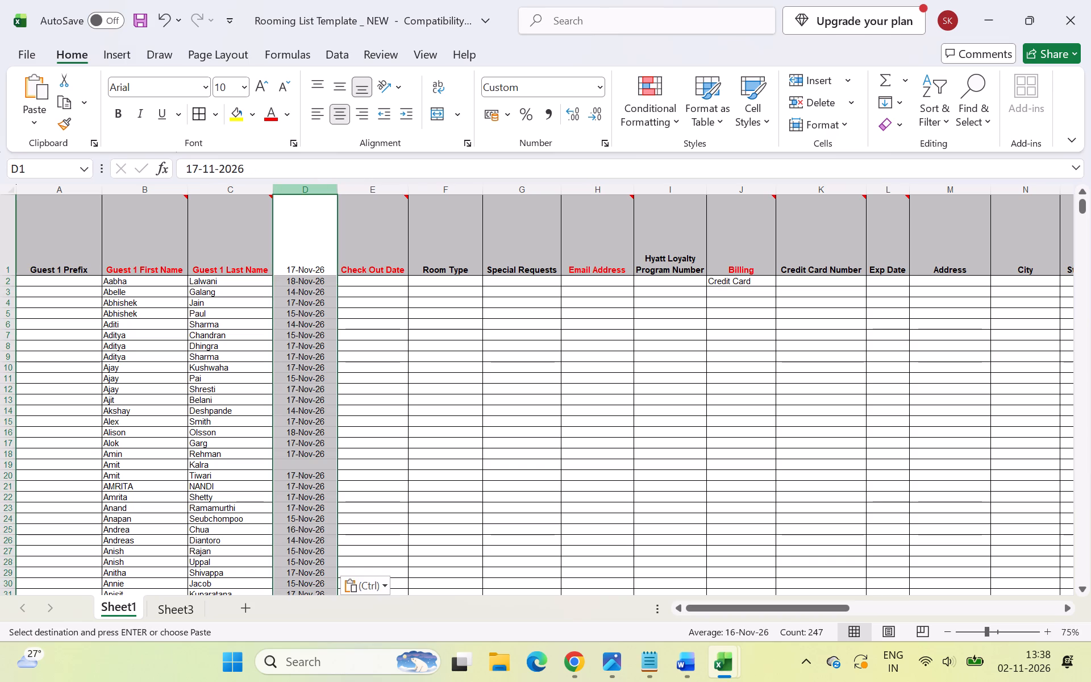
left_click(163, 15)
Paste the copied arrival dates into Sheet1's Check In Date cells D2:D253, below the header.
left_click(309, 276)
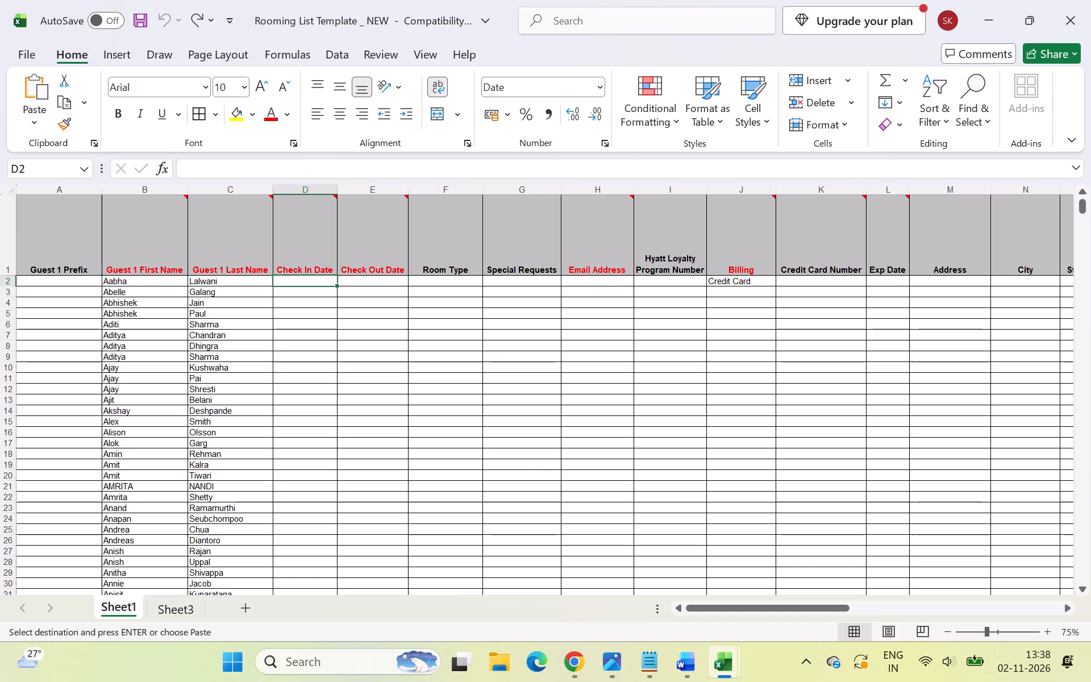
left_click(309, 283)
left_click_drag(309, 283, 270, 681)
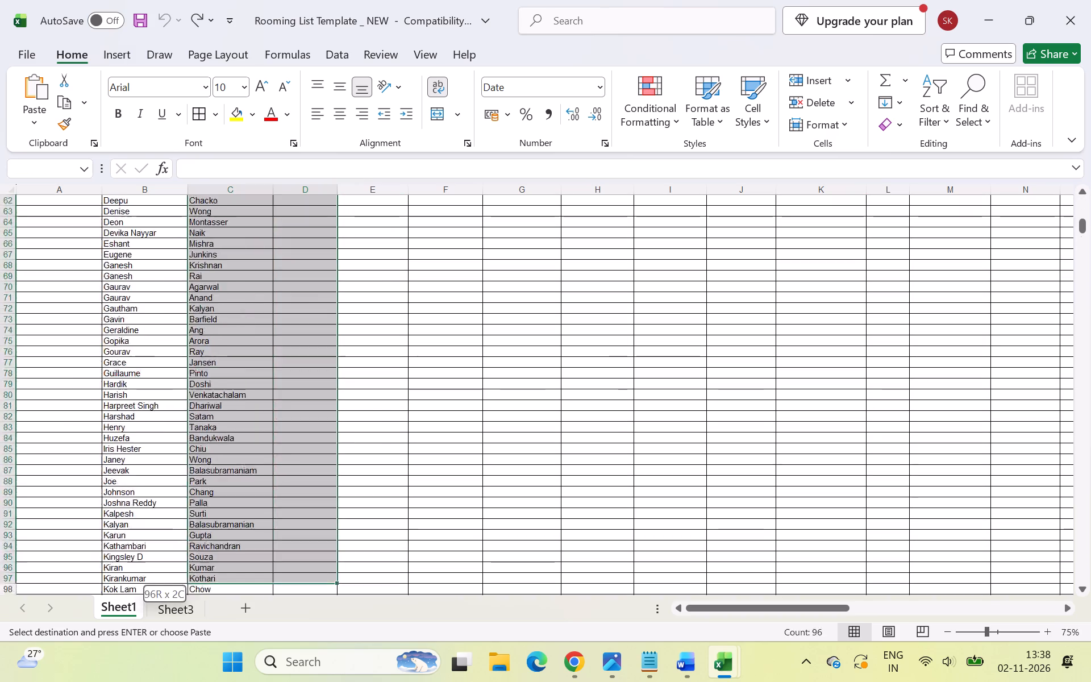
left_click_drag(270, 681, 314, 539)
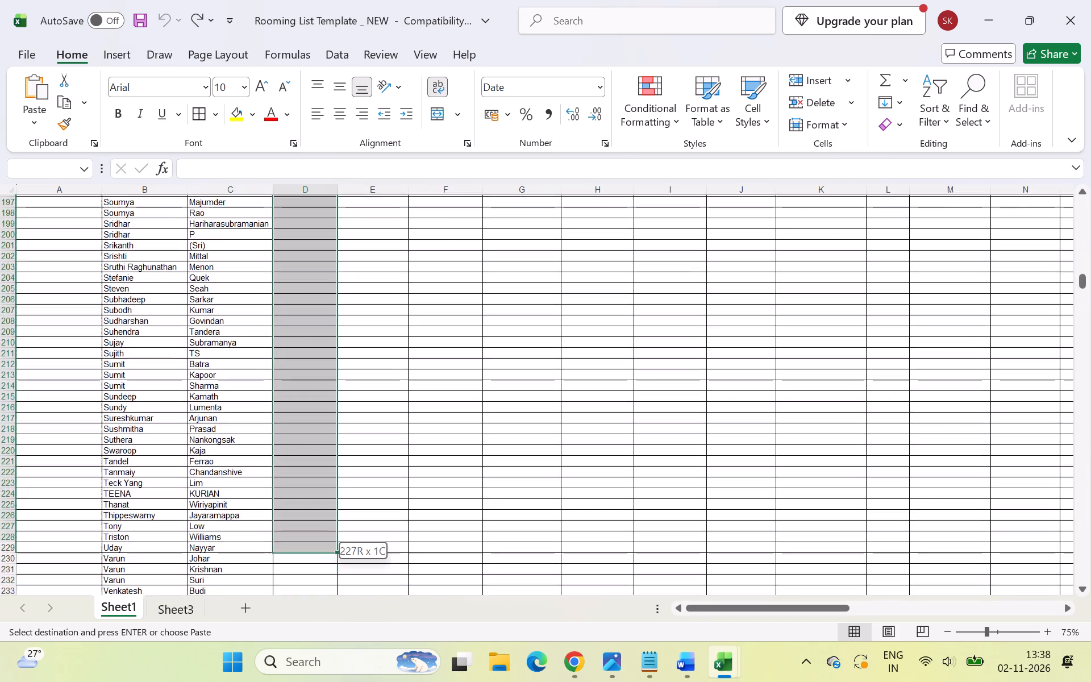
left_click_drag(314, 539, 316, 555)
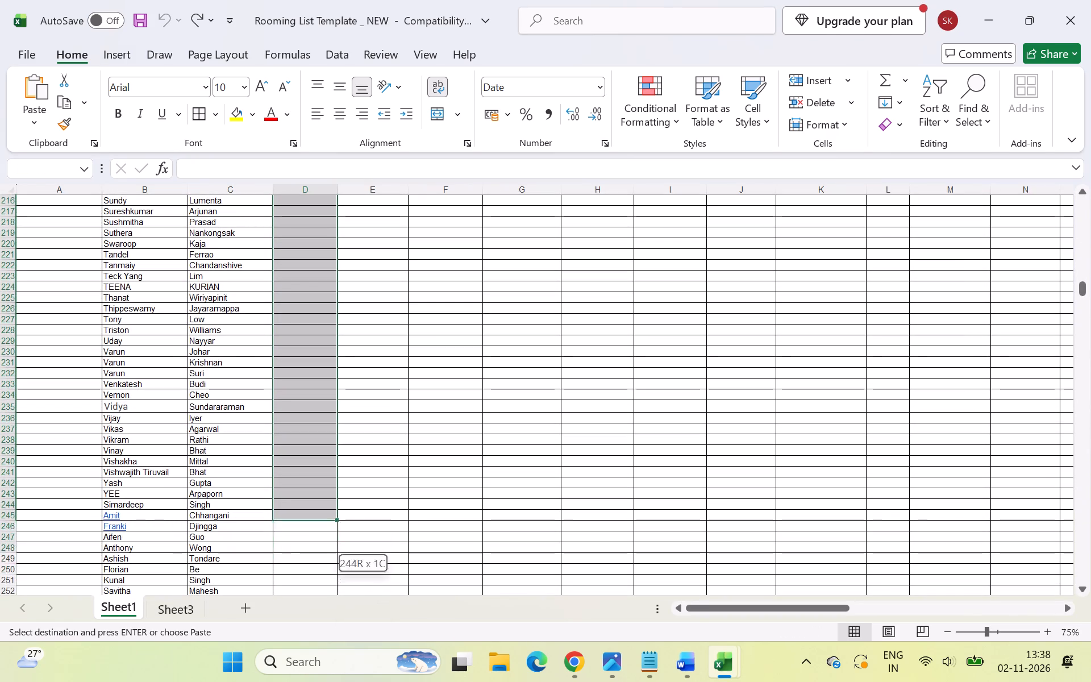
left_click_drag(316, 555, 313, 555)
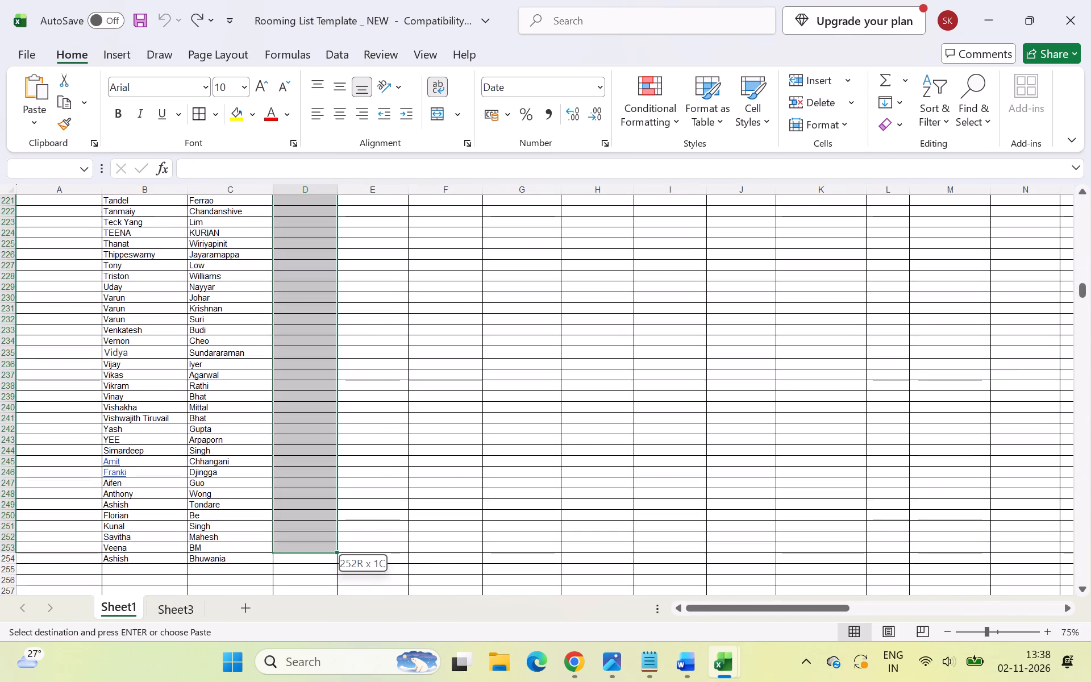
left_click_drag(313, 555, 311, 559)
key("ctrl+v")
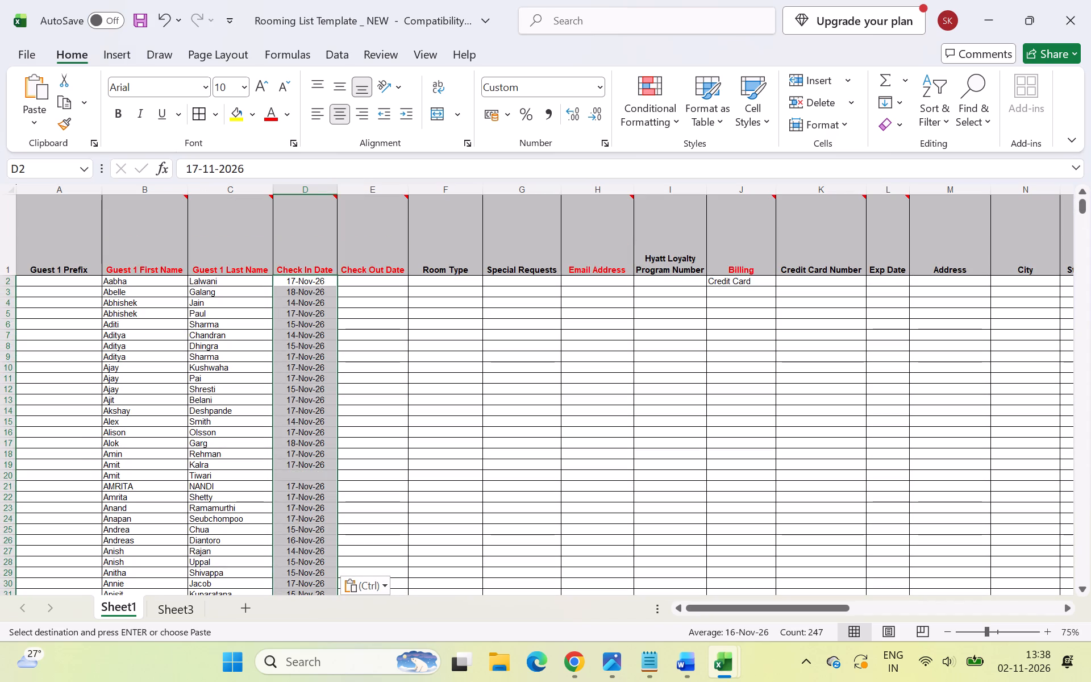
Copy the last attendee's arrival date, 17-Nov-26, from Sheet3's F254 into Sheet1's Check In Date cell D254.
left_click(192, 605)
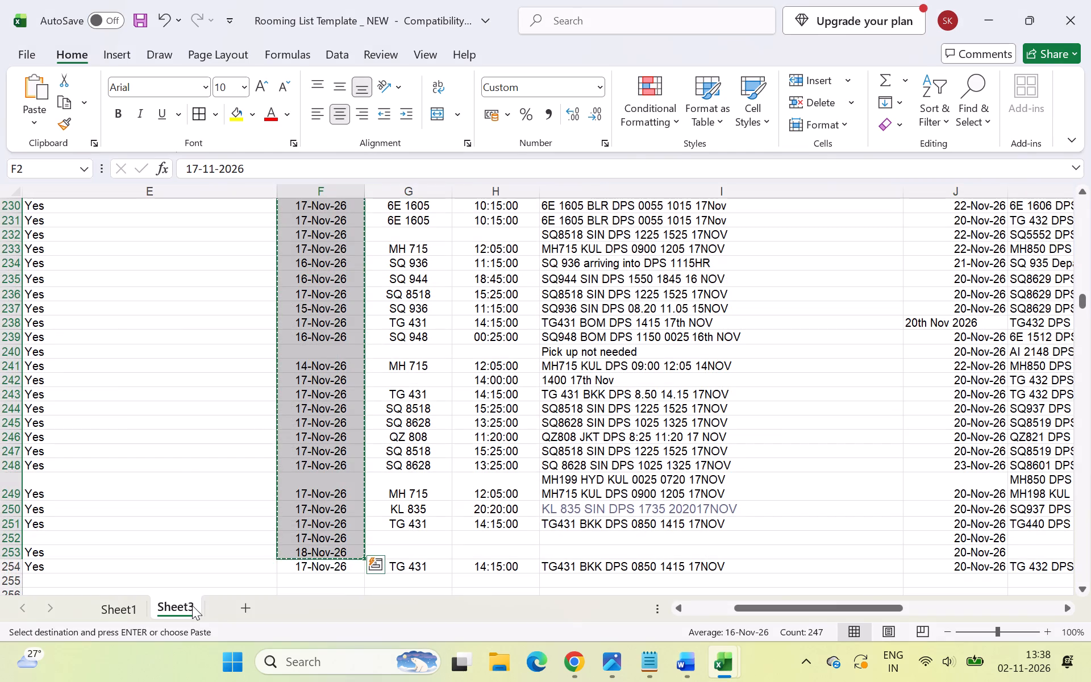
left_click(321, 569)
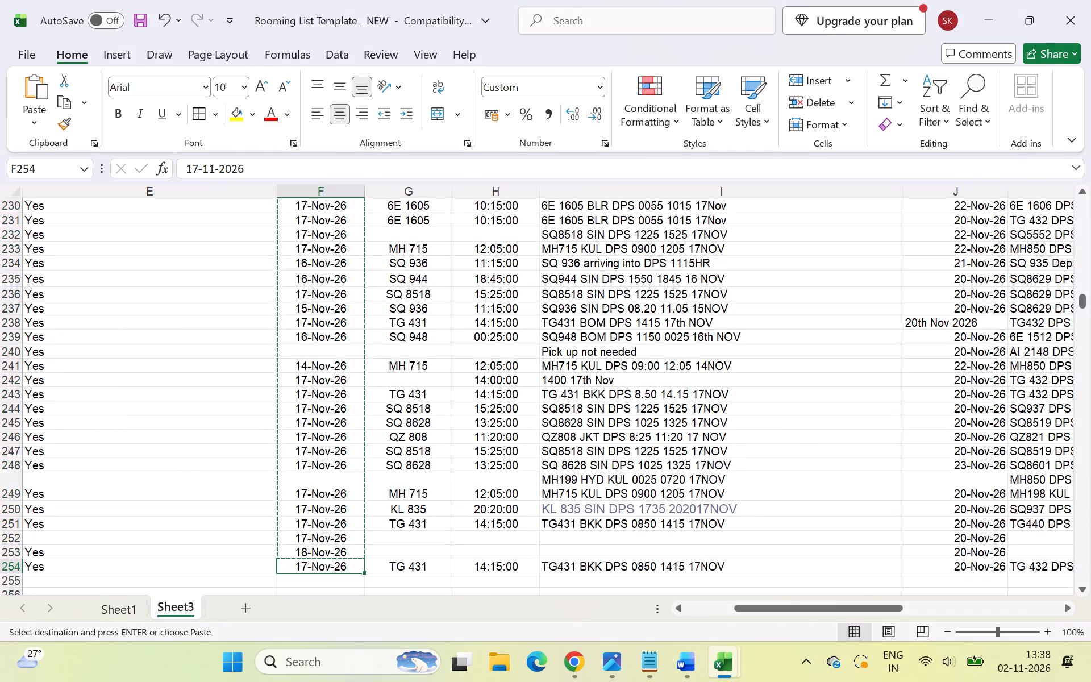
key("ctrl+c")
left_click(126, 607)
scroll(430, 527, "down", 11)
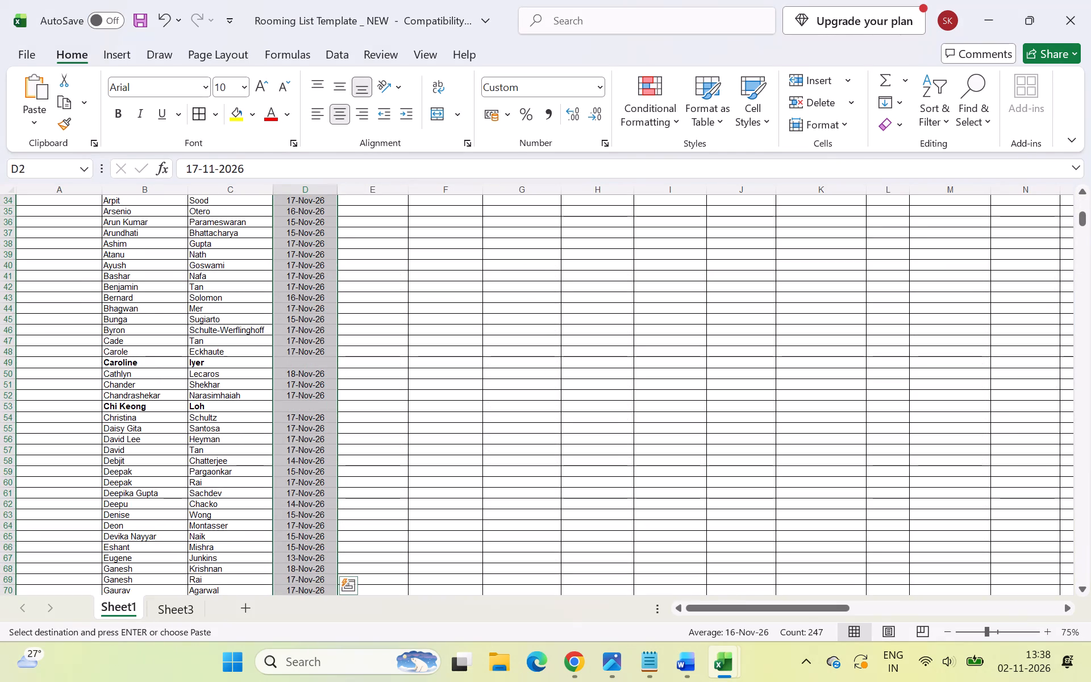
scroll(427, 523, "down", 20)
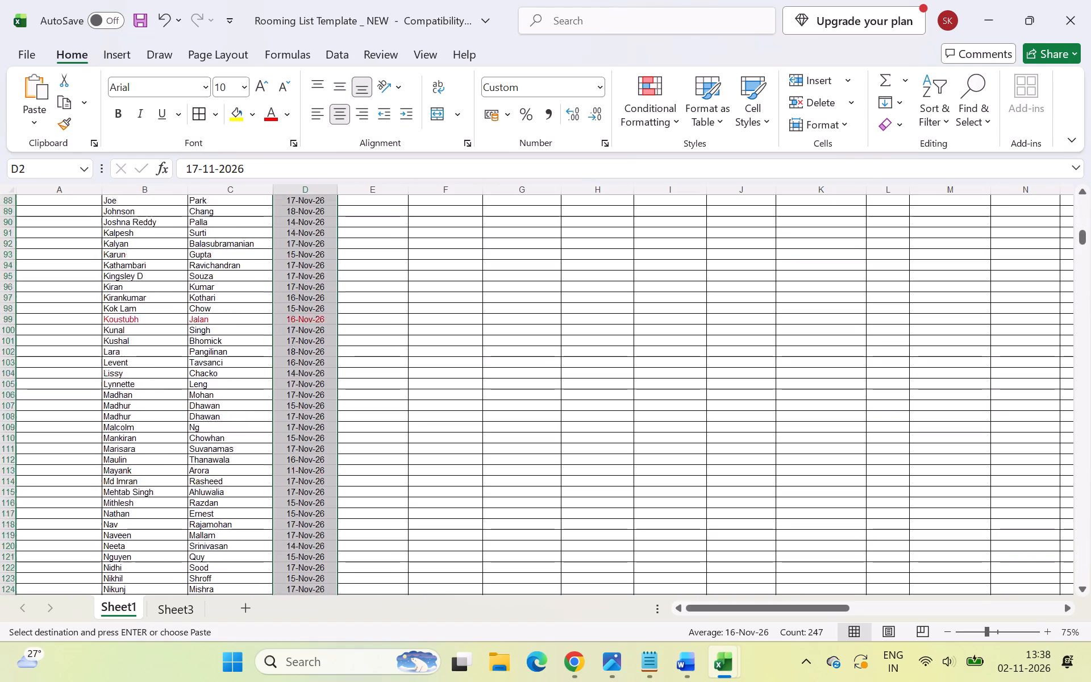
scroll(426, 524, "down", 18)
scroll(426, 524, "down", 18)
scroll(426, 524, "down", 9)
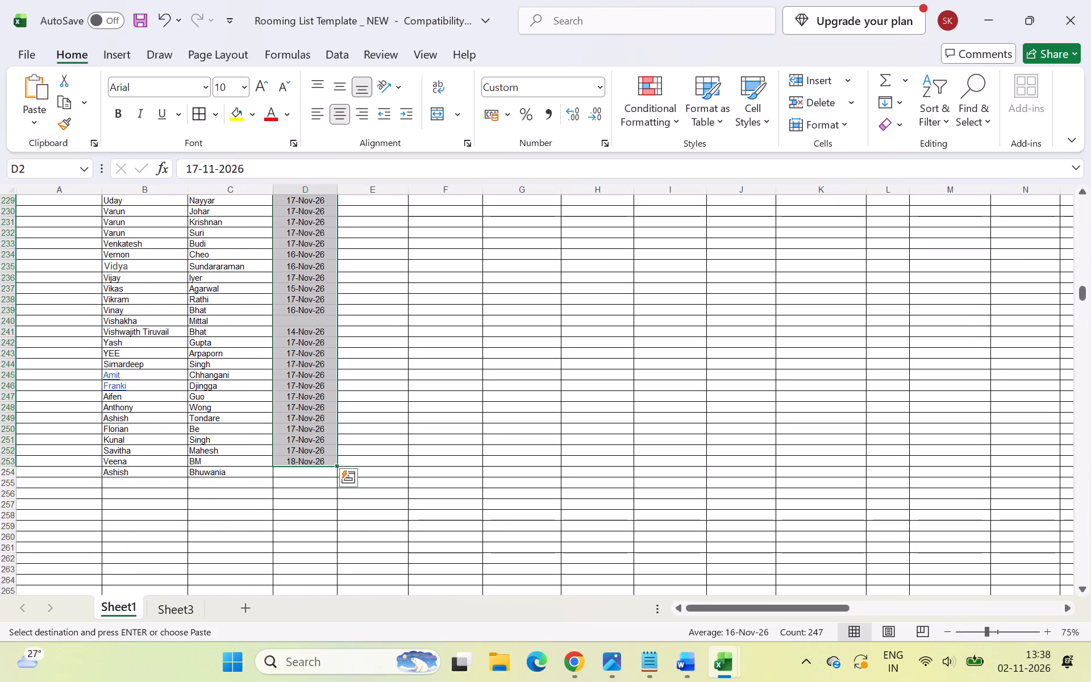
left_click(317, 475)
key("ctrl+v")
Review Sheet1's Check In Date column up to the header, and check row 20's entry against Sheet3's arrival details.
scroll(322, 471, "up", 3)
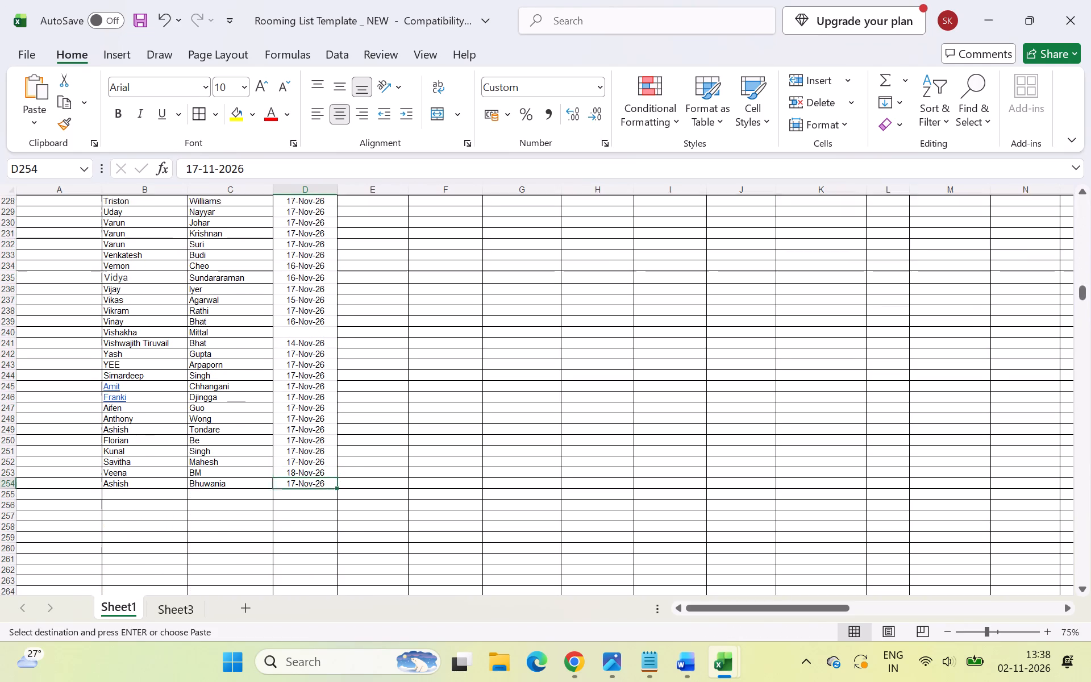
scroll(322, 471, "up", 10)
scroll(325, 469, "up", 20)
scroll(325, 469, "up", 5)
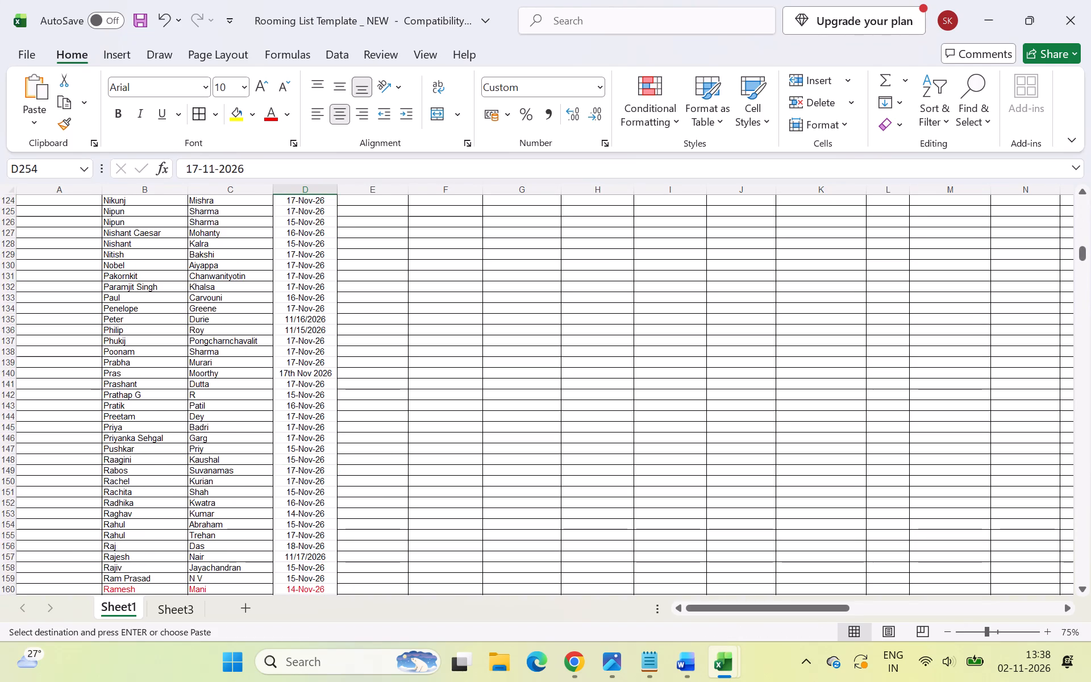
scroll(333, 466, "up", 20)
scroll(333, 466, "up", 20)
scroll(333, 466, "up", 4)
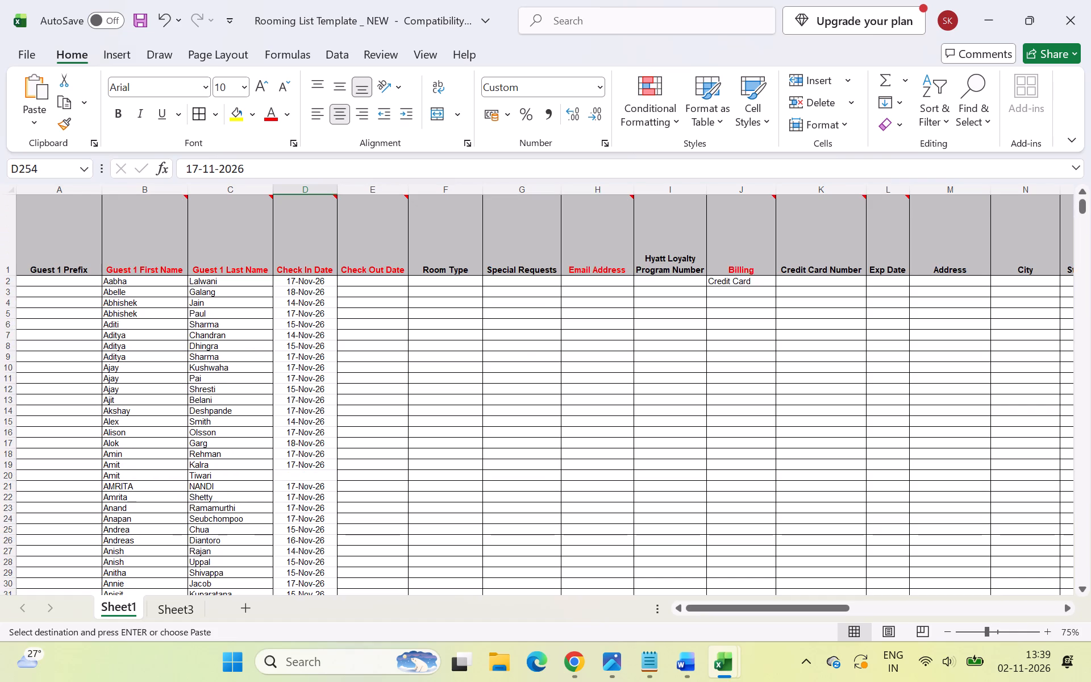
left_click(286, 479)
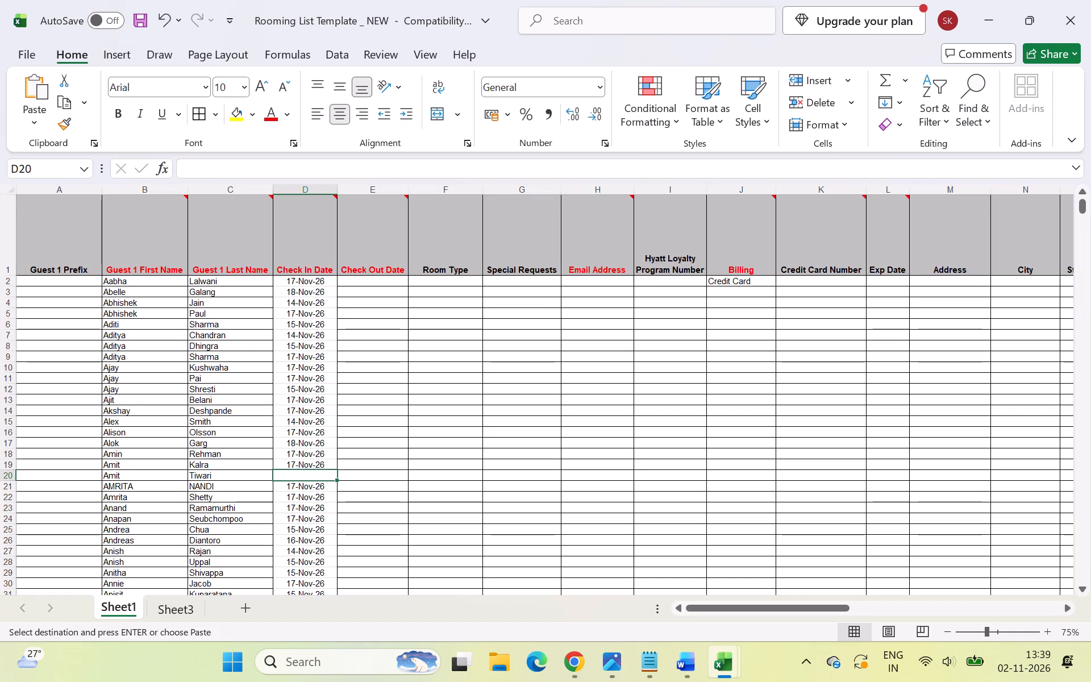
left_click(160, 613)
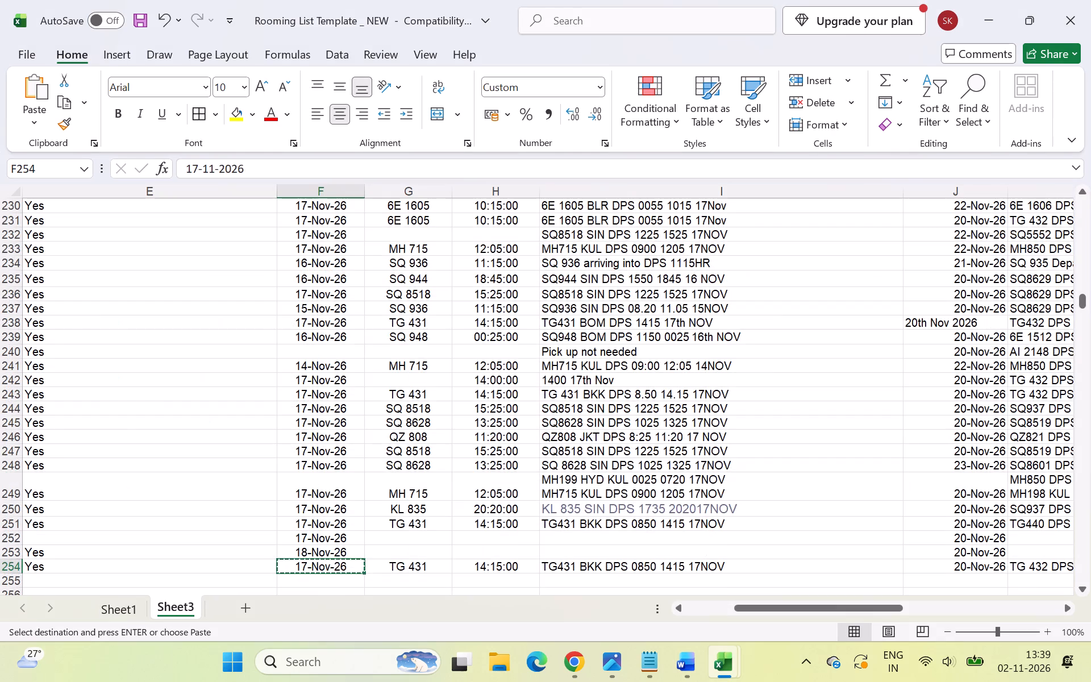
scroll(84, 415, "up", 15)
scroll(89, 413, "down", 3)
scroll(89, 413, "up", 20)
scroll(89, 413, "up", 4)
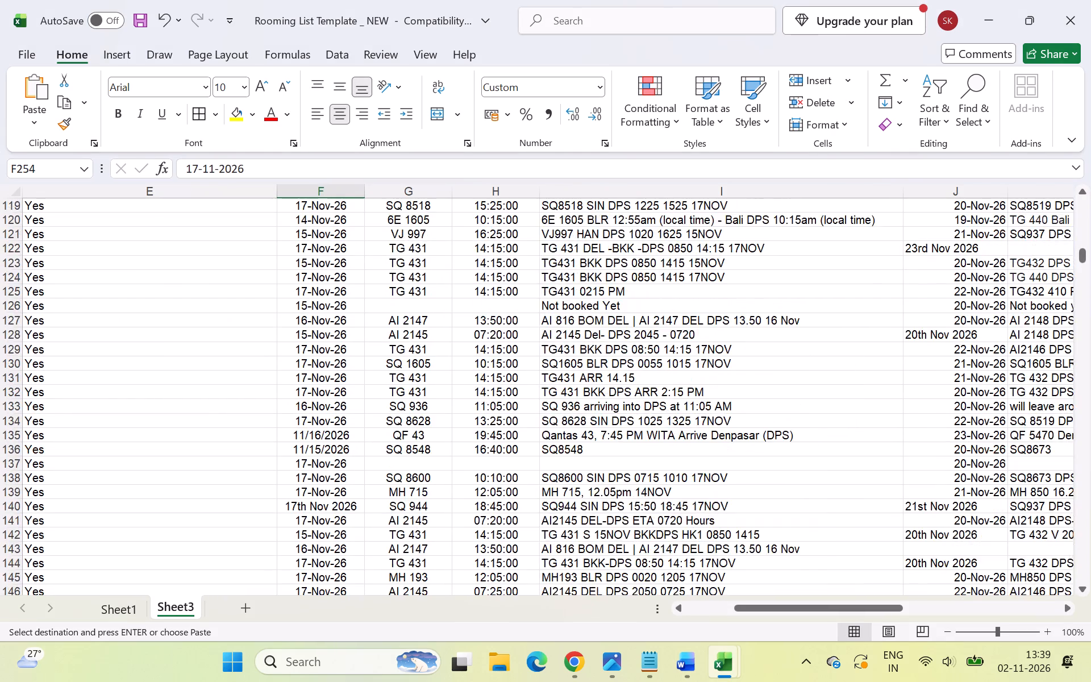
scroll(100, 415, "up", 20)
scroll(100, 415, "up", 20)
scroll(100, 415, "up", 12)
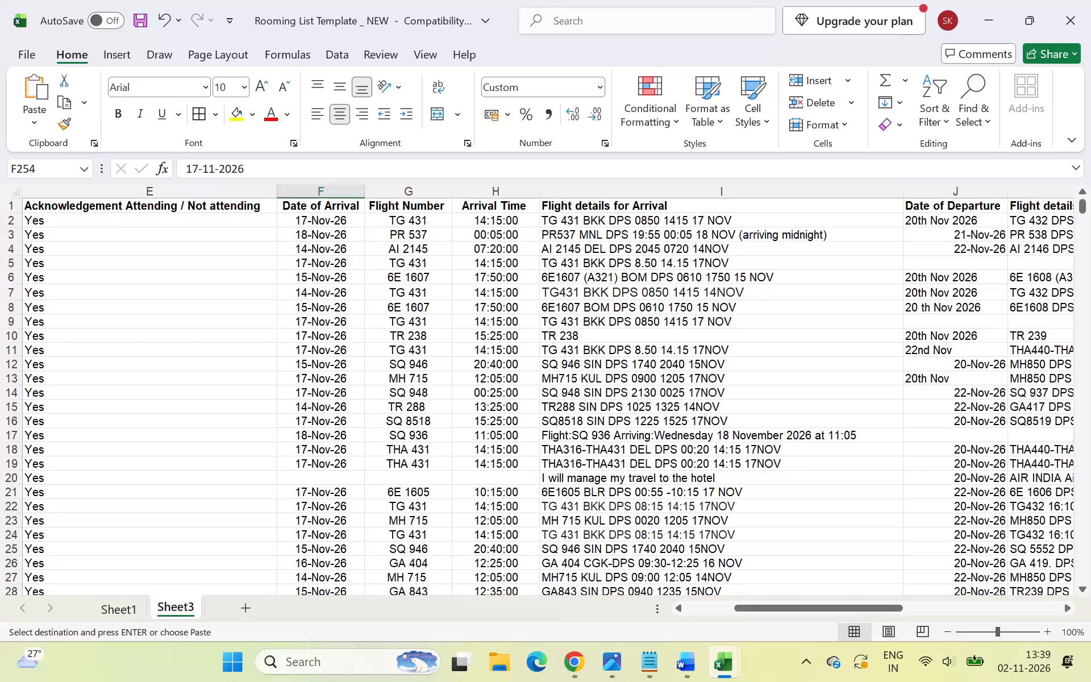
Check the blank Check In Date entries in Sheet1's rows 20 and 49 against the matching attendee rows in Sheet3.
left_click(5, 477)
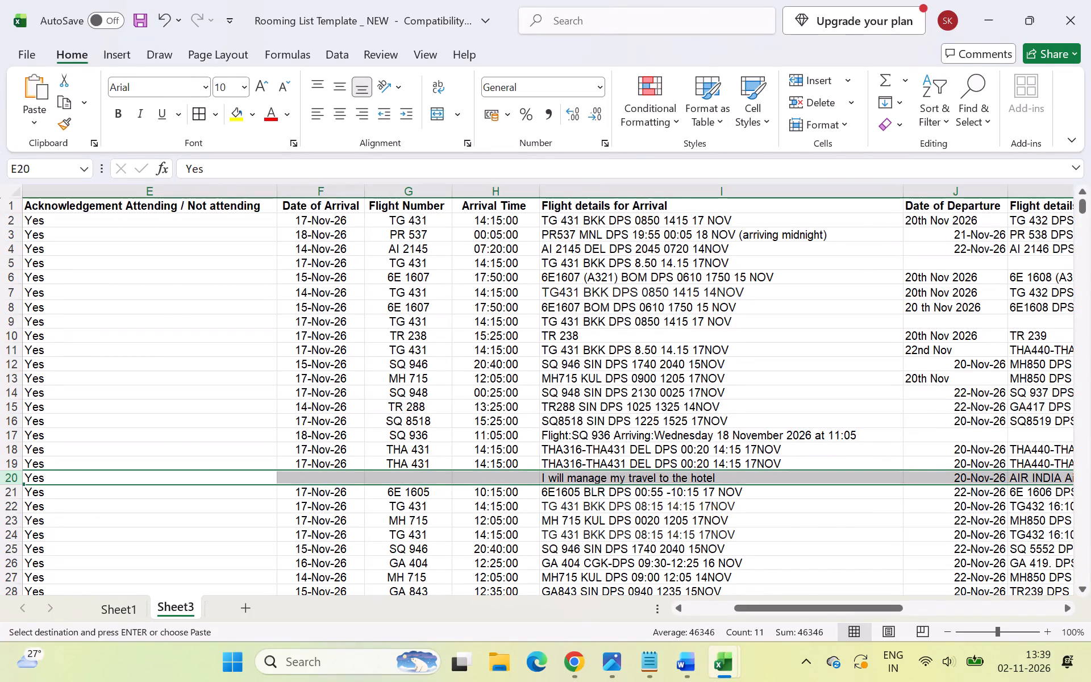
scroll(397, 501, "right", 3)
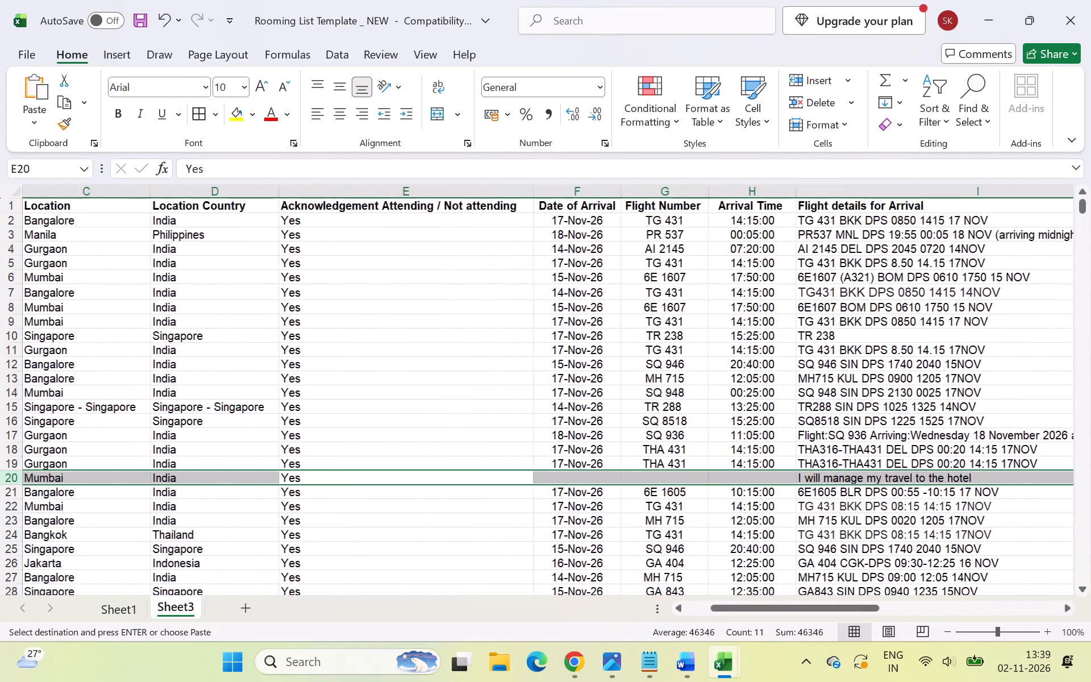
scroll(399, 498, "right", 6)
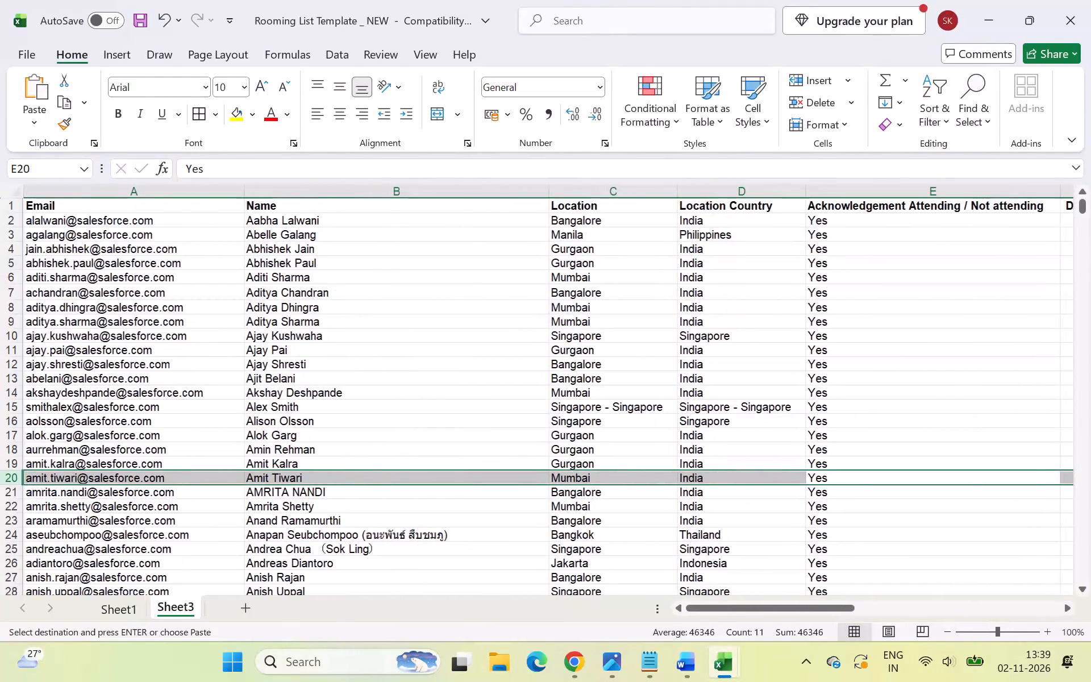
left_click(116, 601)
scroll(286, 538, "down", 6)
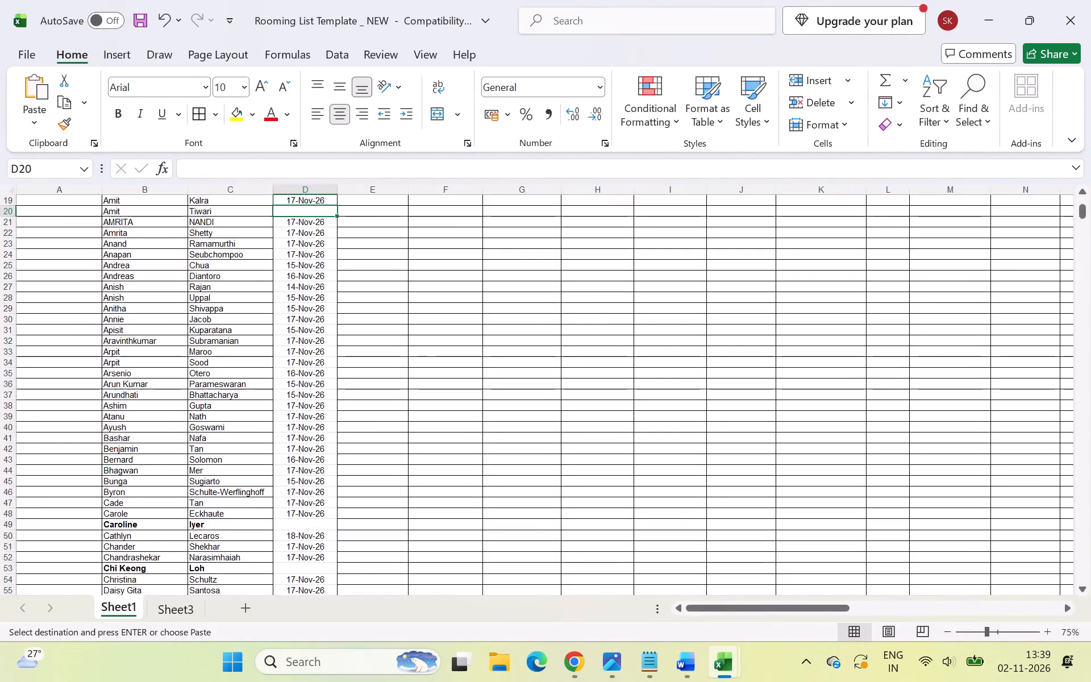
left_click(311, 527)
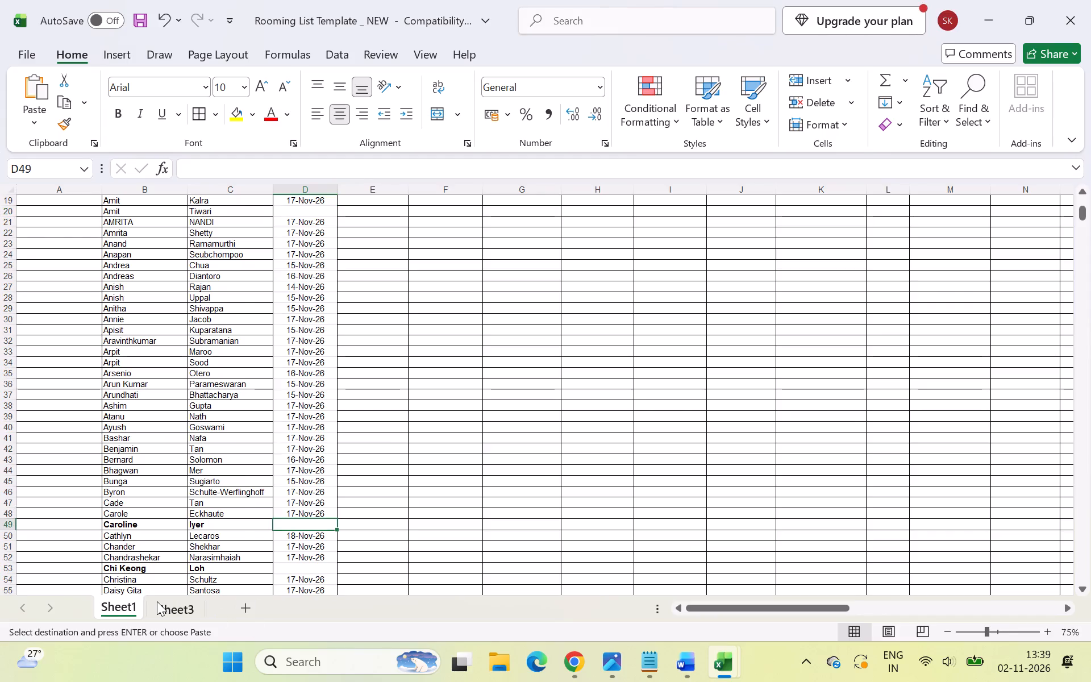
left_click(157, 601)
scroll(216, 524, "down", 7)
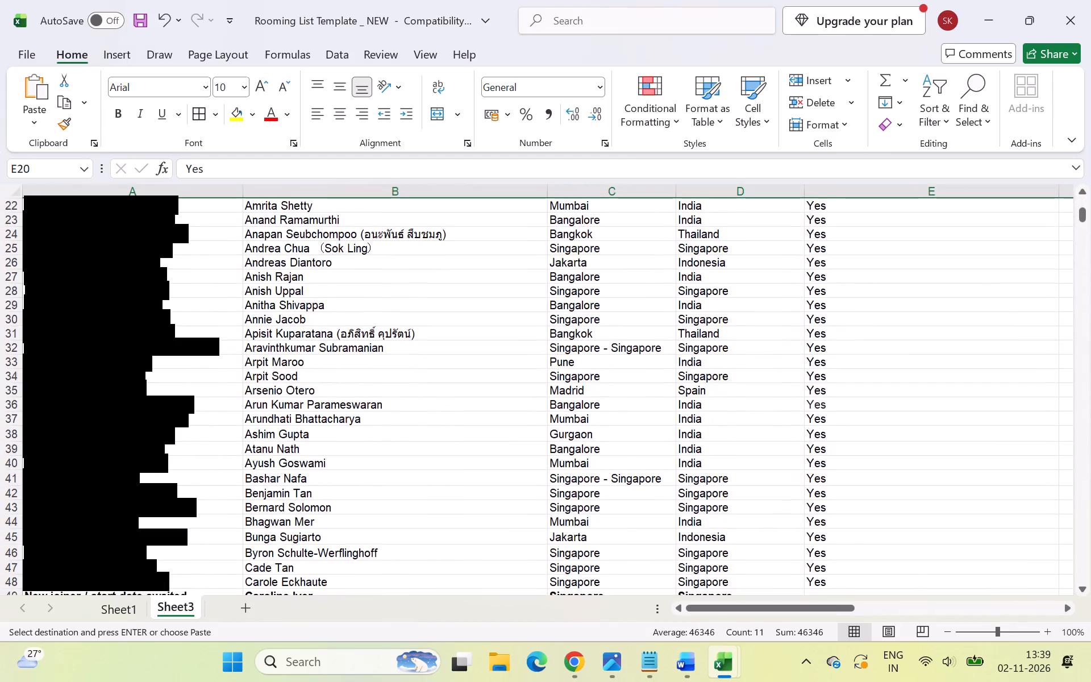
scroll(23, 585, "down", 2)
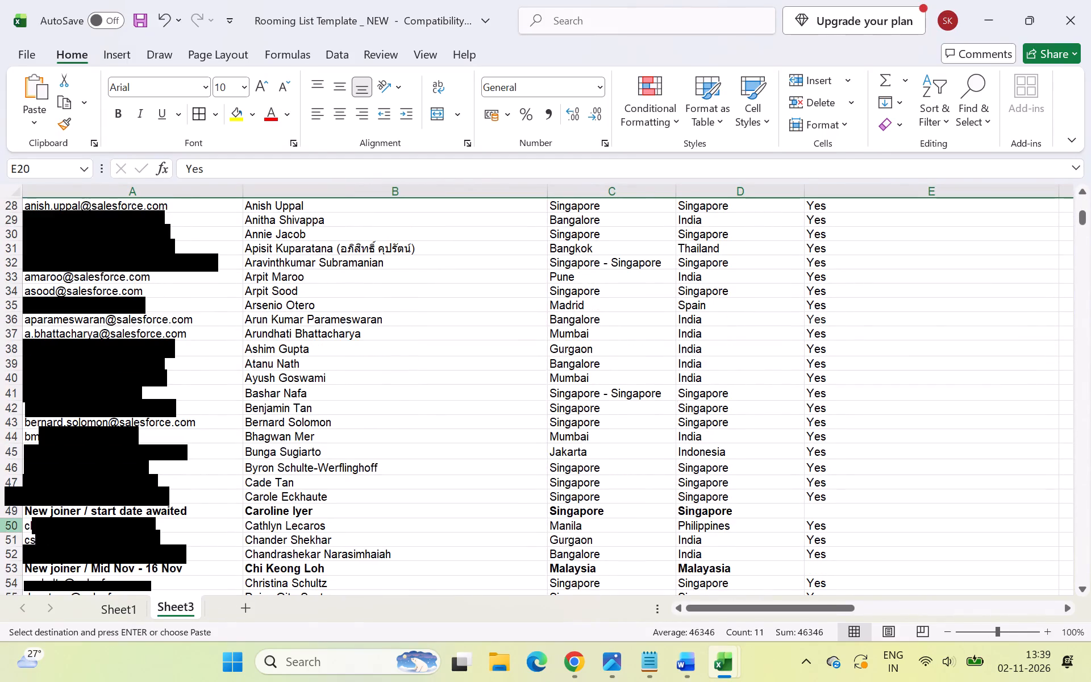
left_click(18, 518)
left_click(10, 512)
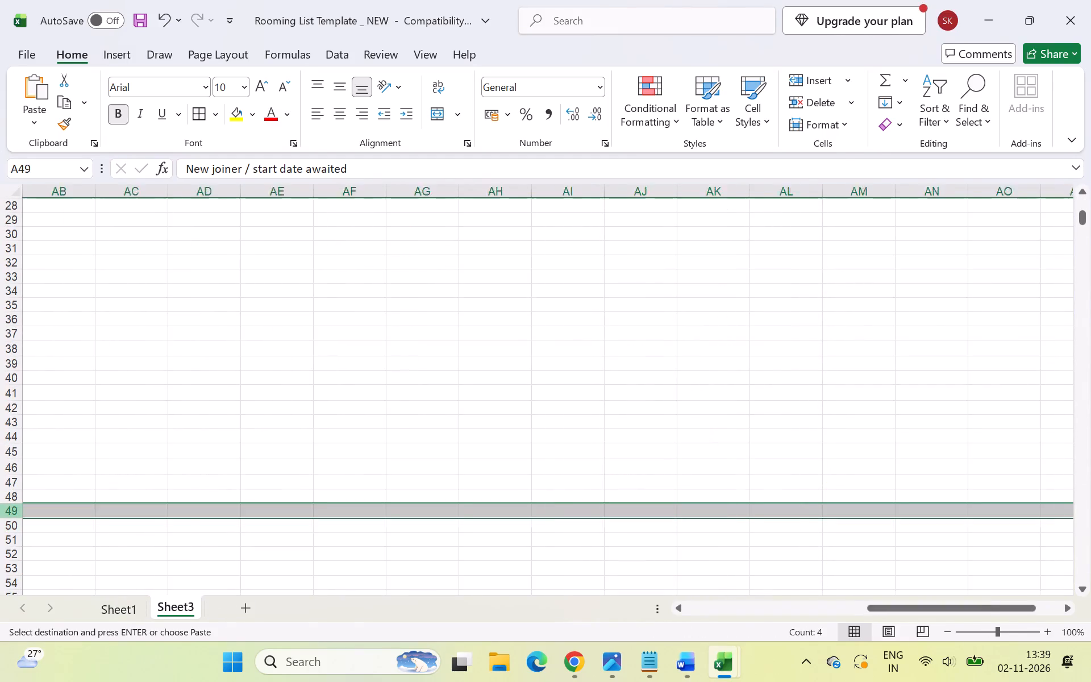
scroll(10, 512, "right", 8)
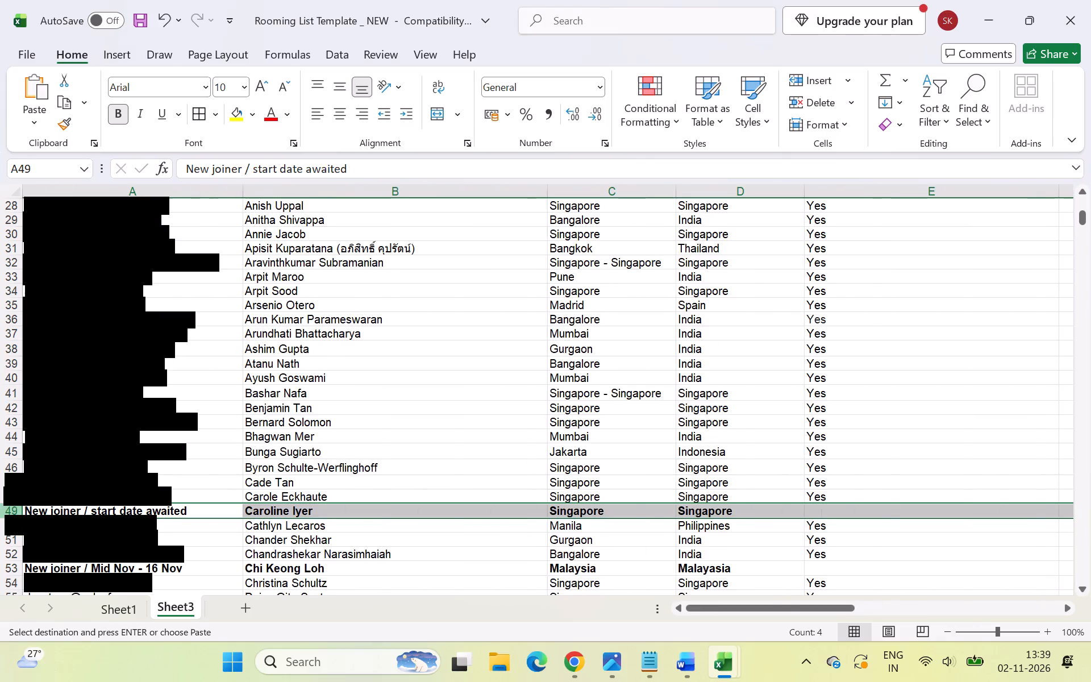
scroll(10, 512, "right", 3)
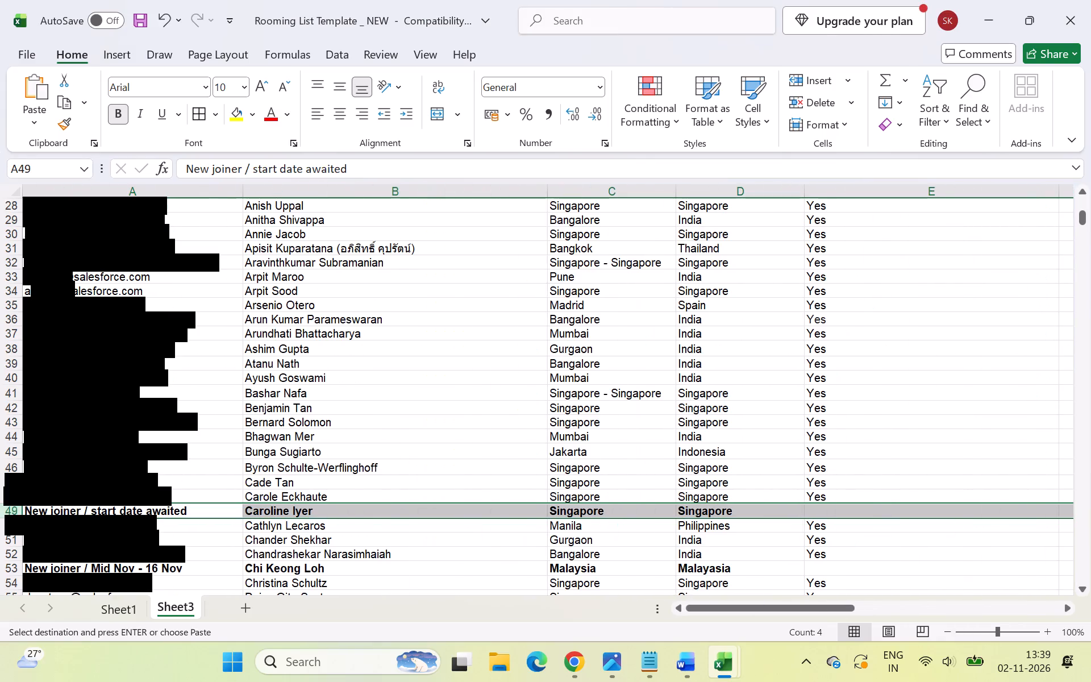
Review Sheet1's template column headers from Guest 1 Prefix through Departure Transportation Location.
left_click(118, 600)
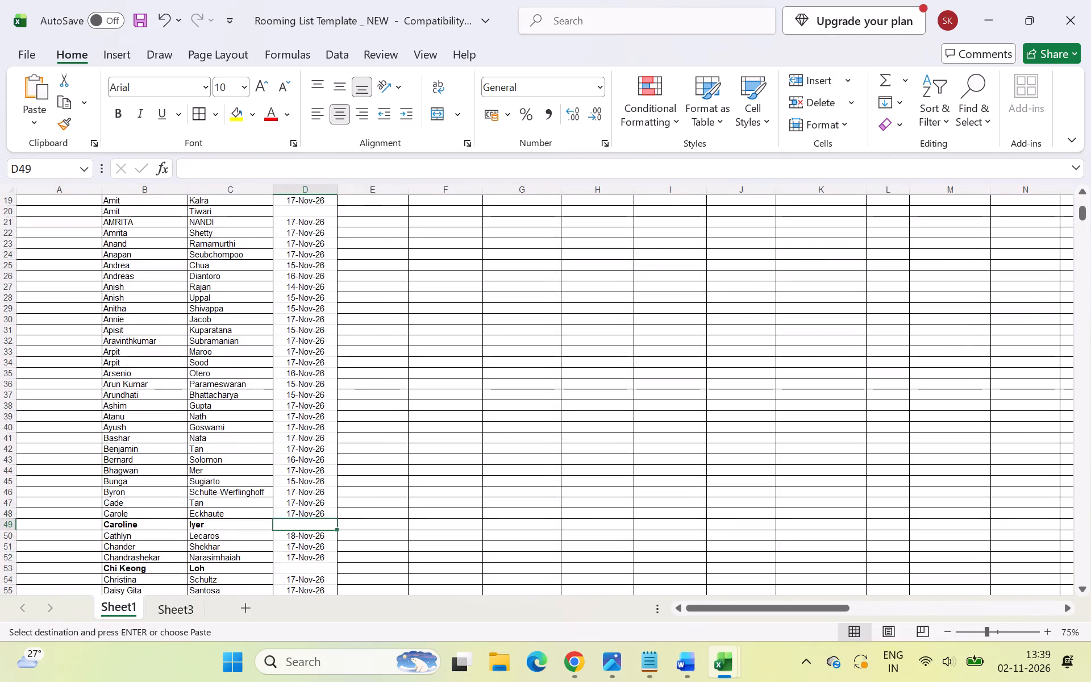
scroll(268, 546, "up", 16)
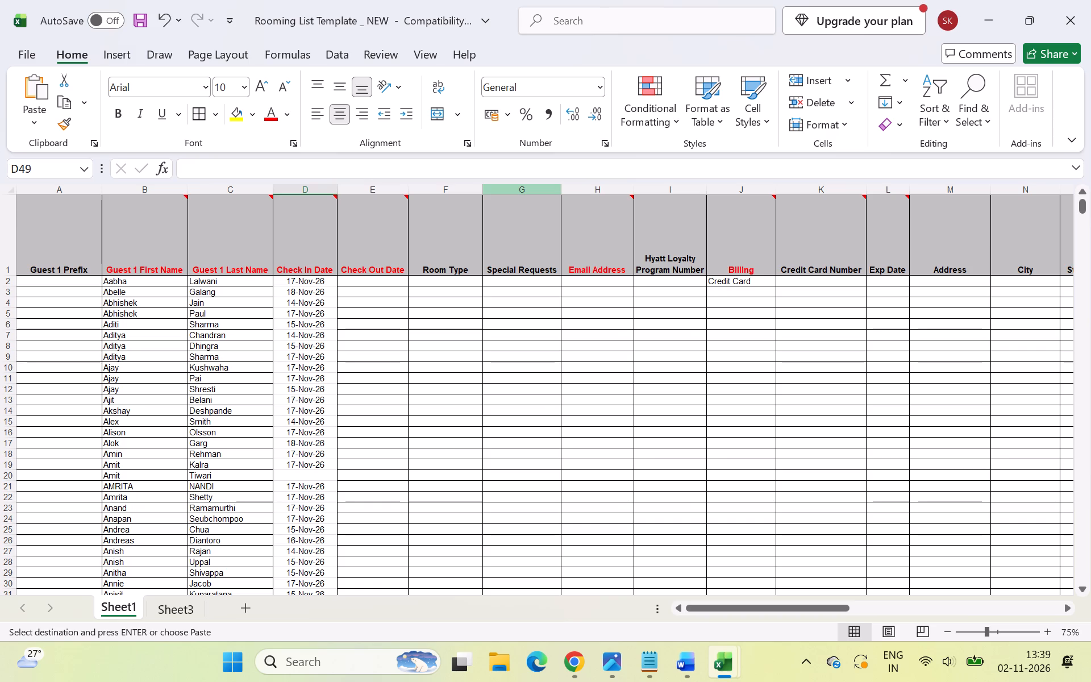
scroll(632, 306, "left", 3)
scroll(909, 0, "left", 1)
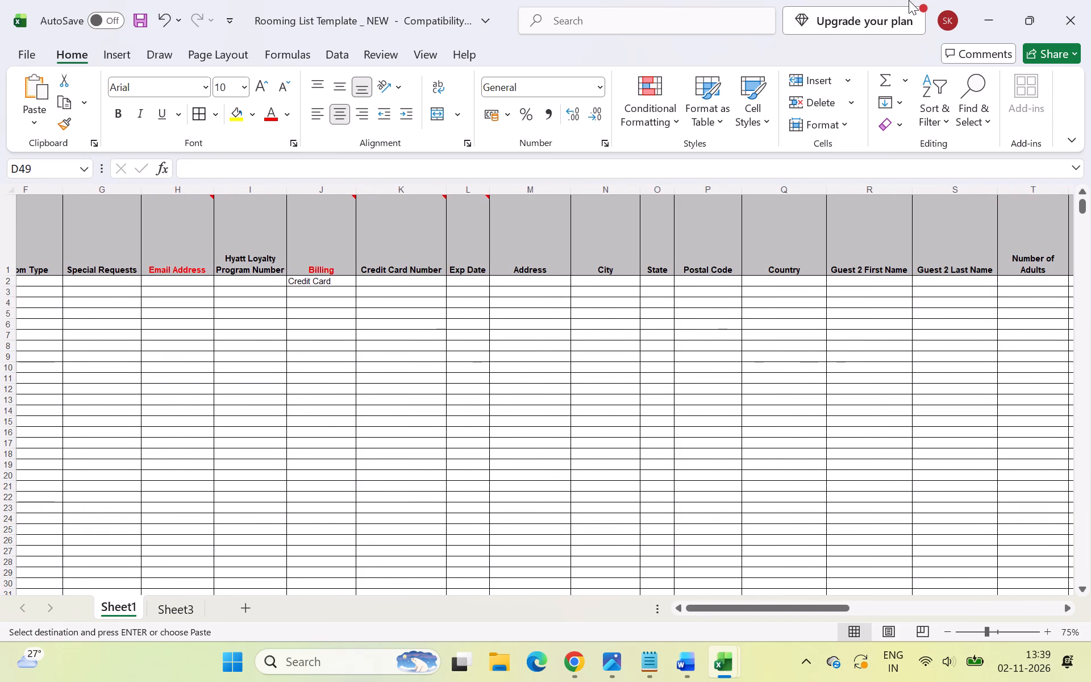
scroll(909, 0, "left", 3)
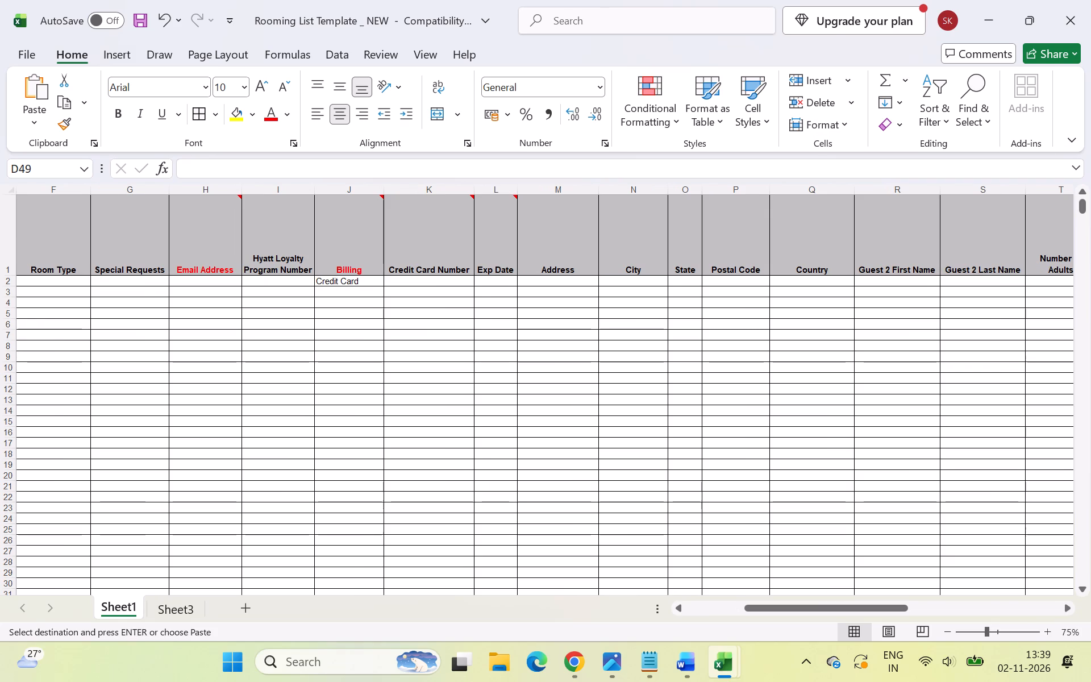
scroll(848, 335, "left", 2)
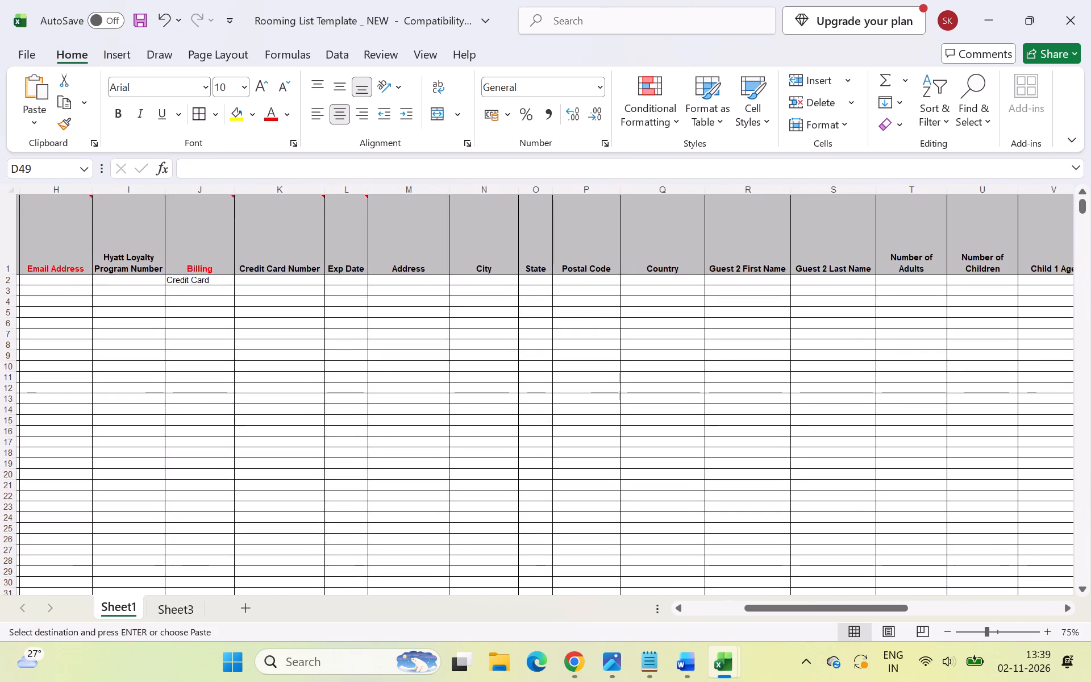
scroll(848, 335, "left", 2)
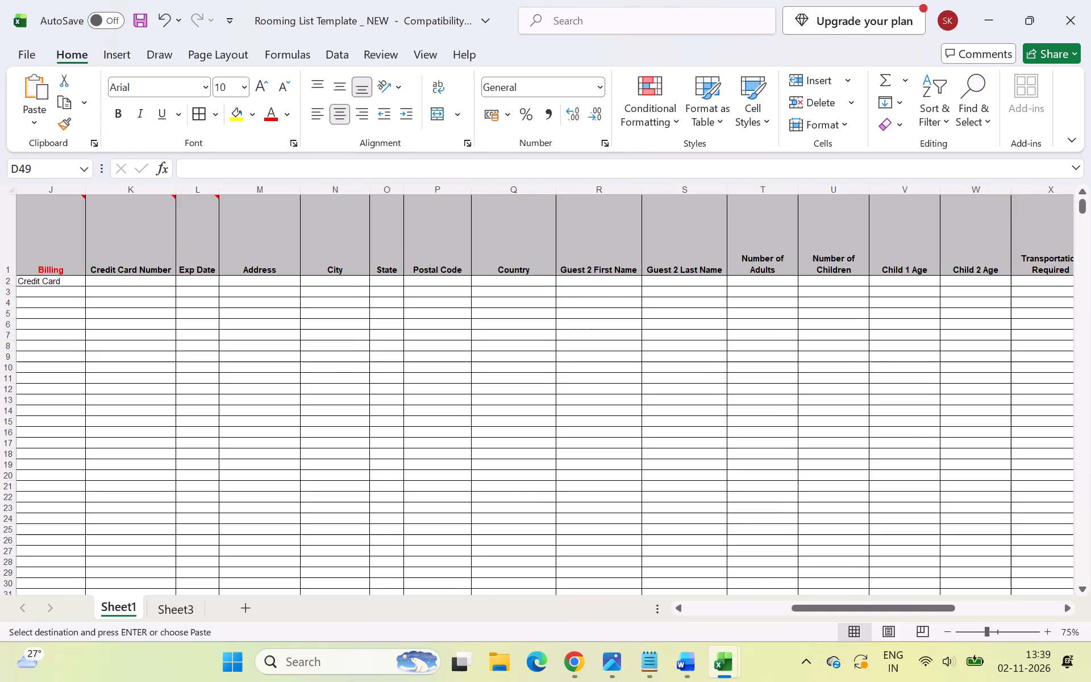
scroll(848, 335, "left", 2)
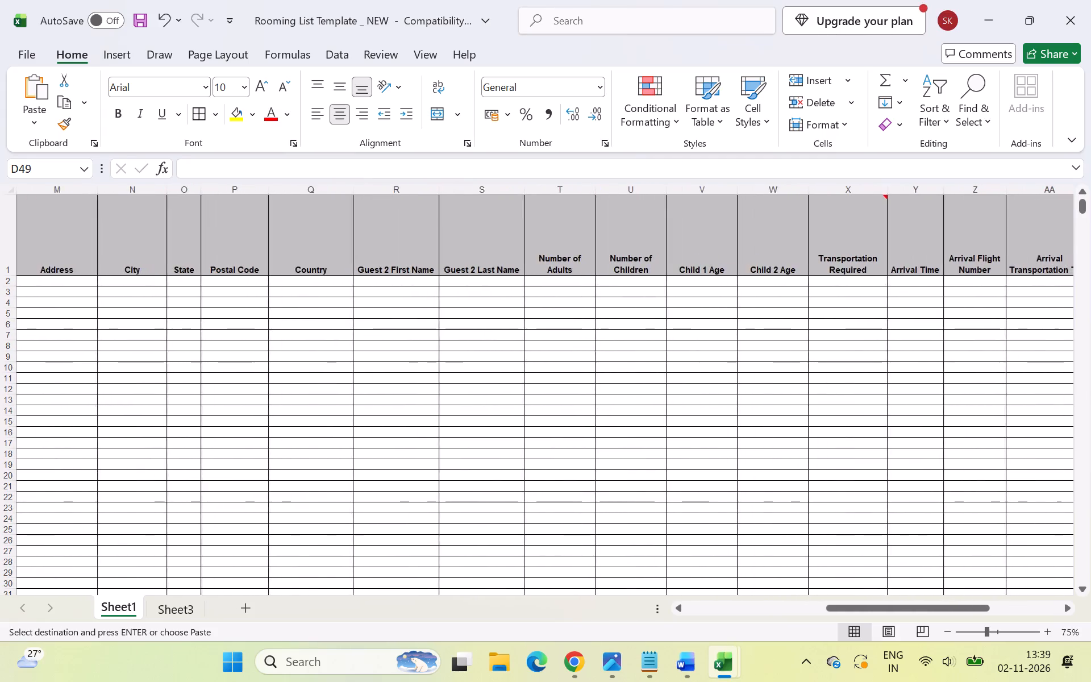
scroll(848, 335, "left", 4)
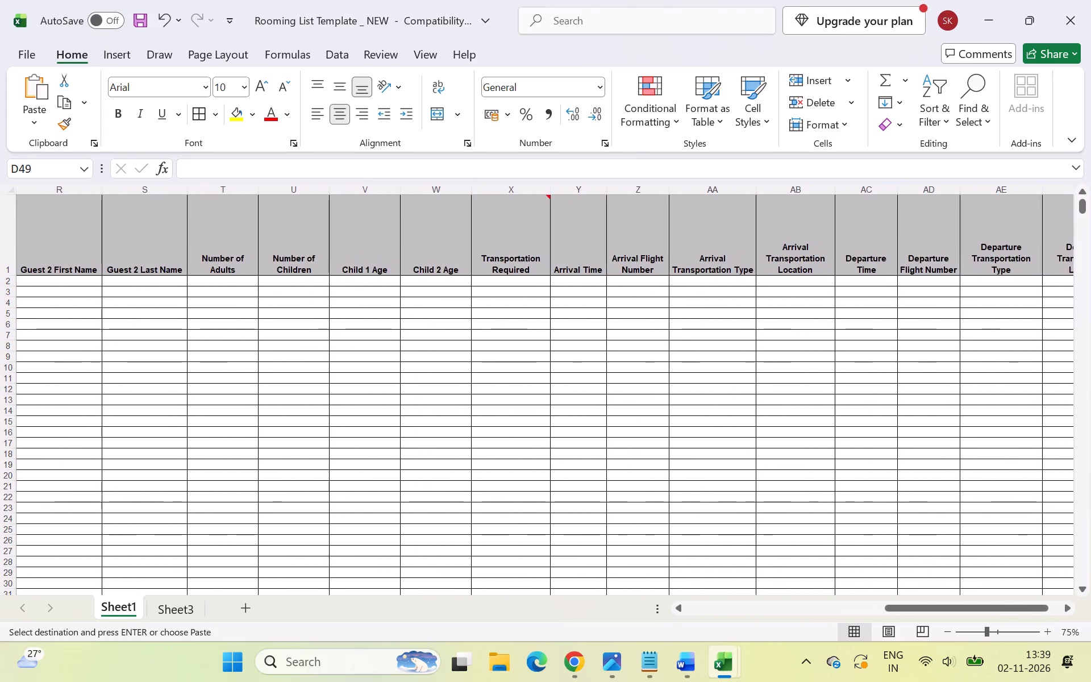
scroll(848, 335, "left", 3)
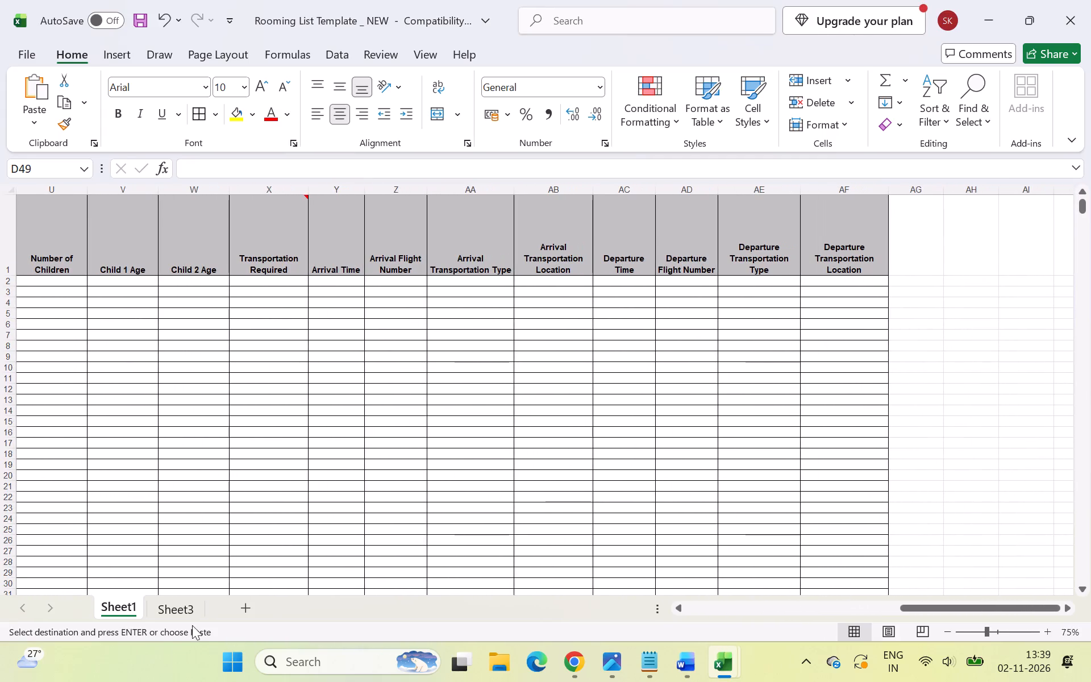
left_click(174, 610)
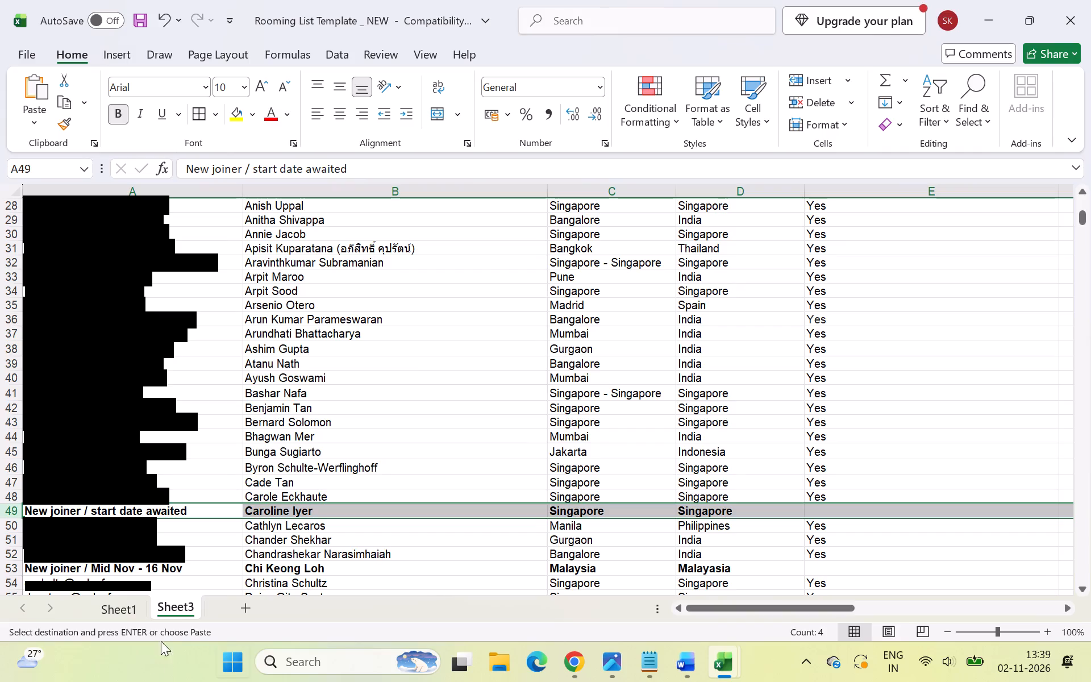
left_click(119, 612)
scroll(204, 479, "right", 7)
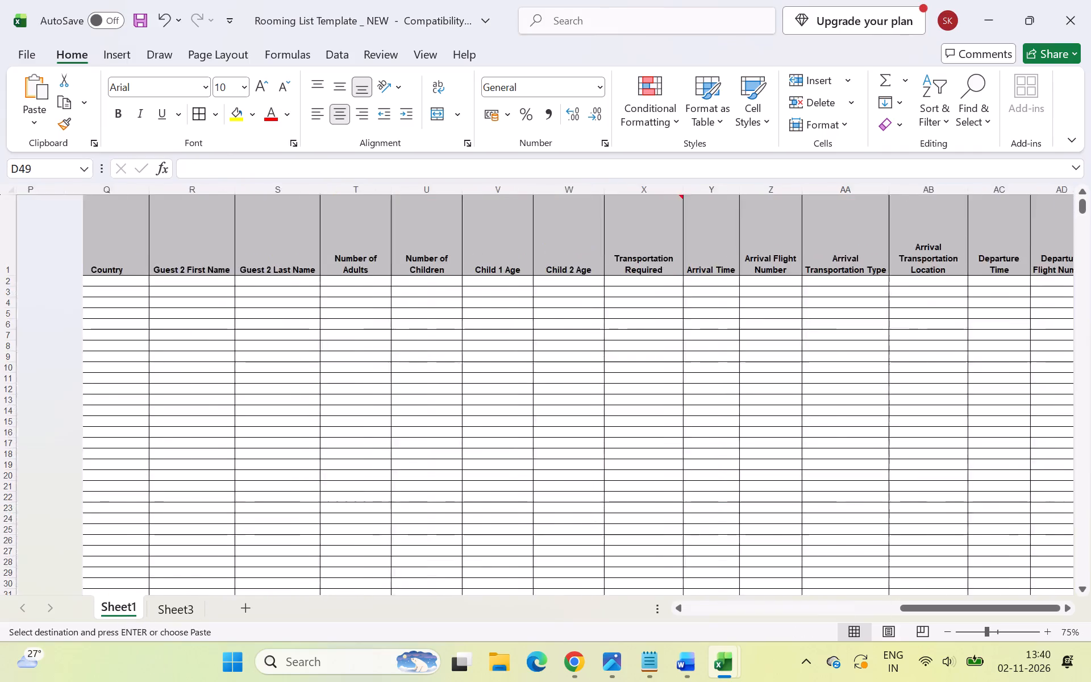
scroll(204, 479, "right", 2)
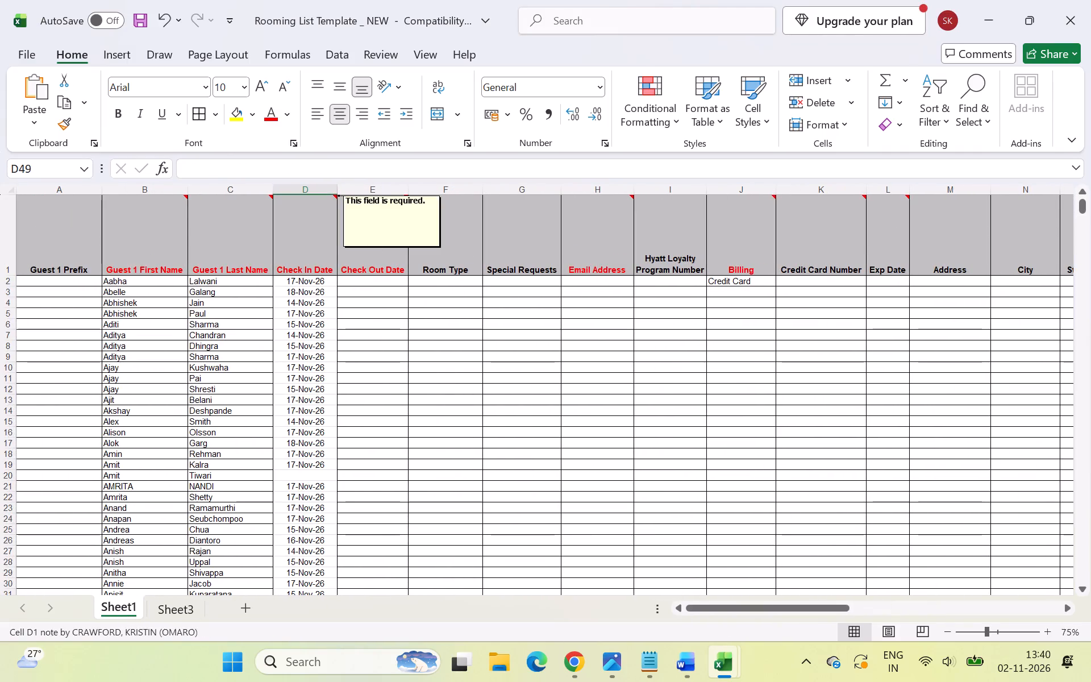
Reduce the height of Sheet1's grey header row 1, keeping all header text readable.
left_click_drag(6, 277, 10, 246)
left_click(475, 323)
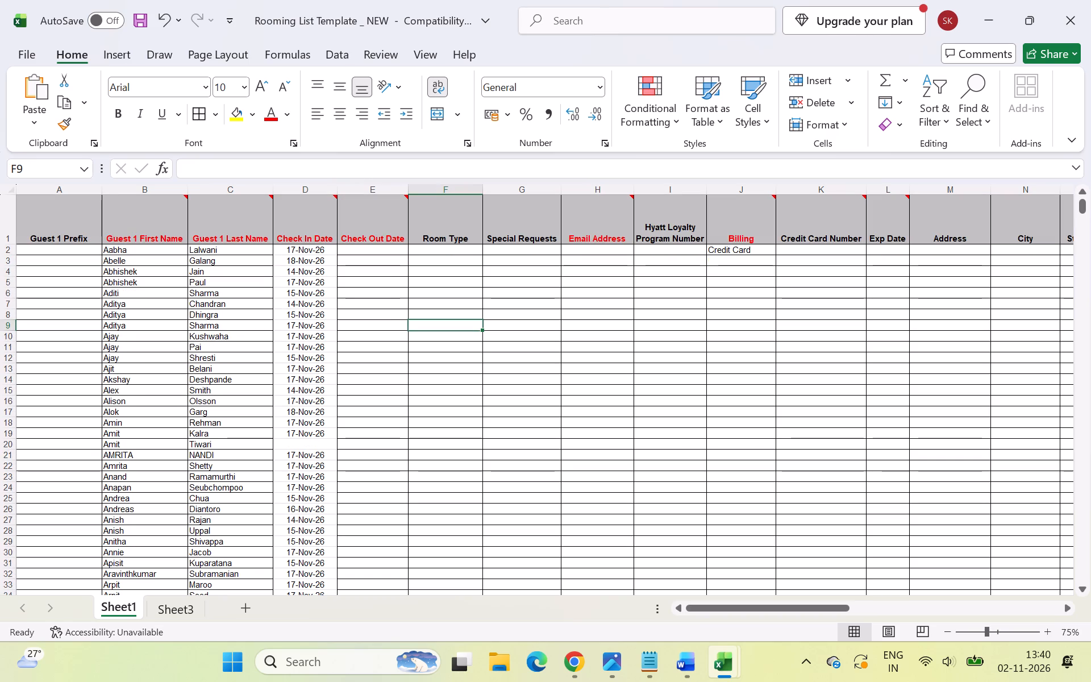
Copy the Date of Departure entries in Sheet3's cells J2:J254, leaving out the header.
left_click(179, 607)
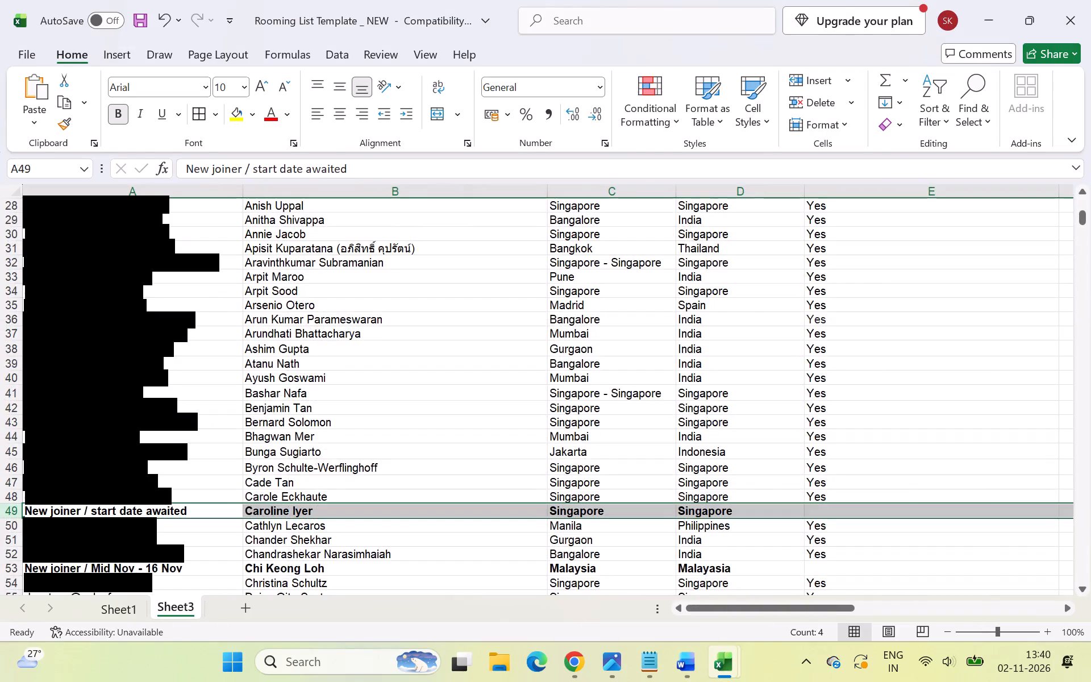
scroll(485, 434, "up", 19)
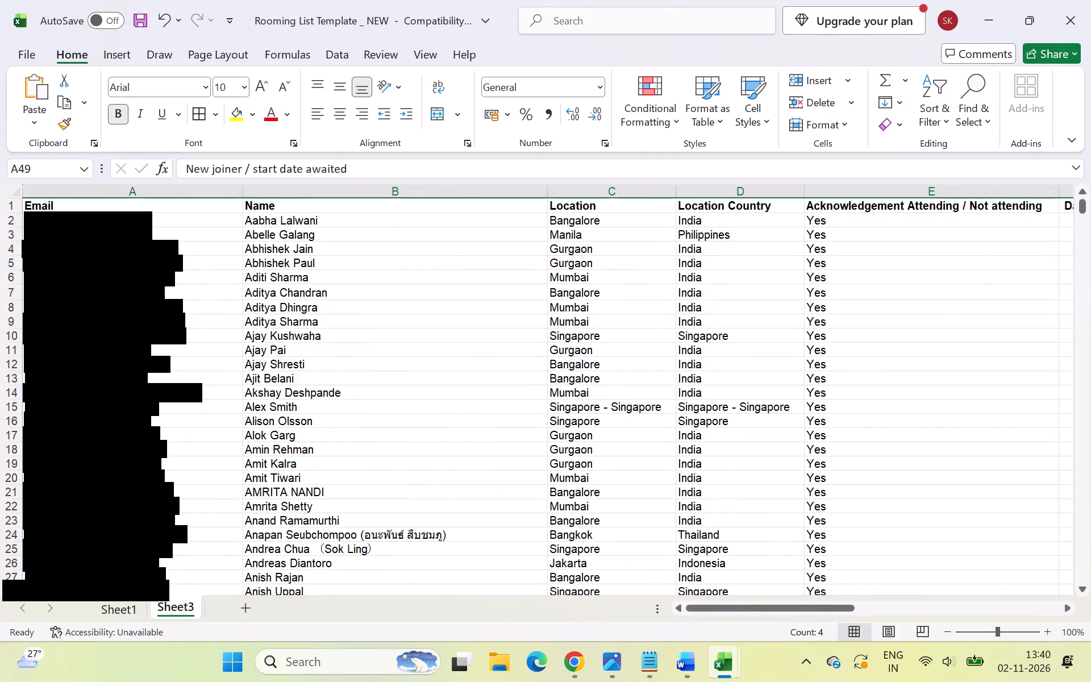
scroll(482, 433, "left", 7)
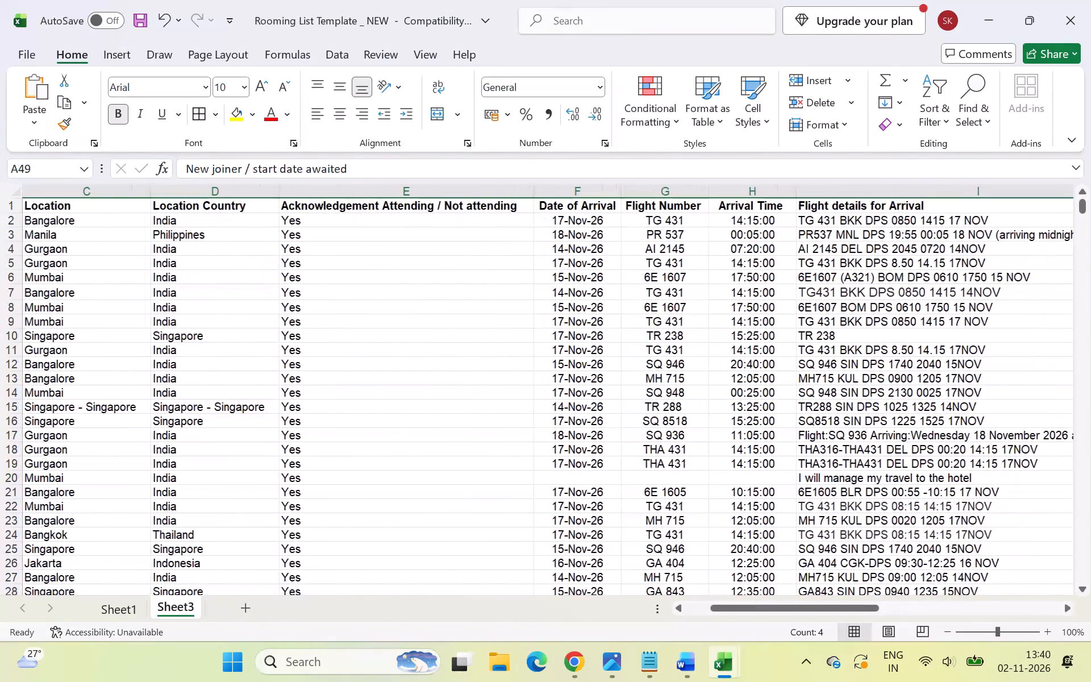
scroll(482, 433, "left", 2)
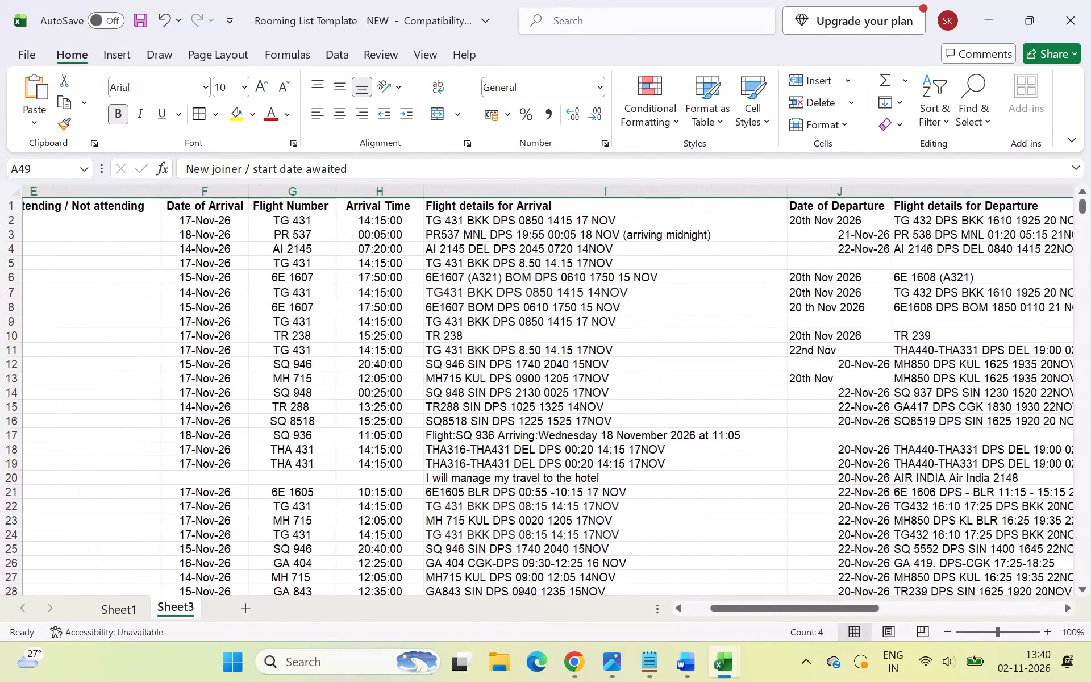
scroll(482, 433, "left", 5)
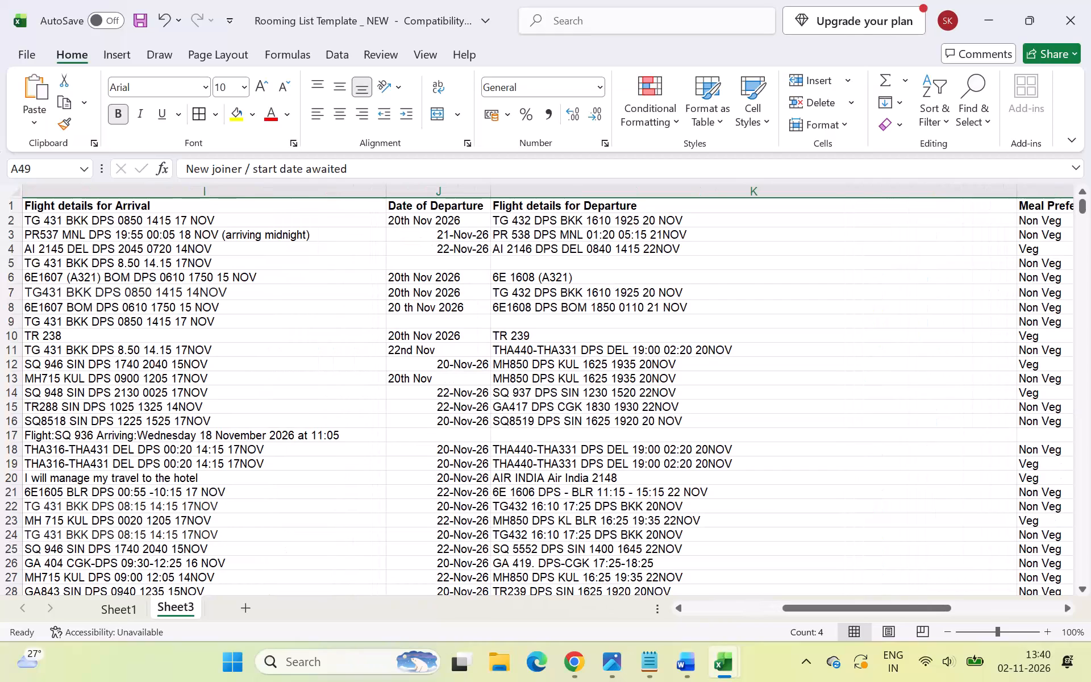
left_click_drag(436, 218, 441, 371)
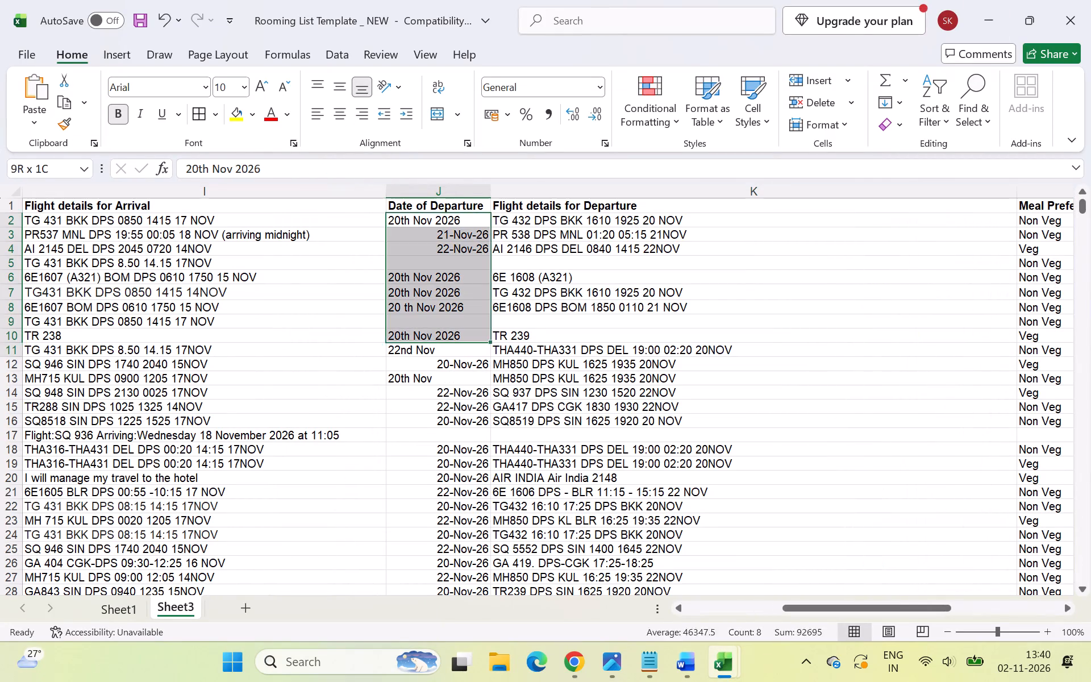
left_click_drag(441, 371, 446, 681)
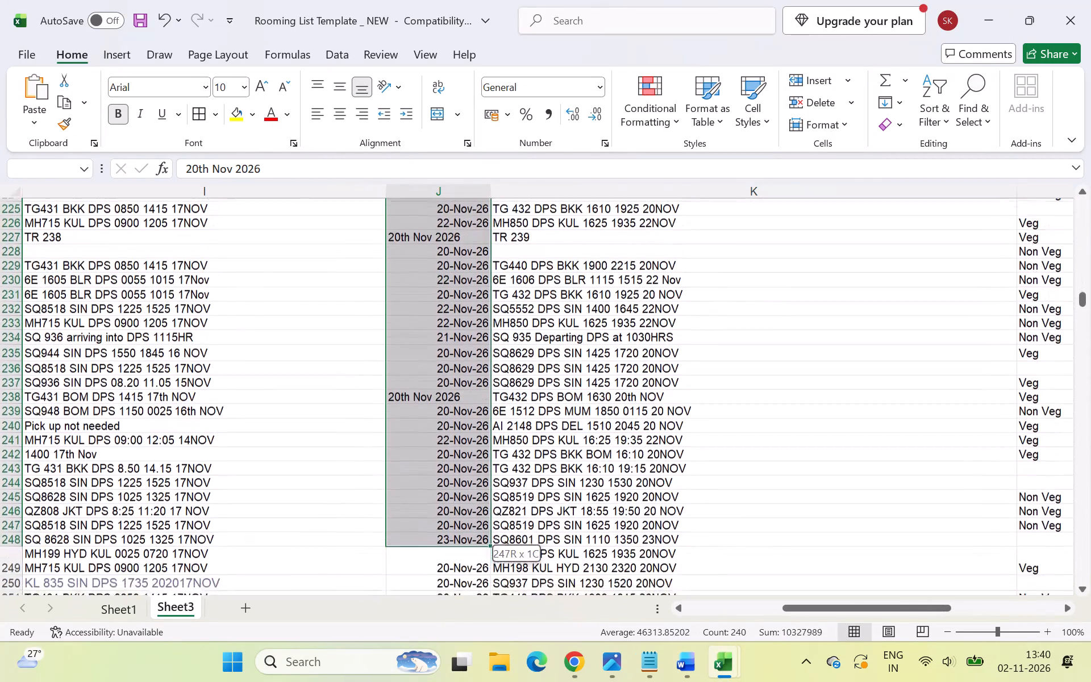
left_click_drag(446, 681, 461, 538)
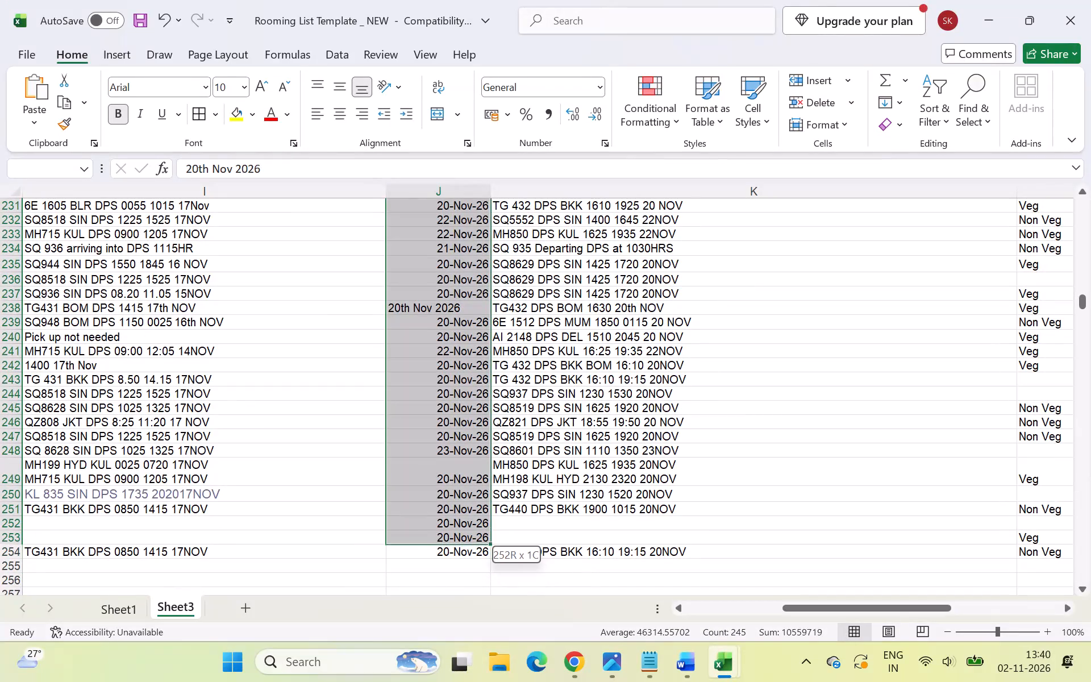
left_click_drag(461, 538, 461, 550)
key("ctrl+c")
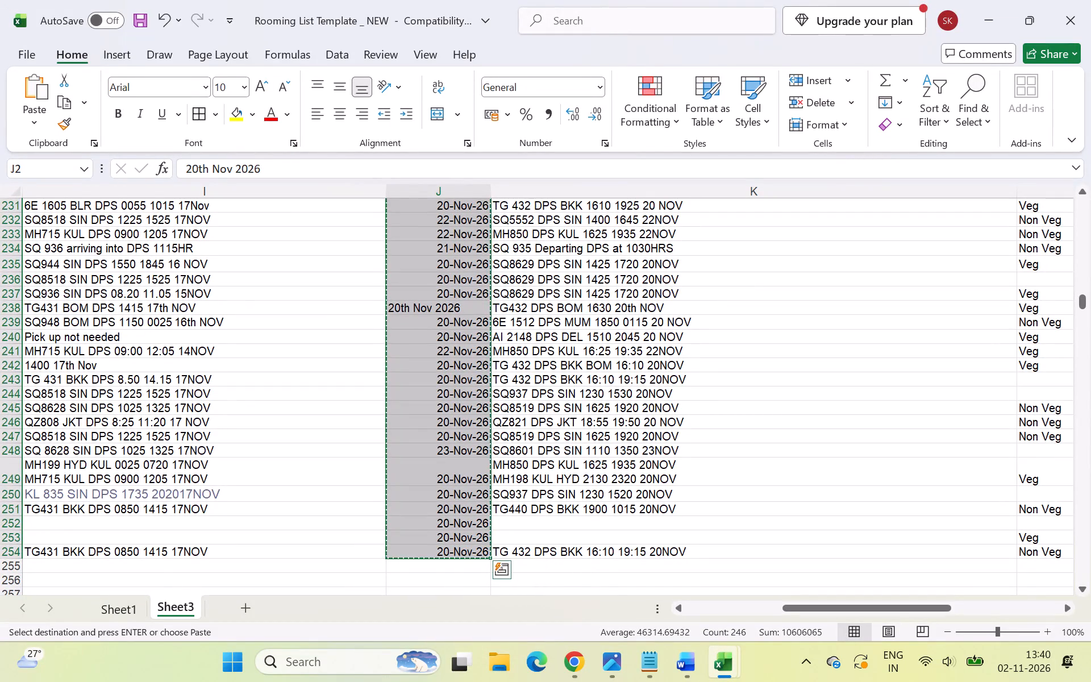
scroll(477, 531, "up", 14)
scroll(427, 85, "up", 1)
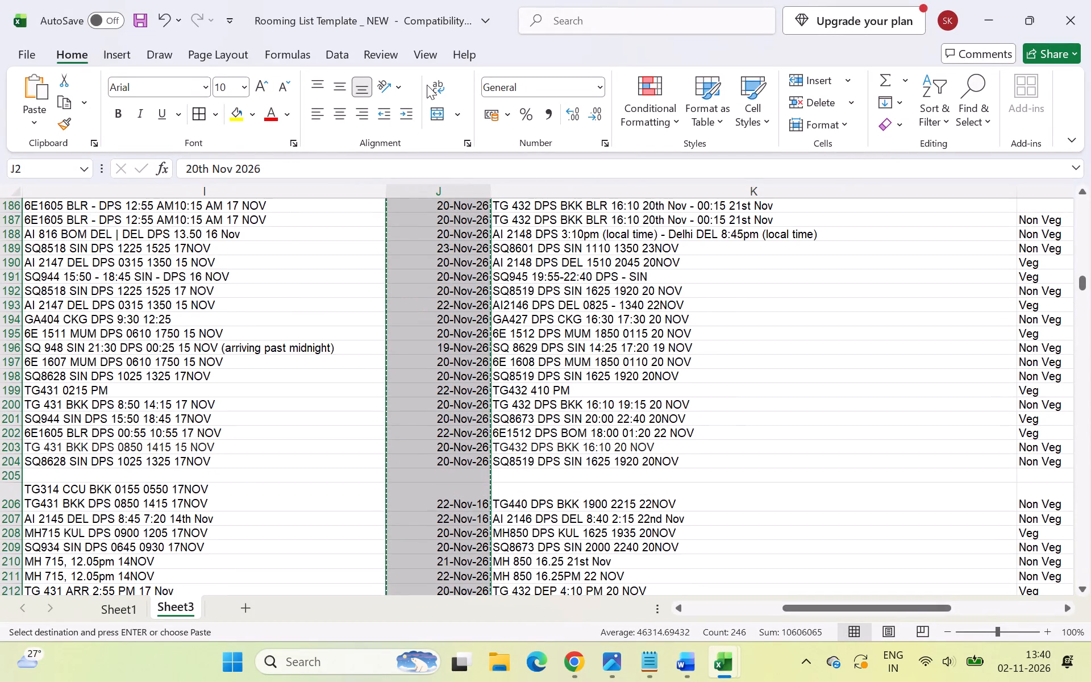
scroll(529, 480, "up", 20)
scroll(529, 480, "up", 16)
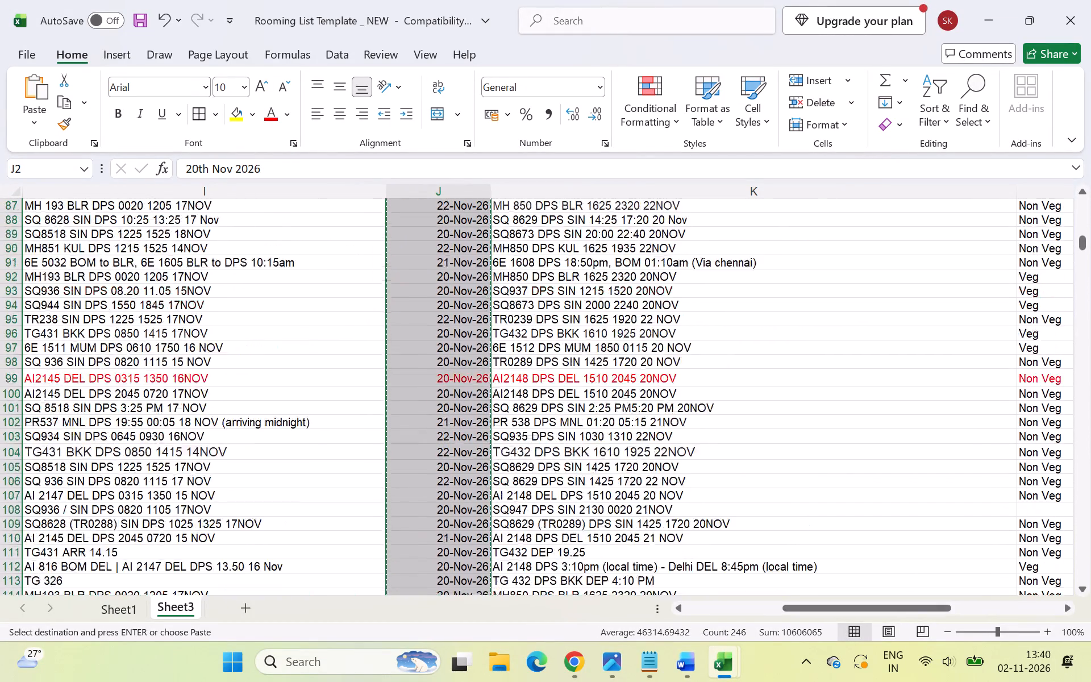
scroll(528, 457, "up", 10)
scroll(532, 458, "up", 20)
scroll(532, 458, "up", 7)
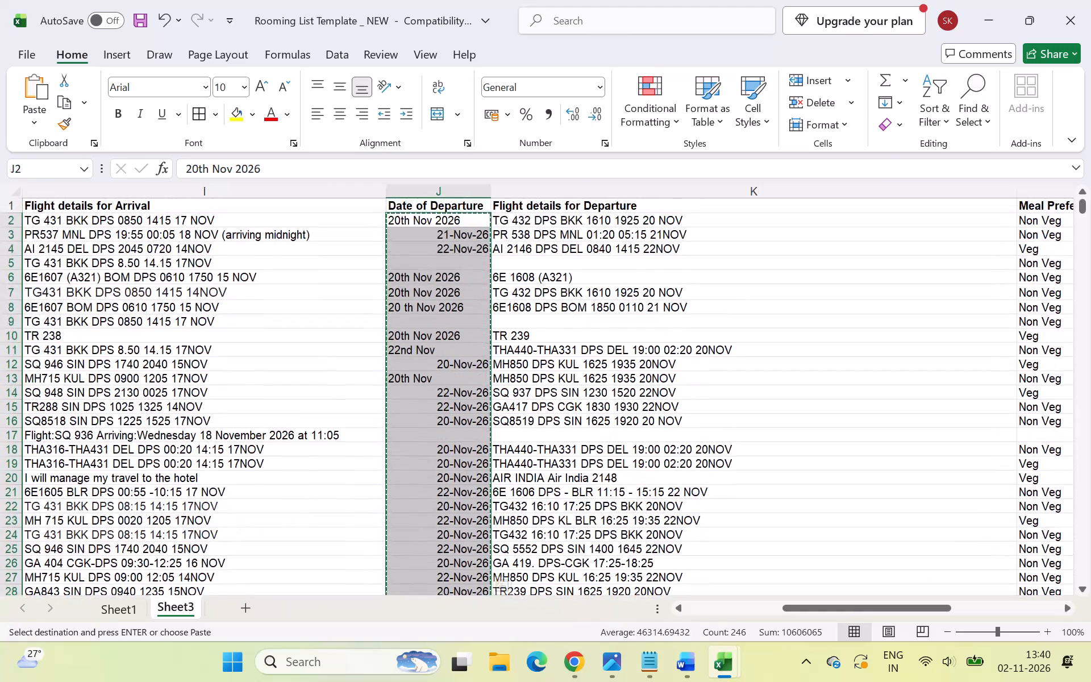
Paste the copied Date of Departure entries from Sheet3 into Sheet1's Check Out Date cells E2:E254.
scroll(532, 458, "up", 1)
key("ctrl+c")
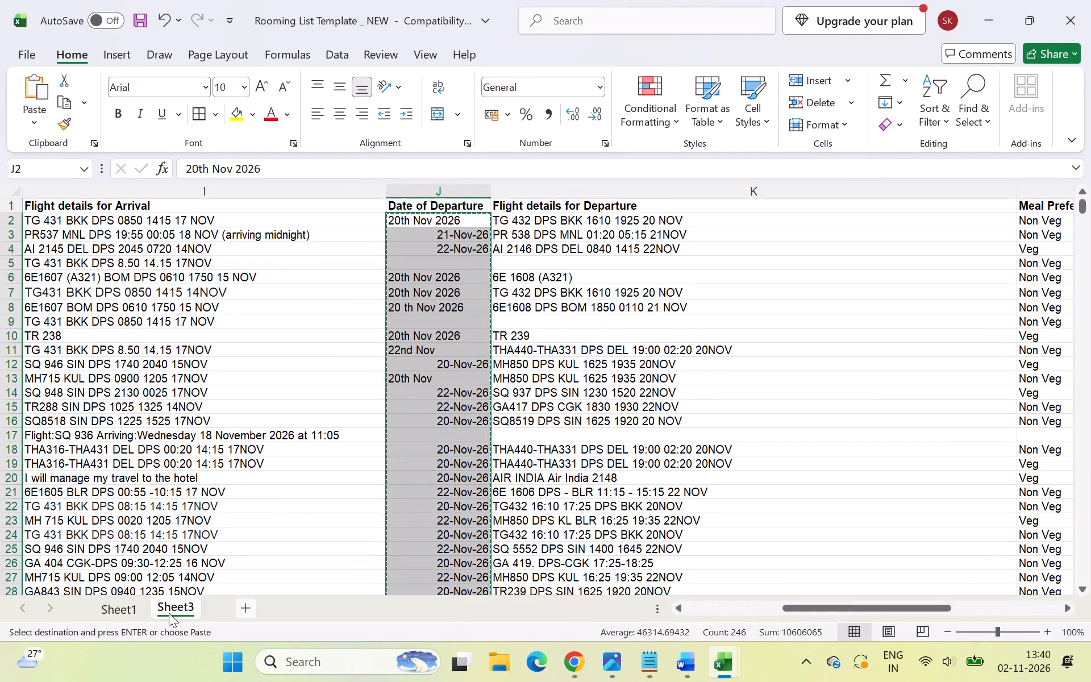
left_click(128, 612)
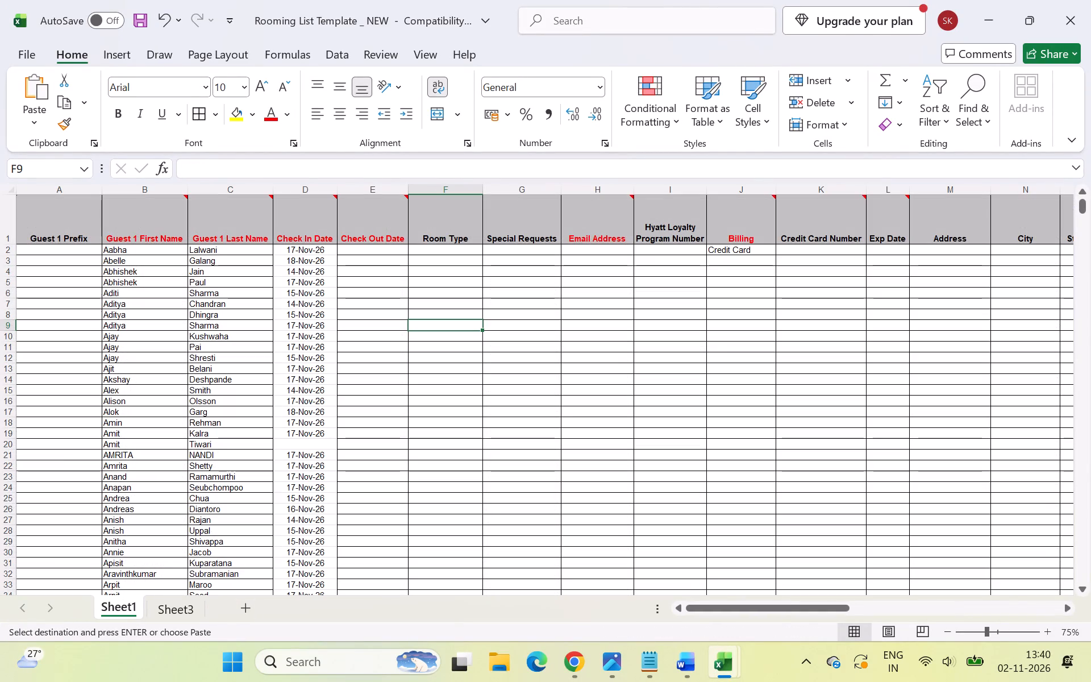
left_click(393, 246)
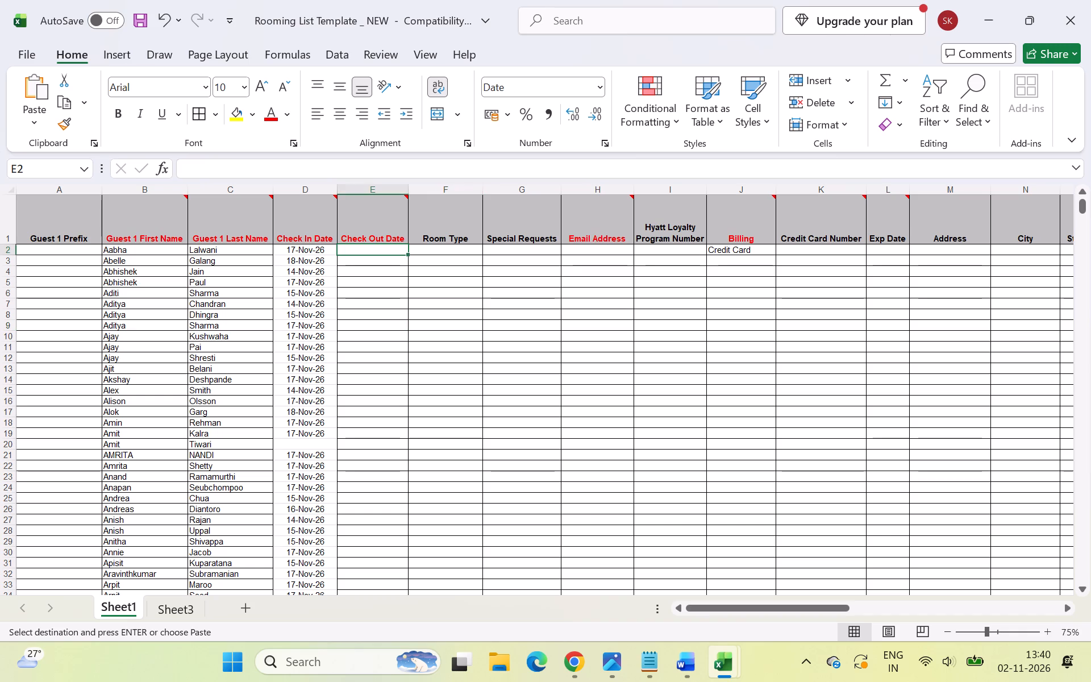
left_click_drag(393, 249, 389, 328)
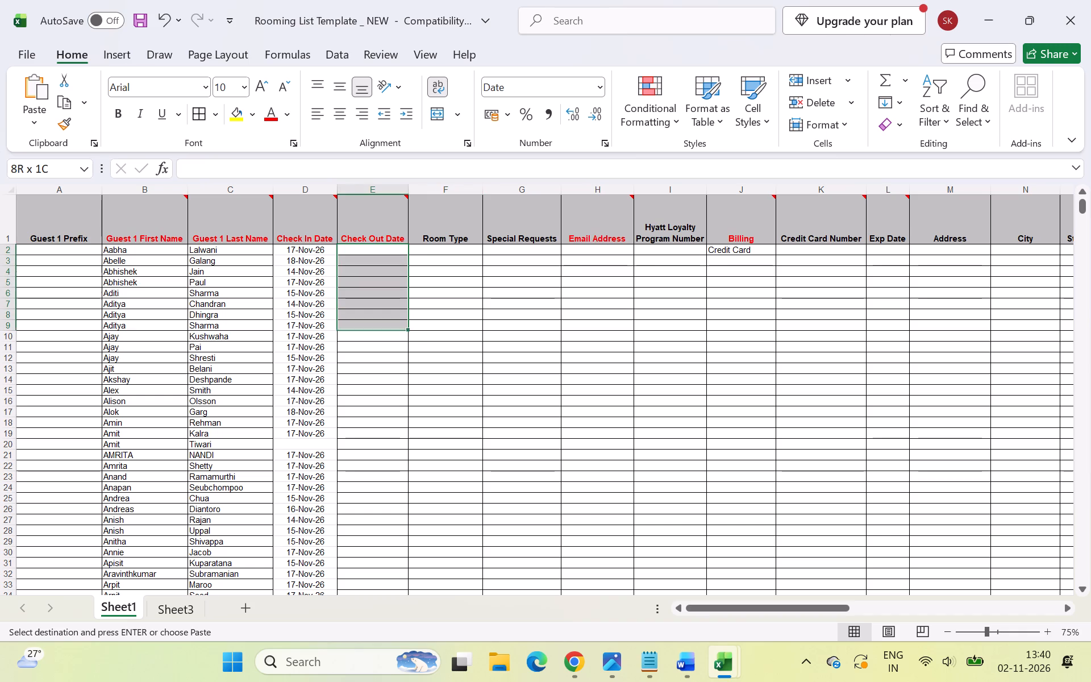
left_click_drag(389, 328, 386, 400)
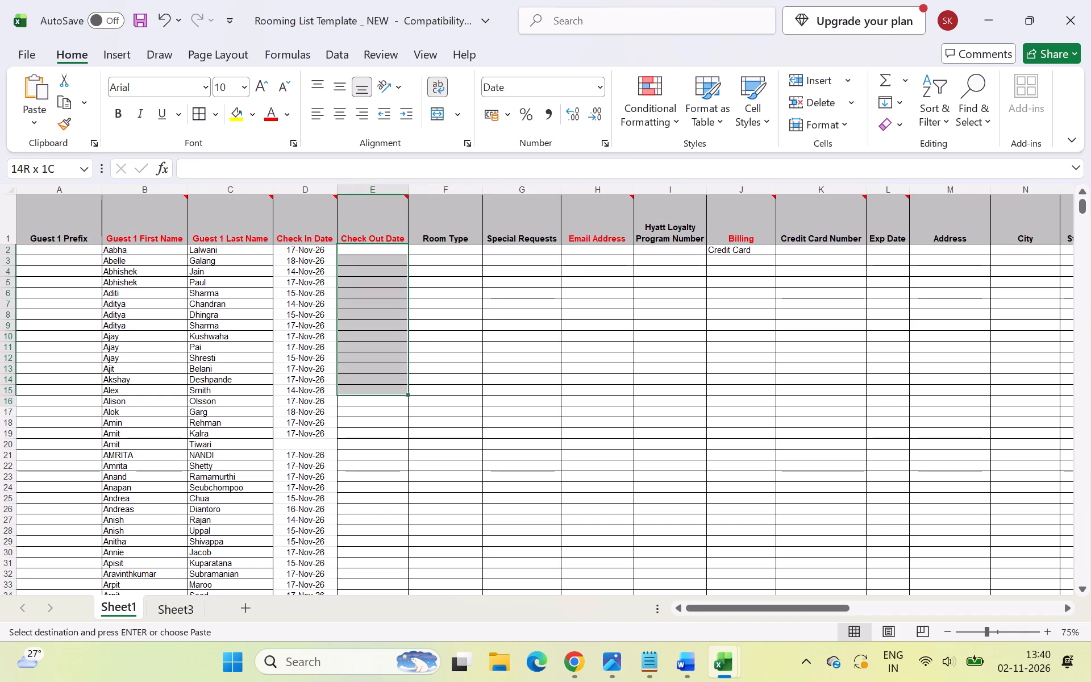
left_click_drag(386, 400, 372, 674)
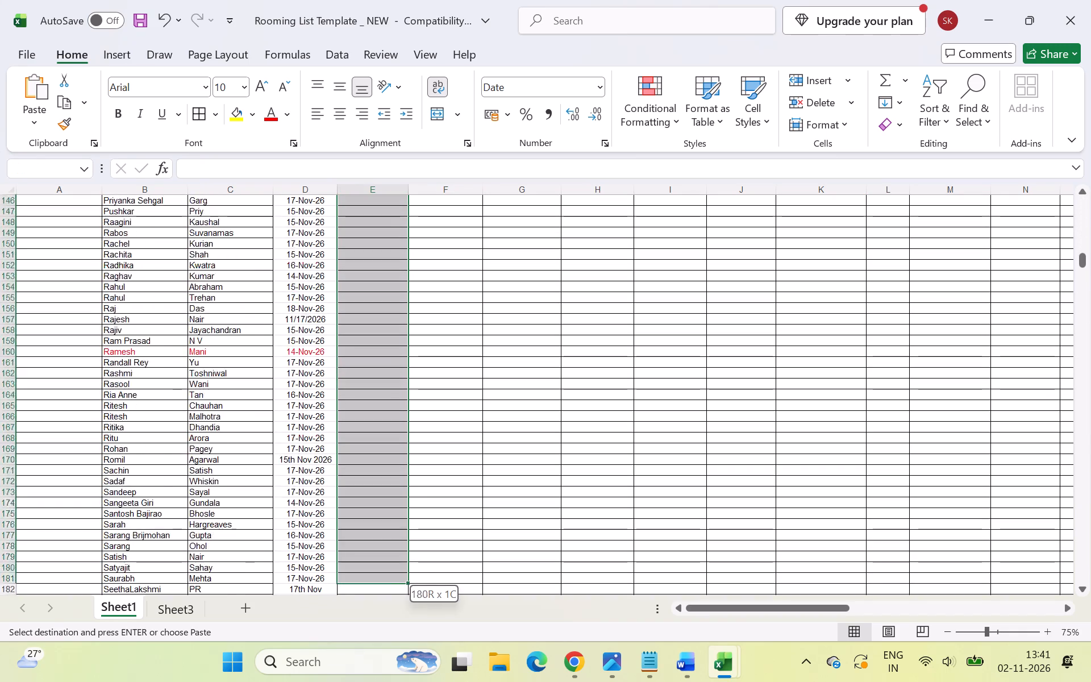
left_click_drag(372, 674, 374, 679)
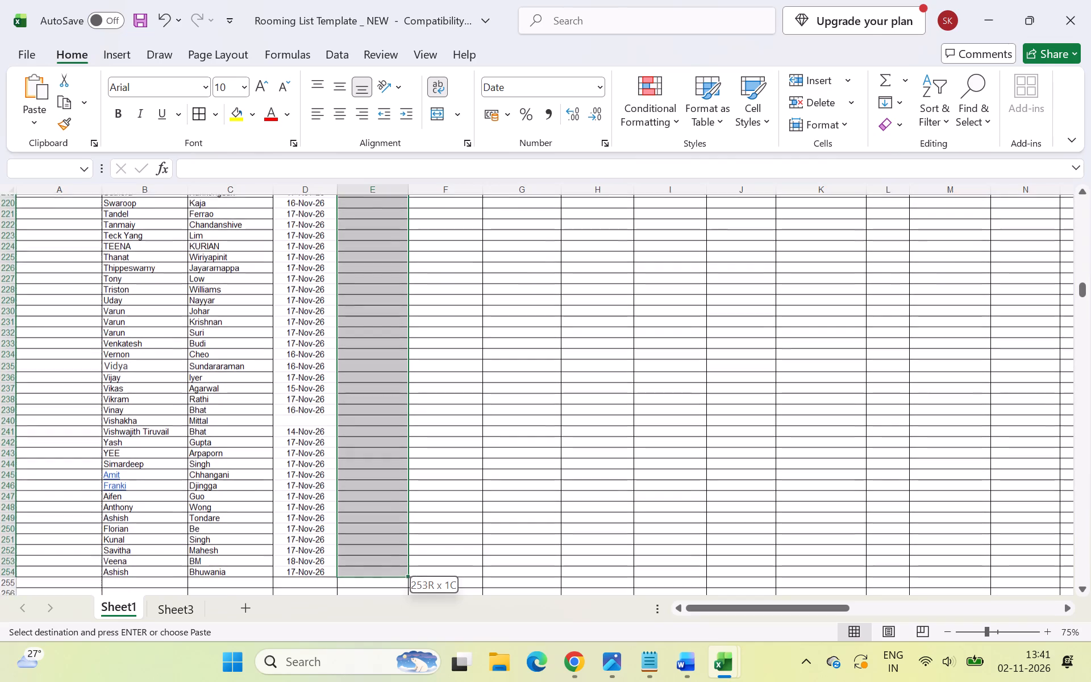
left_click_drag(374, 679, 392, 425)
key("ctrl+v")
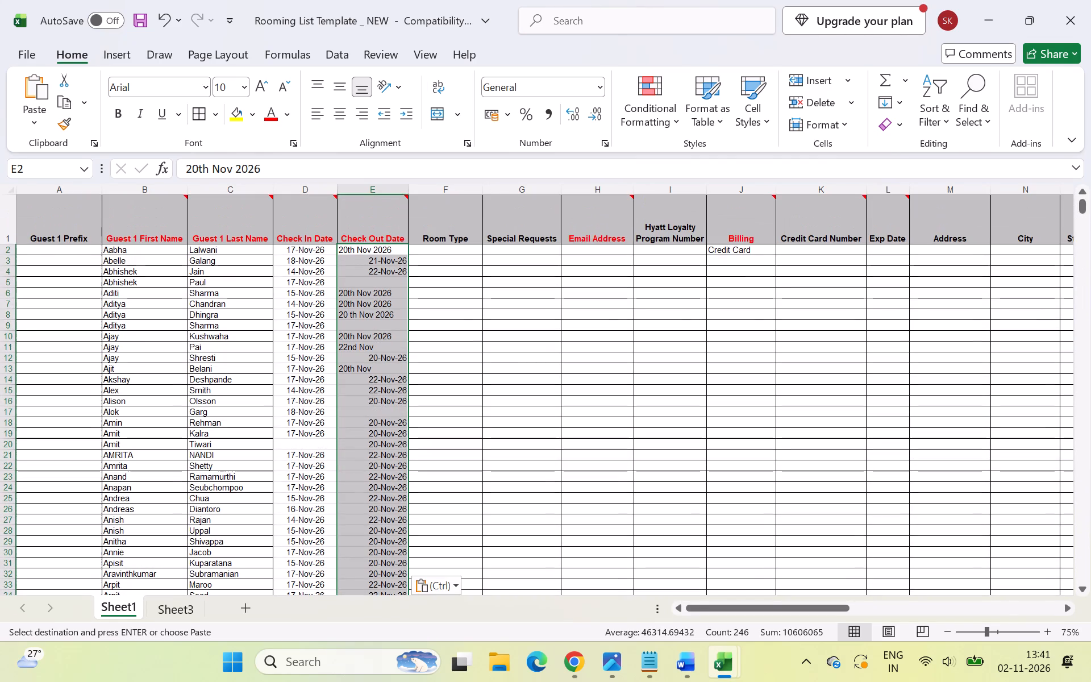
Left-align all cells of Sheet1, including the header row.
left_click(0, 181)
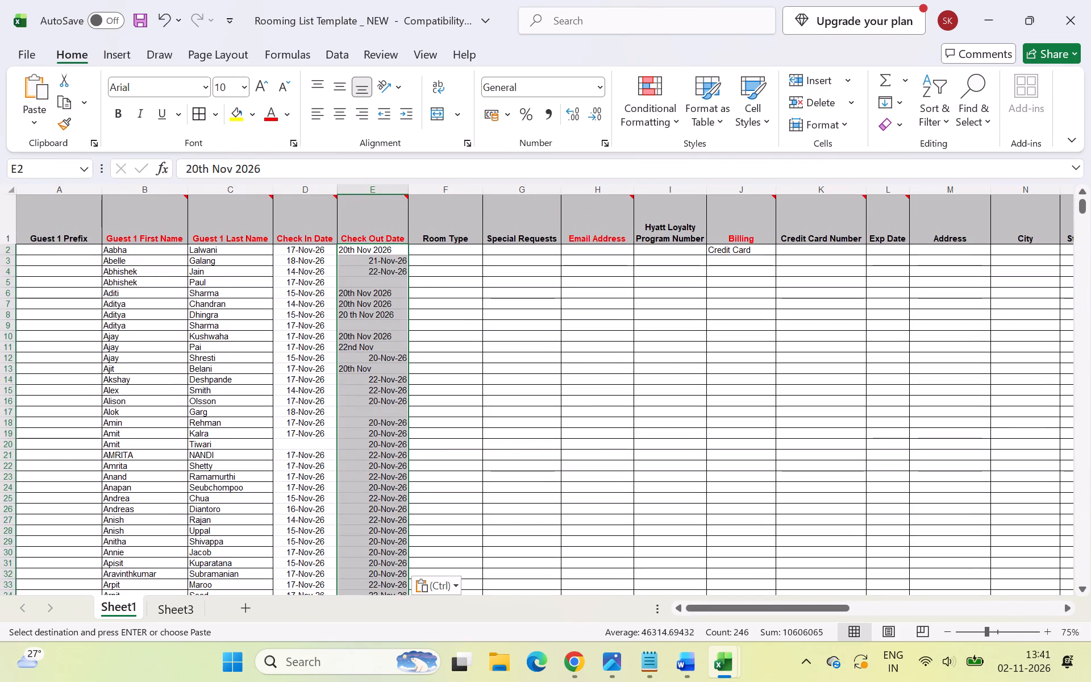
left_click(6, 189)
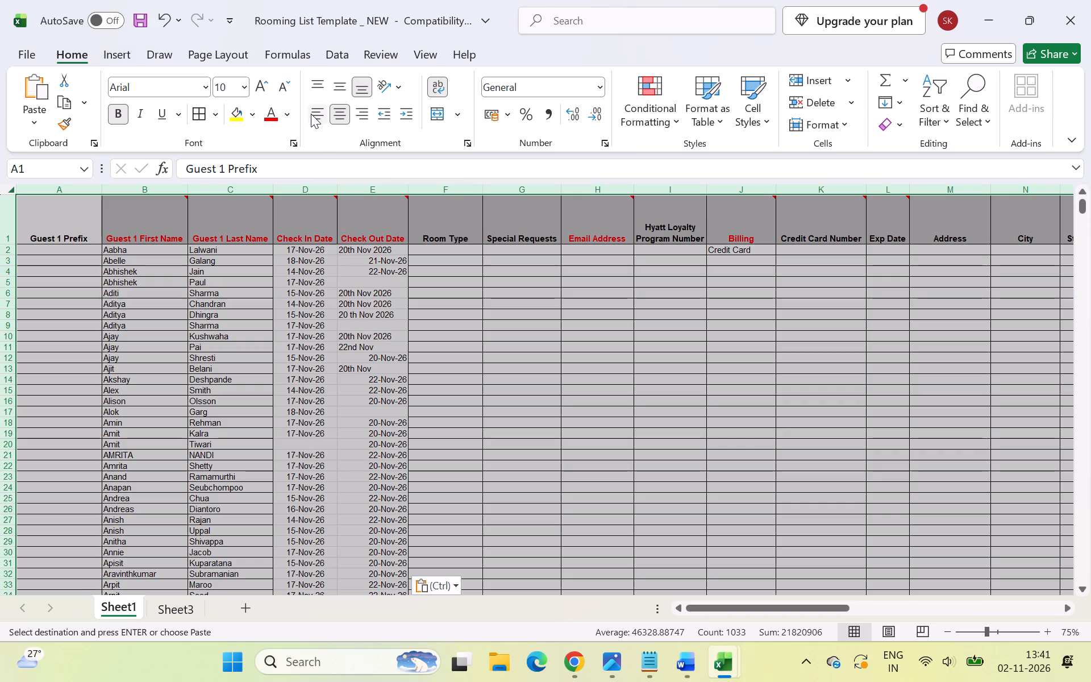
left_click(339, 114)
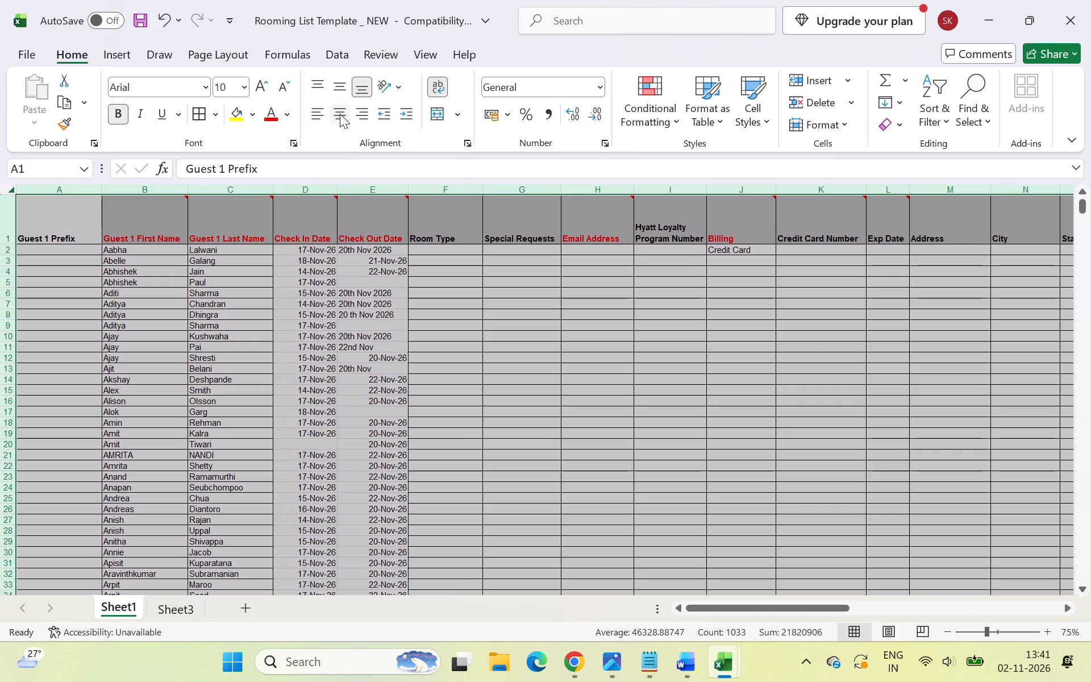
left_click(317, 120)
left_click(337, 119)
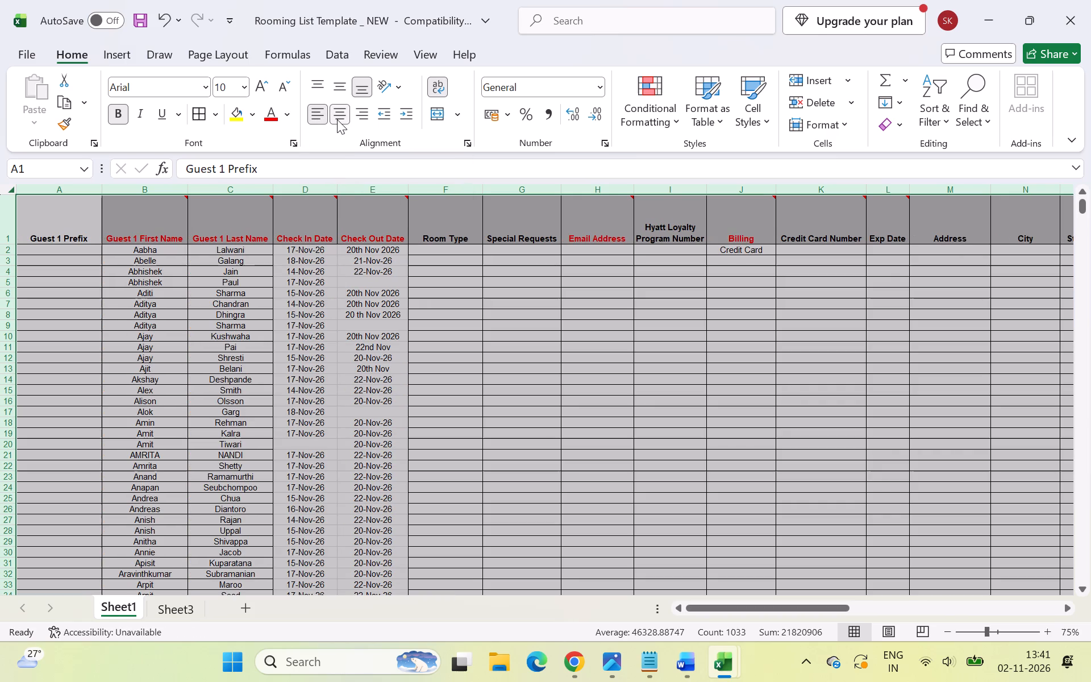
left_click(319, 120)
left_click(477, 271)
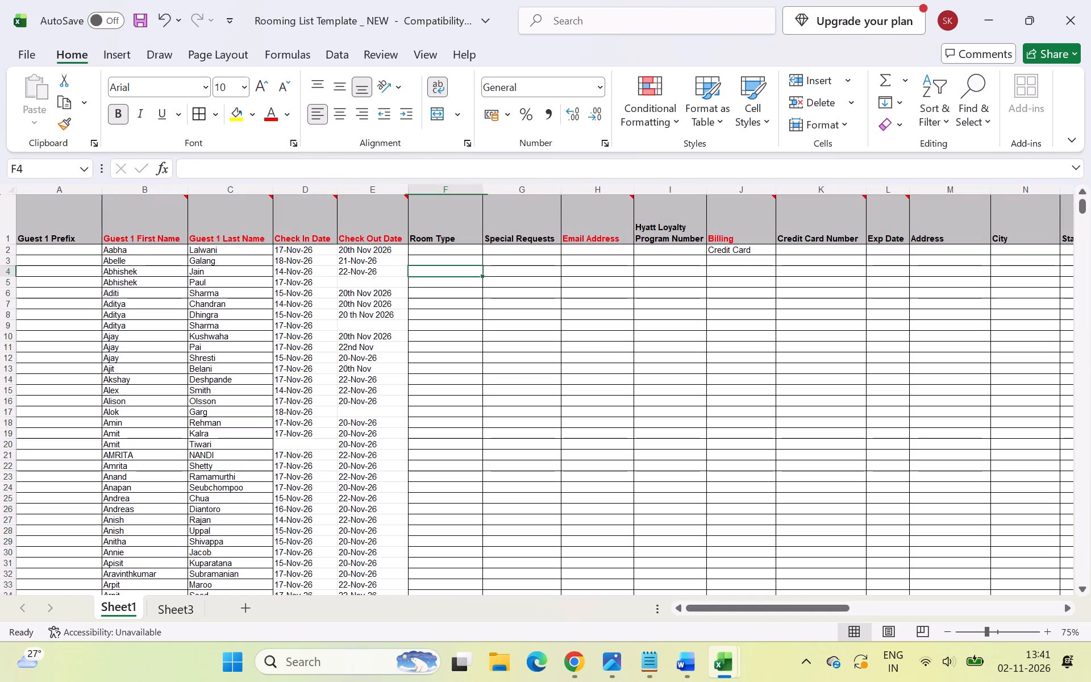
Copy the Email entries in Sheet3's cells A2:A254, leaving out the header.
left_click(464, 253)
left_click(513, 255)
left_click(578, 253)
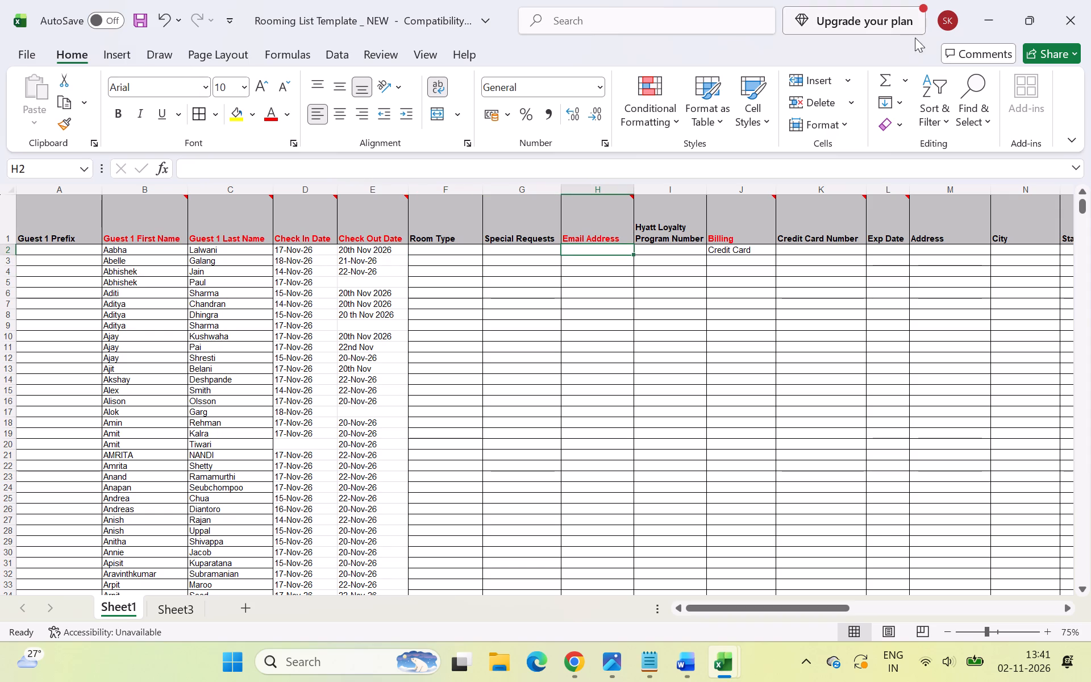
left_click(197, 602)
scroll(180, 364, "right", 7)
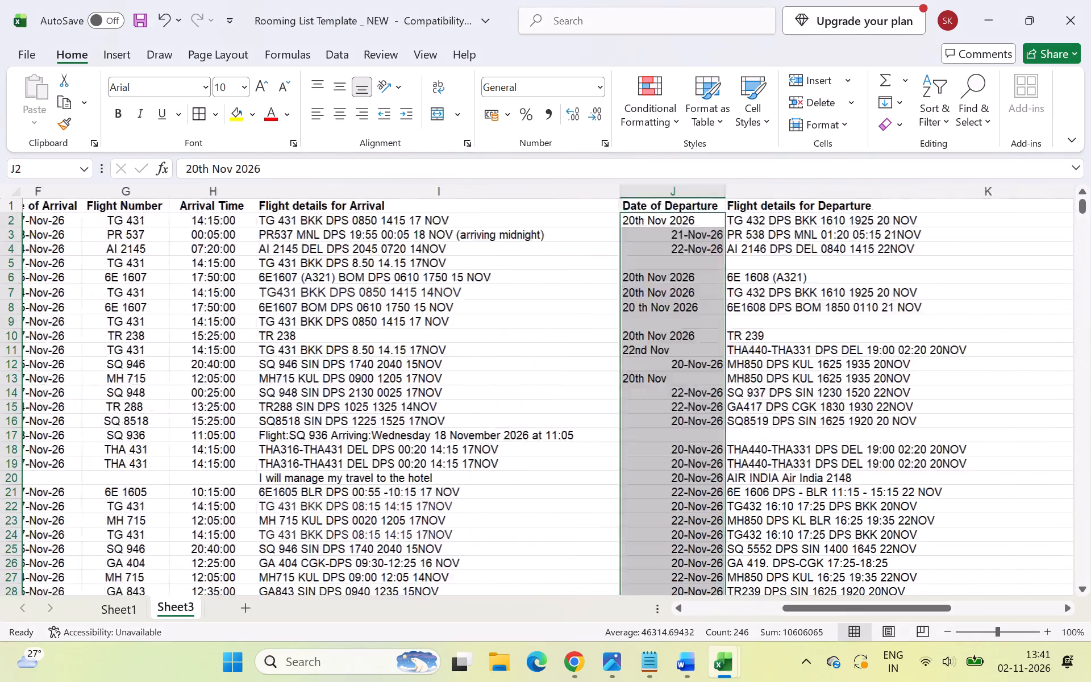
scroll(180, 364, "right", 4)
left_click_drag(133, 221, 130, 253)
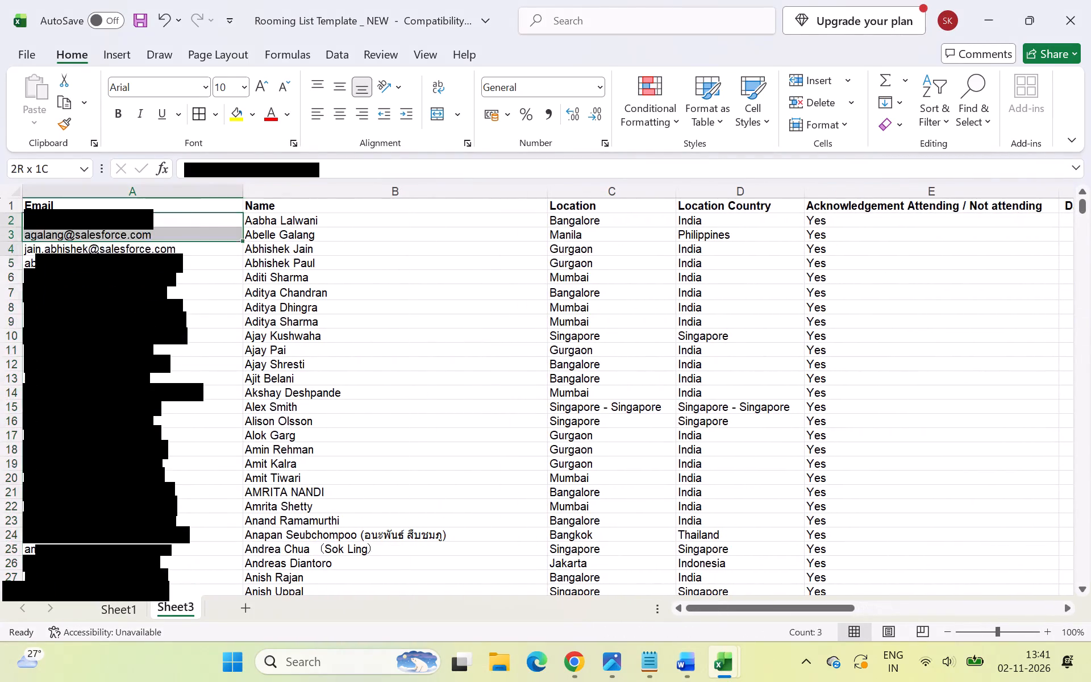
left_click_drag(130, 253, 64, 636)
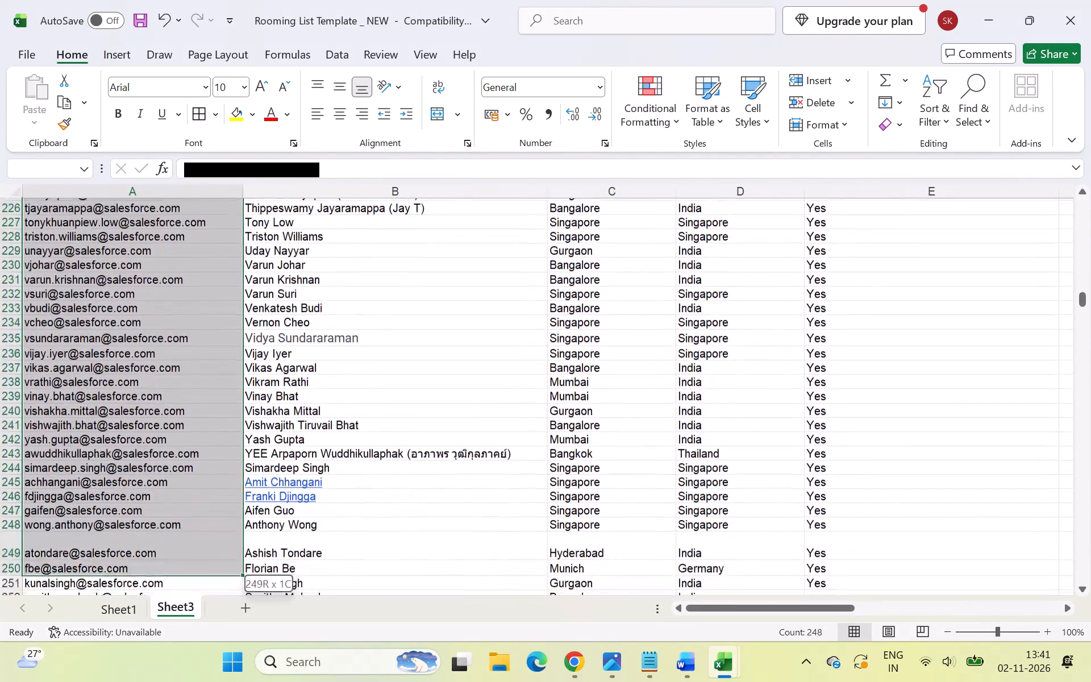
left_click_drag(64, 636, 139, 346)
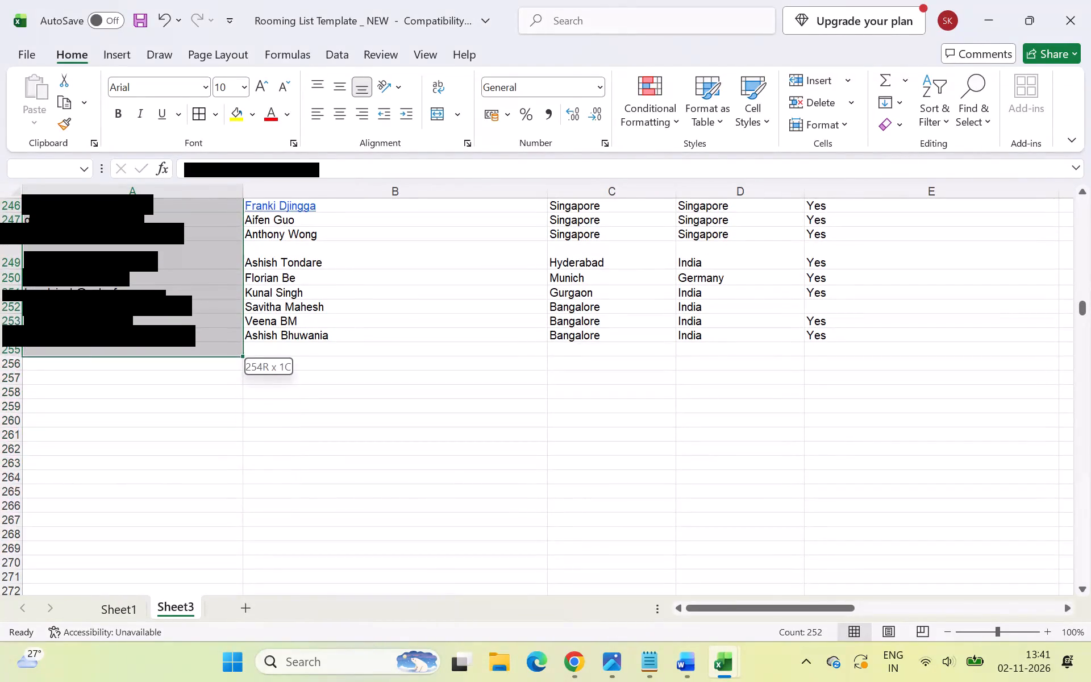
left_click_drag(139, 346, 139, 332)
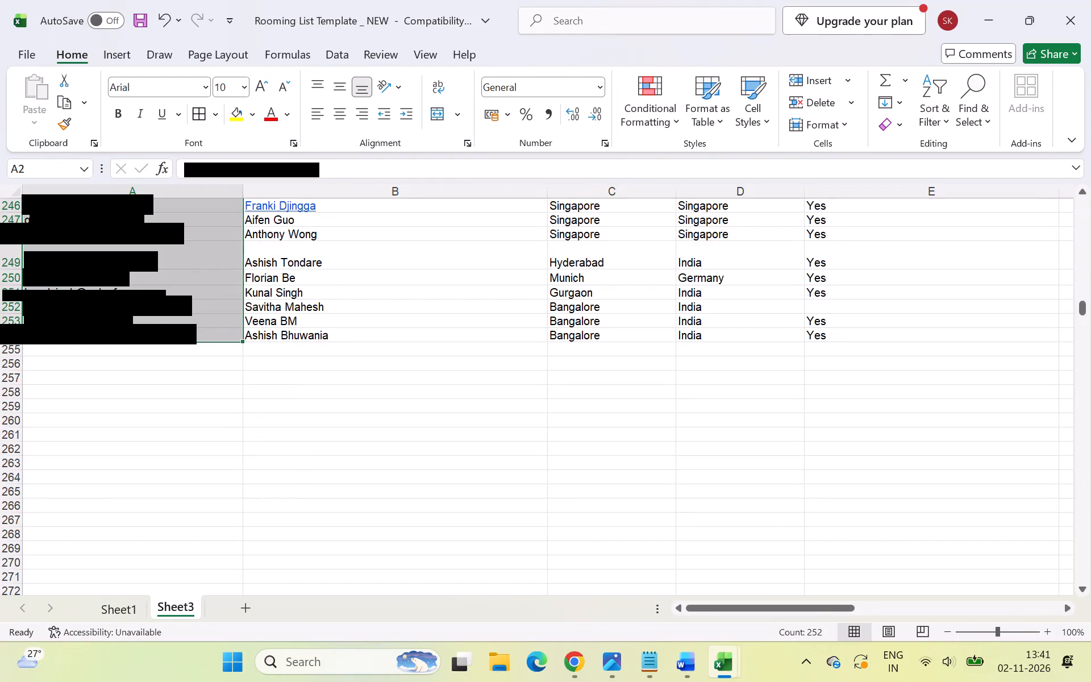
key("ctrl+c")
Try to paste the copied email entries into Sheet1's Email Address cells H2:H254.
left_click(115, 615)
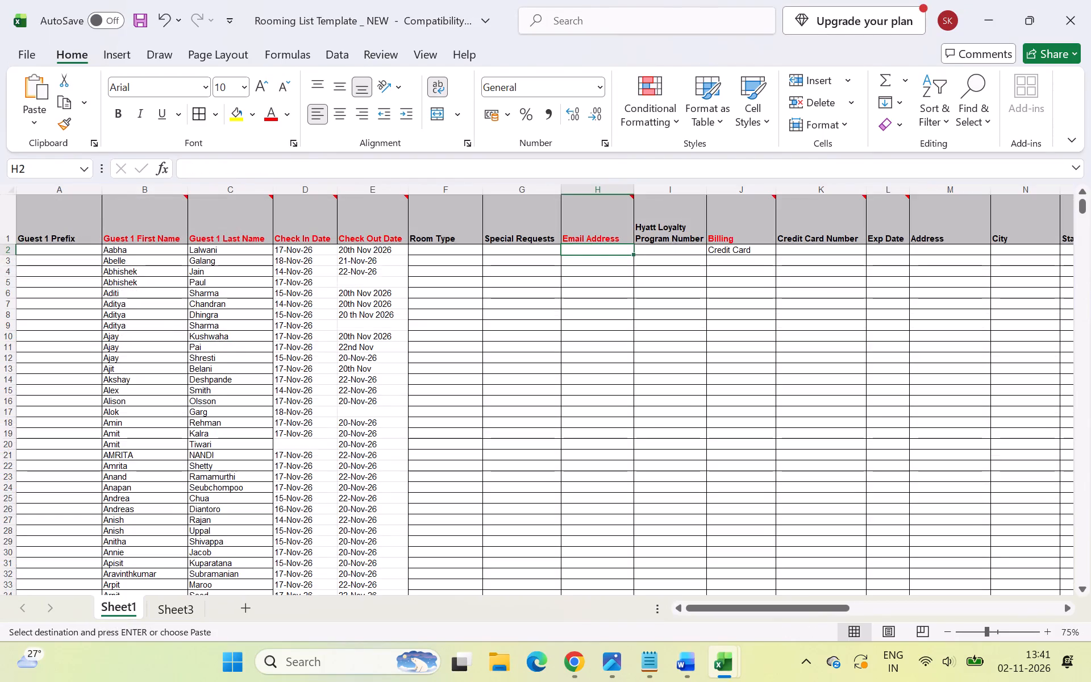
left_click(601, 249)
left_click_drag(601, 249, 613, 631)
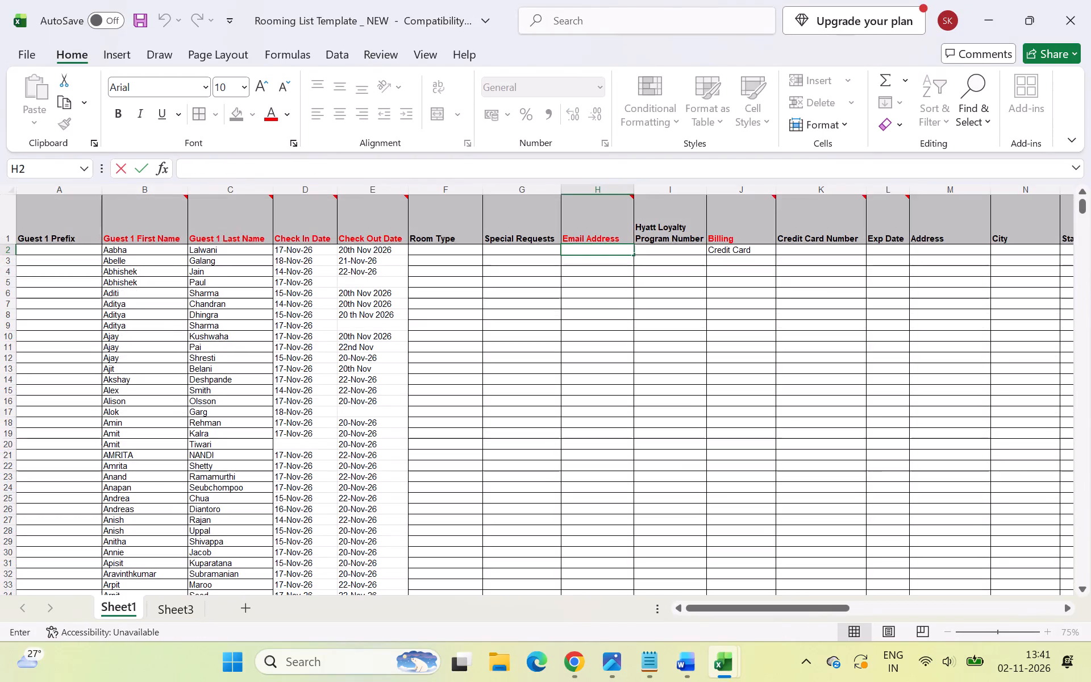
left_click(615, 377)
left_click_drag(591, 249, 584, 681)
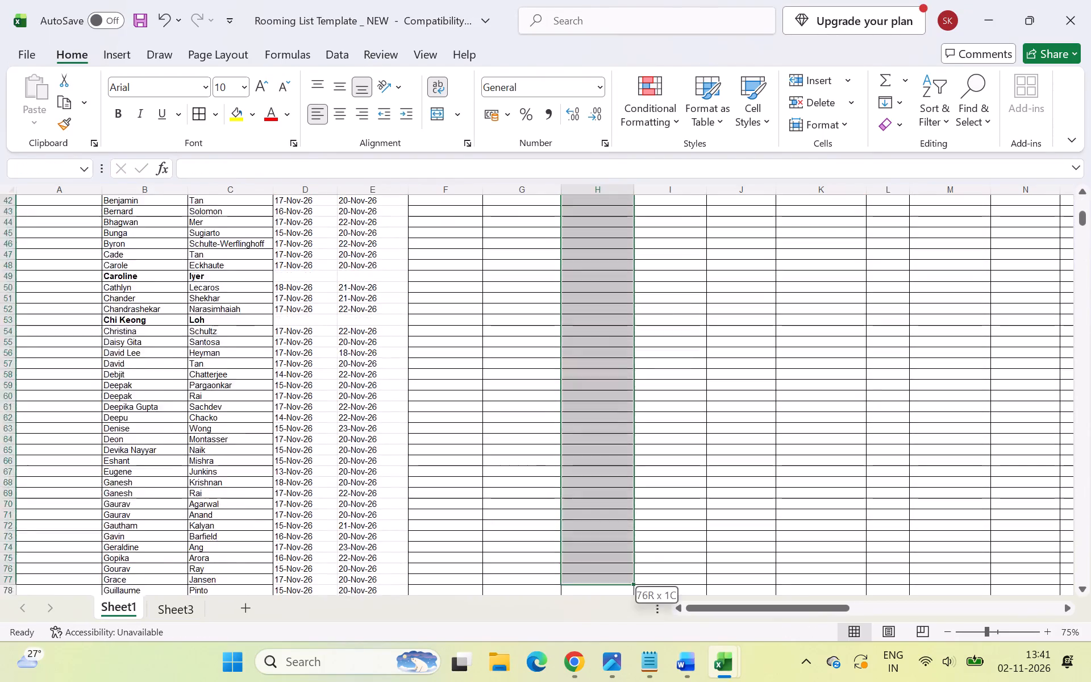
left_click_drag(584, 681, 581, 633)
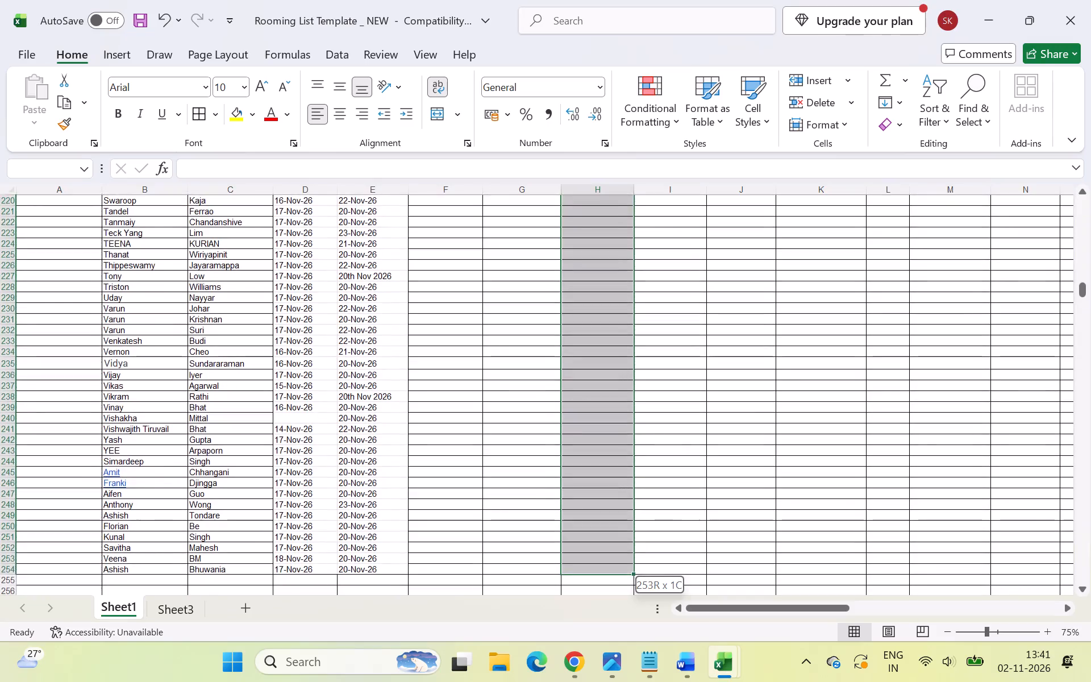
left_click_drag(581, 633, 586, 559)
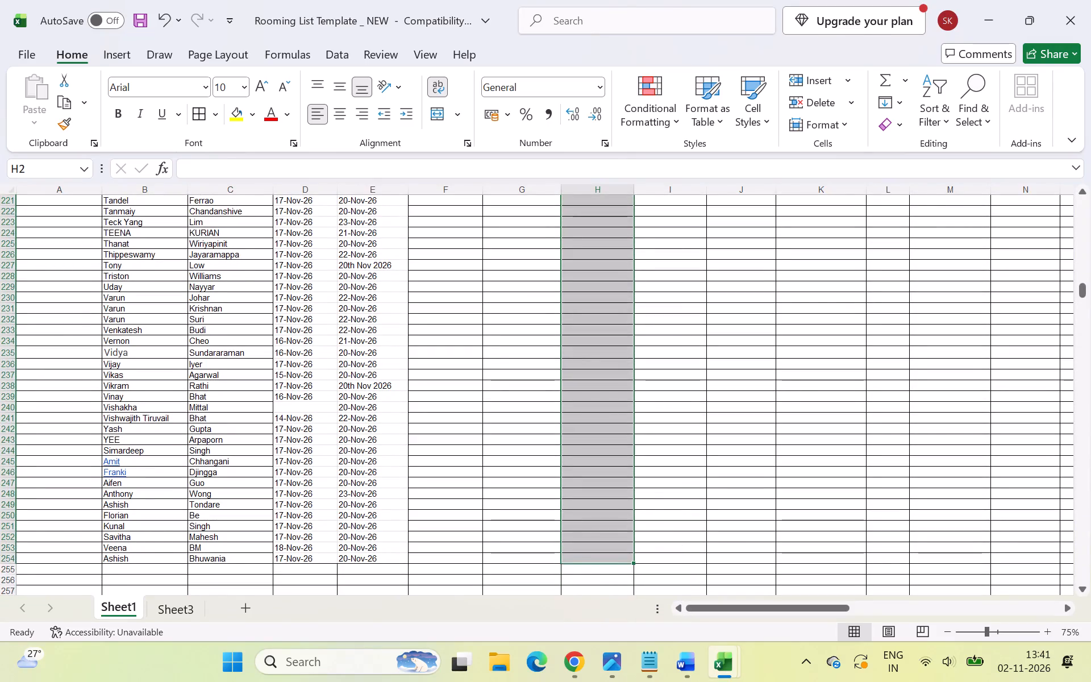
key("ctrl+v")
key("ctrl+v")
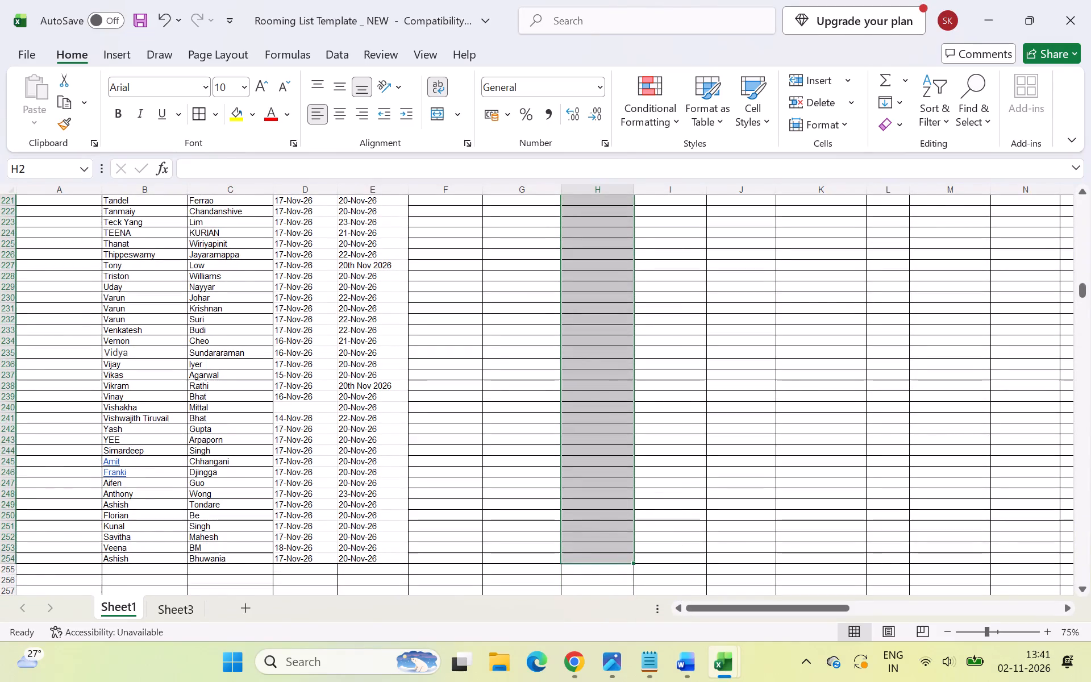
Copy Sheet3's Email entries in cells A2:A254 again, selecting from the last attendee up to row 2 without the header.
left_click(143, 609)
left_click(169, 608)
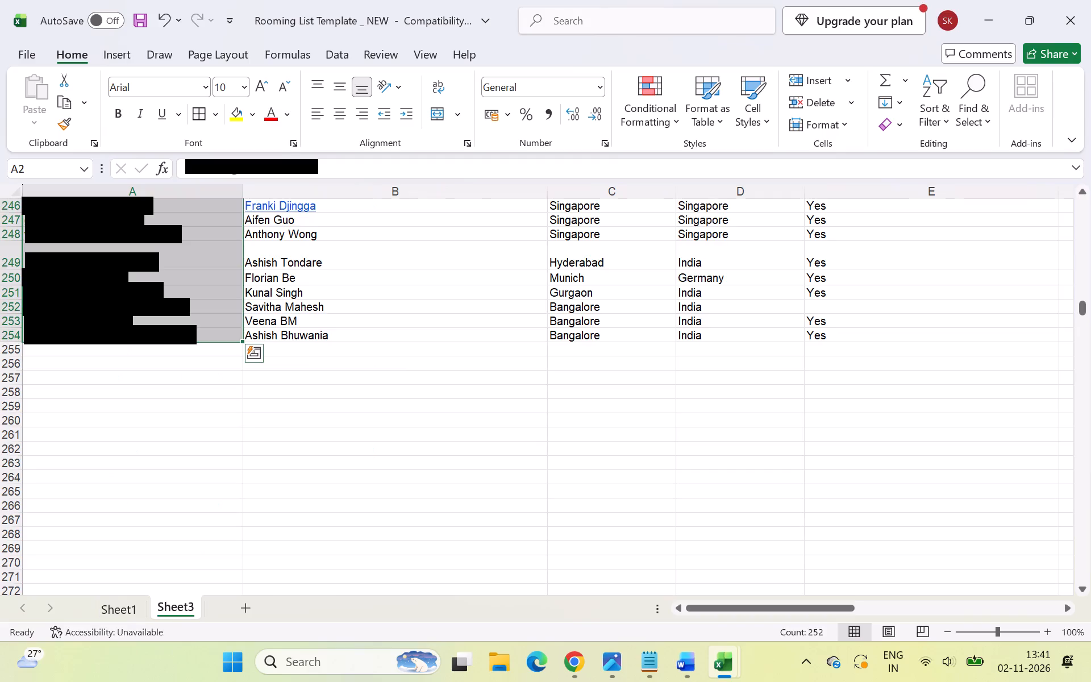
left_click(236, 414)
left_click_drag(190, 342, 226, 152)
left_click(198, 334)
scroll(199, 346, "down", 8)
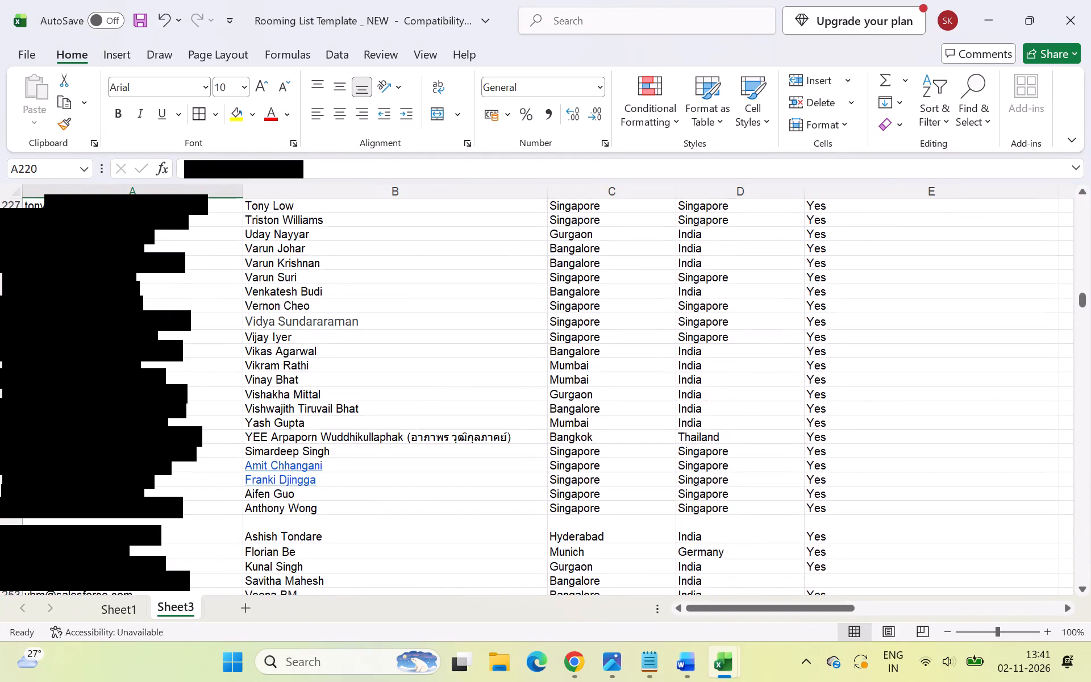
scroll(200, 355, "down", 3)
left_click_drag(198, 347, 223, 170)
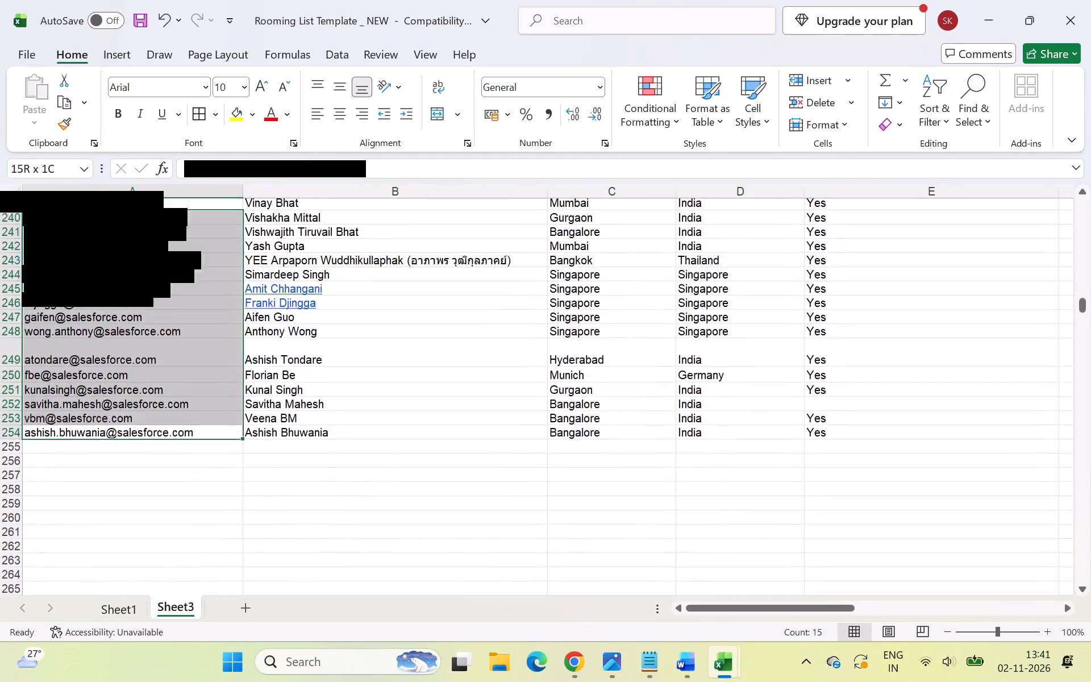
left_click_drag(223, 170, 224, 164)
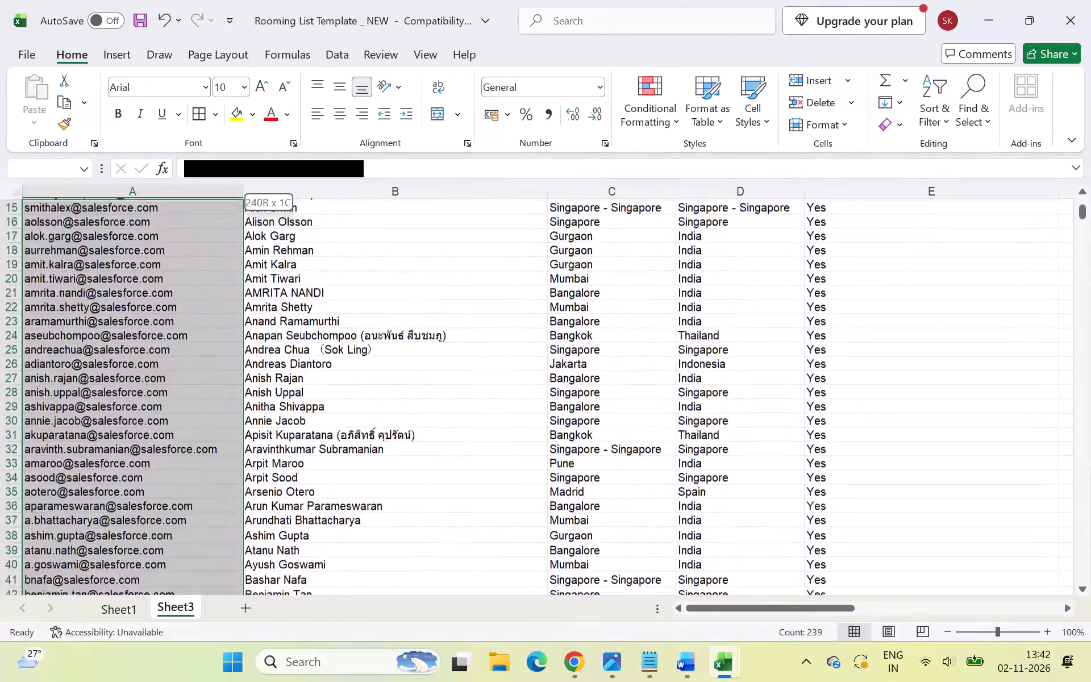
left_click_drag(224, 164, 216, 197)
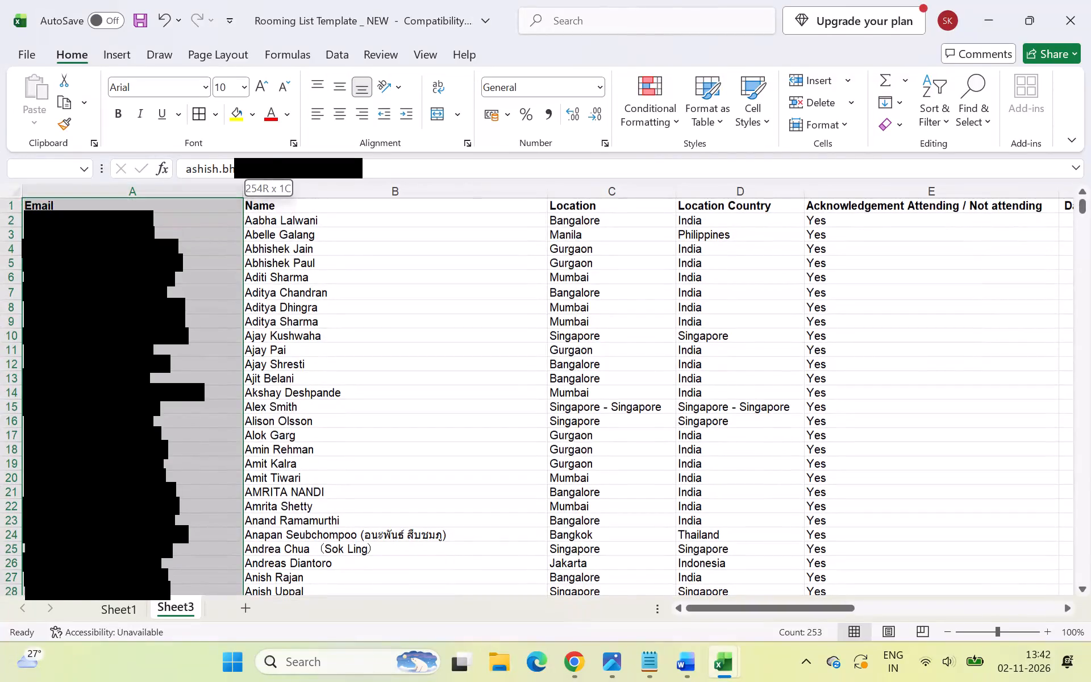
left_click_drag(216, 197, 207, 219)
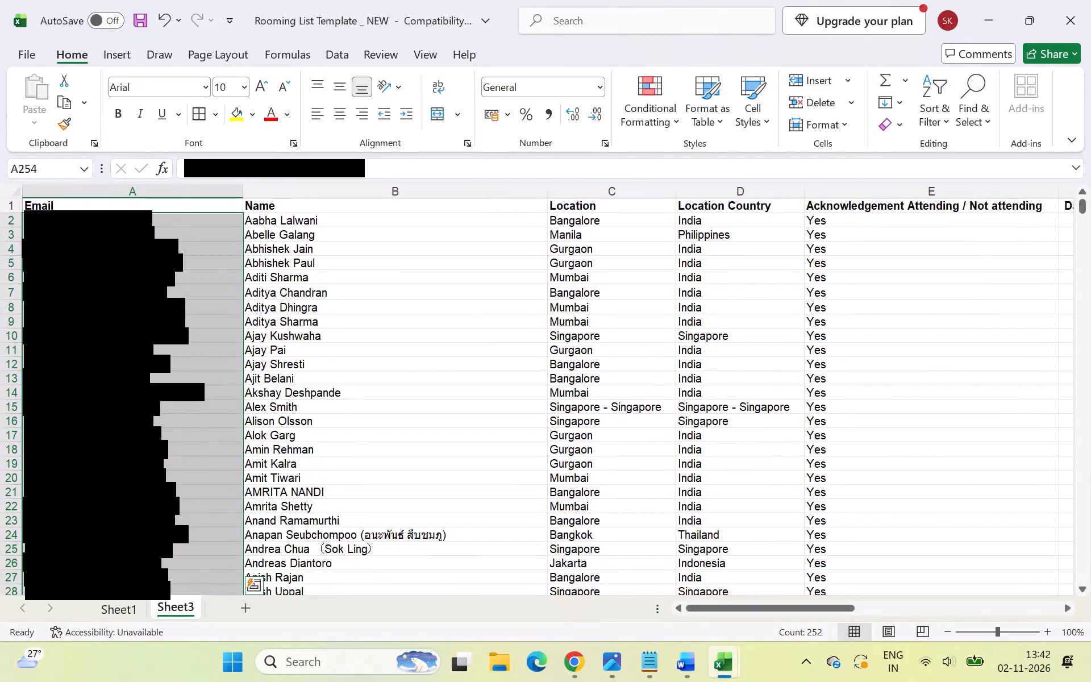
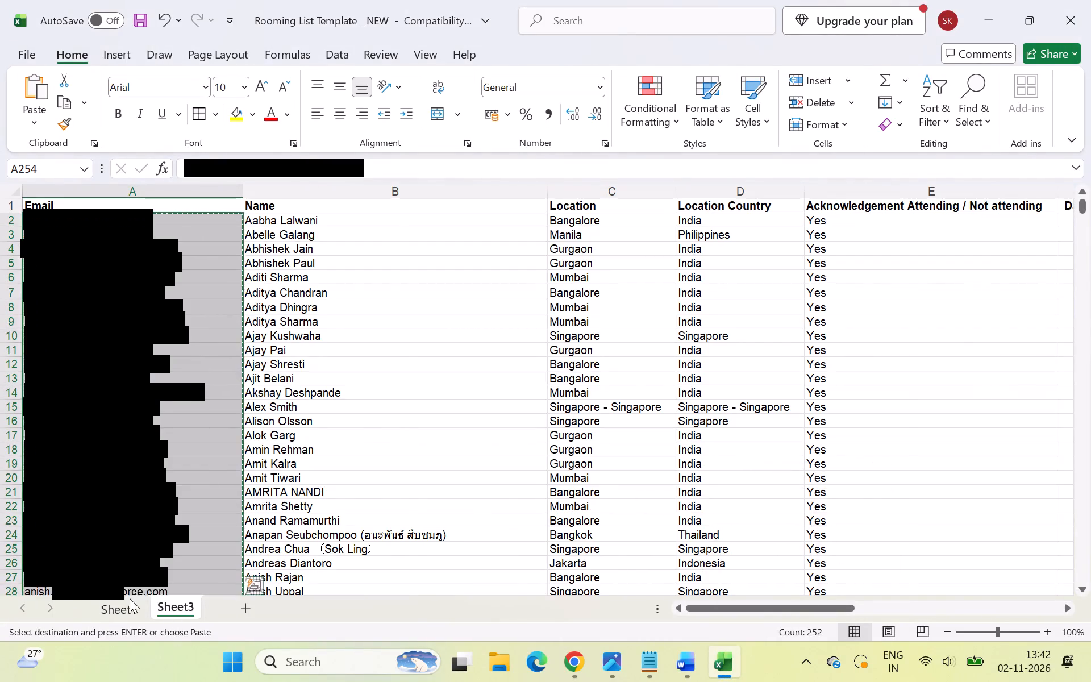
Paste the copied email entries into Sheet1's Email Address cells H2:H254, aligned with the guest names.
left_click(102, 596)
scroll(409, 354, "up", 5)
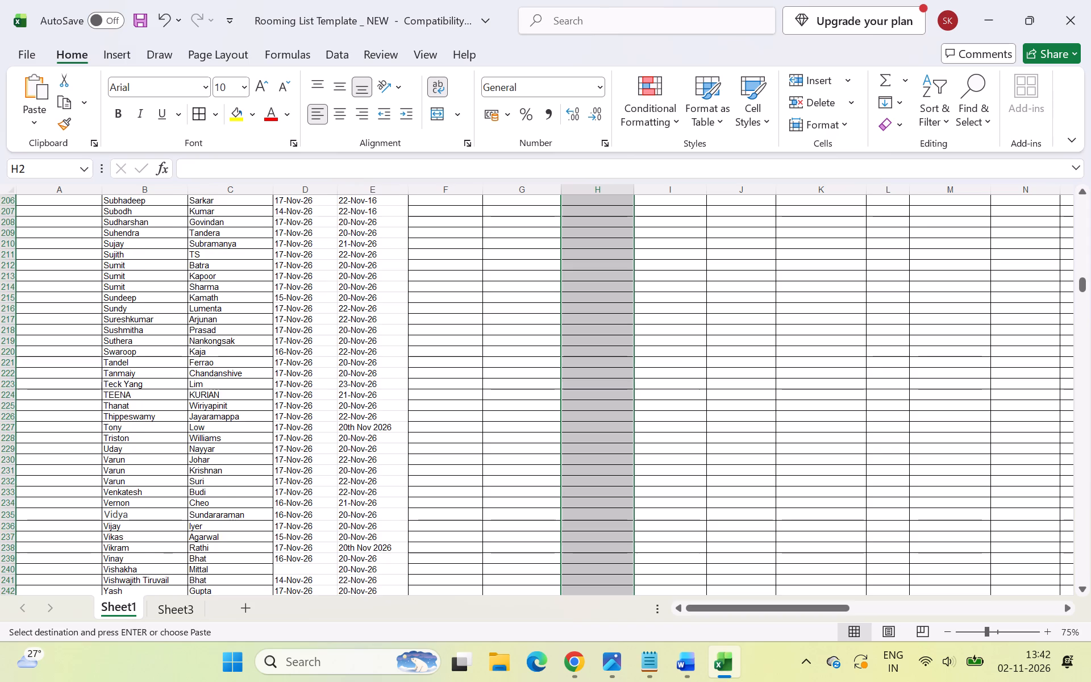
scroll(517, 360, "up", 13)
scroll(518, 359, "up", 13)
scroll(518, 359, "up", 8)
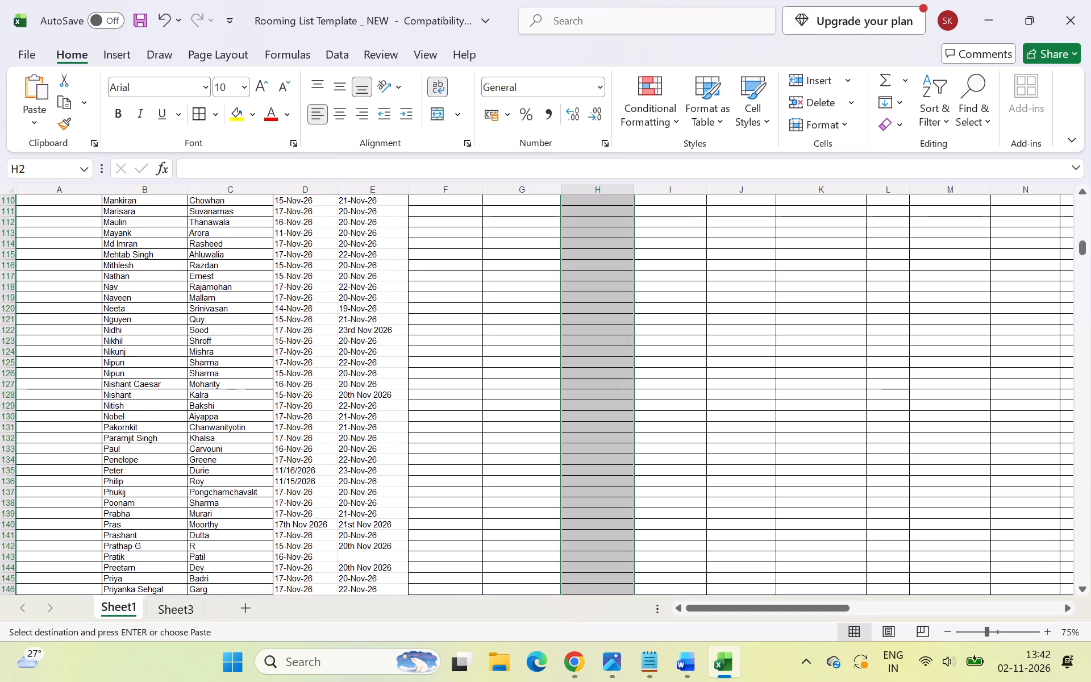
scroll(518, 361, "up", 16)
scroll(520, 369, "up", 14)
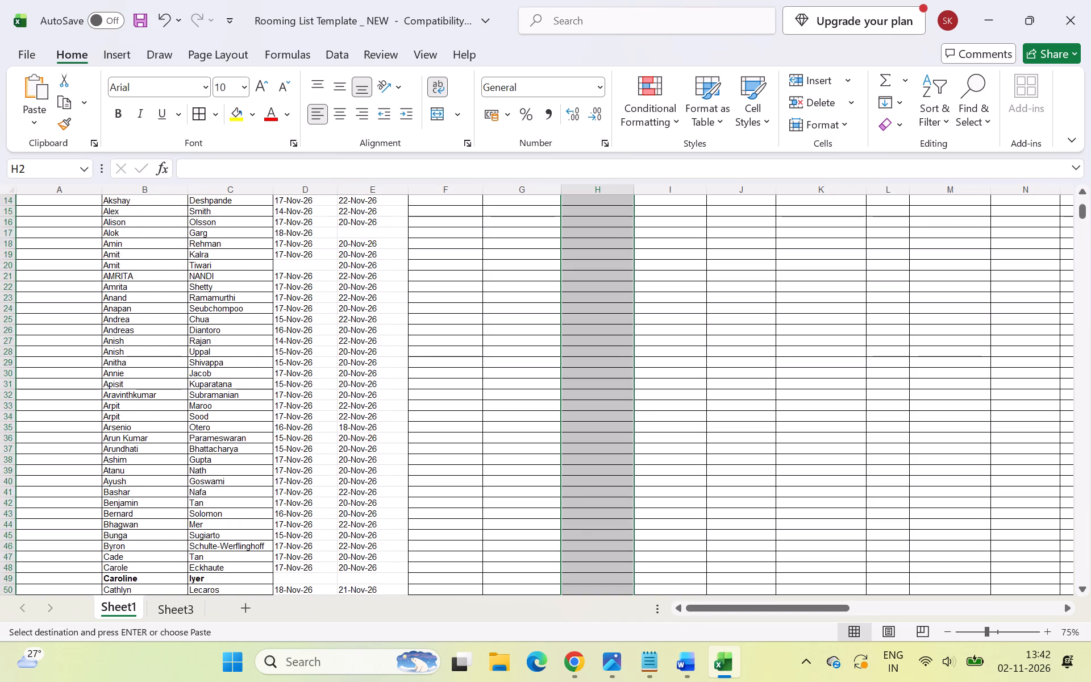
scroll(520, 371, "up", 9)
left_click(582, 294)
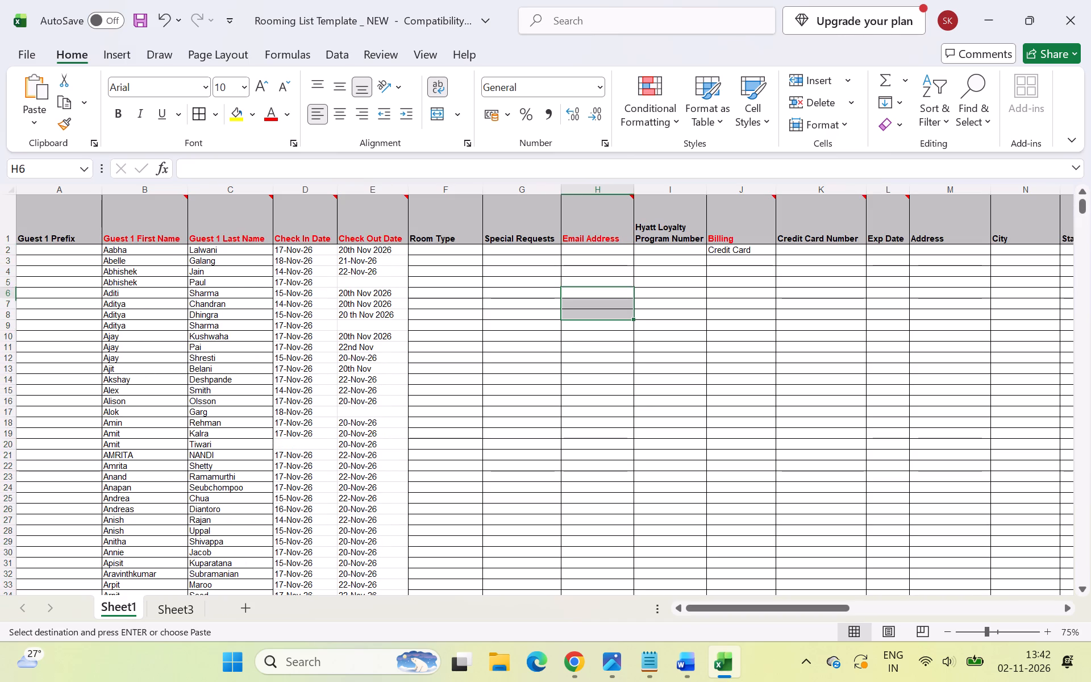
left_click_drag(590, 251, 575, 664)
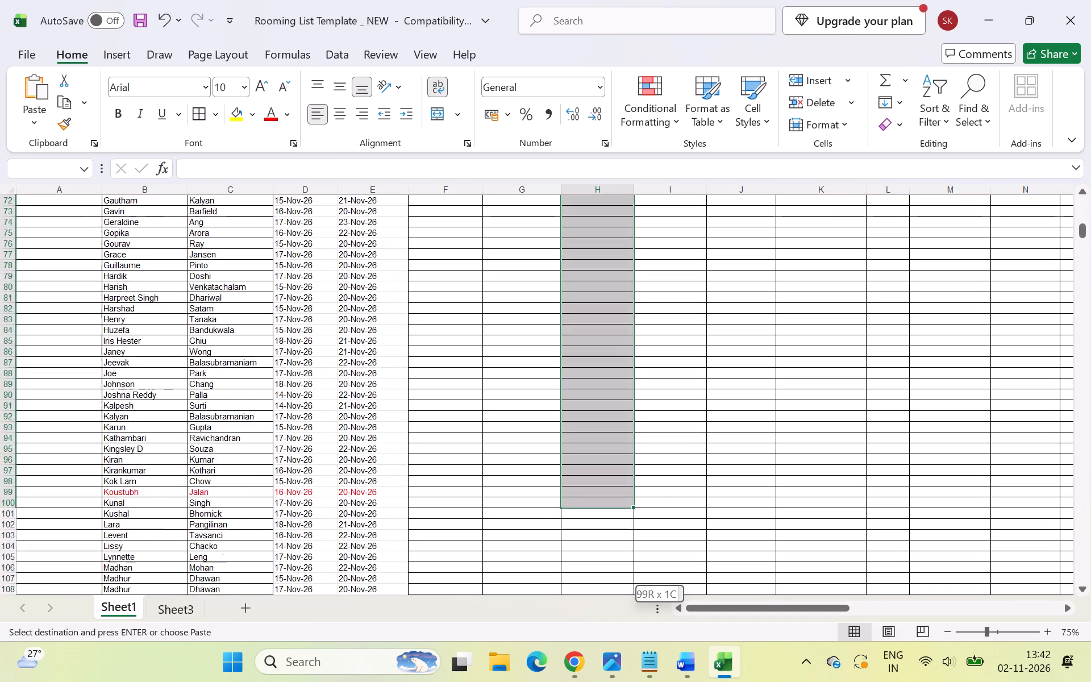
left_click_drag(575, 664, 582, 585)
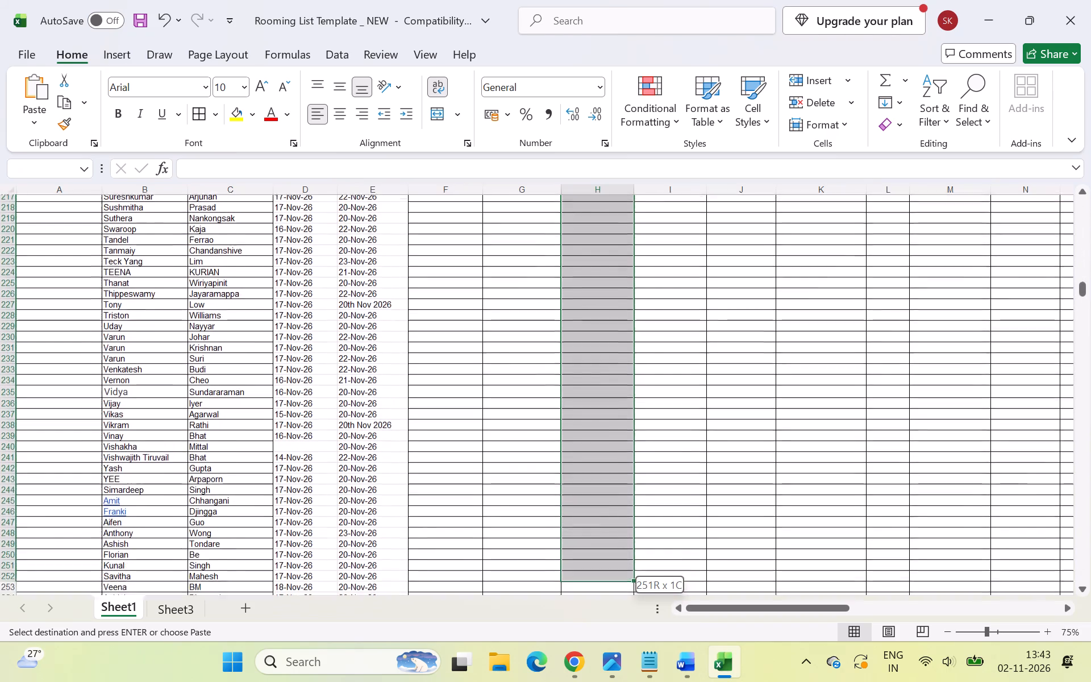
left_click_drag(582, 585, 581, 562)
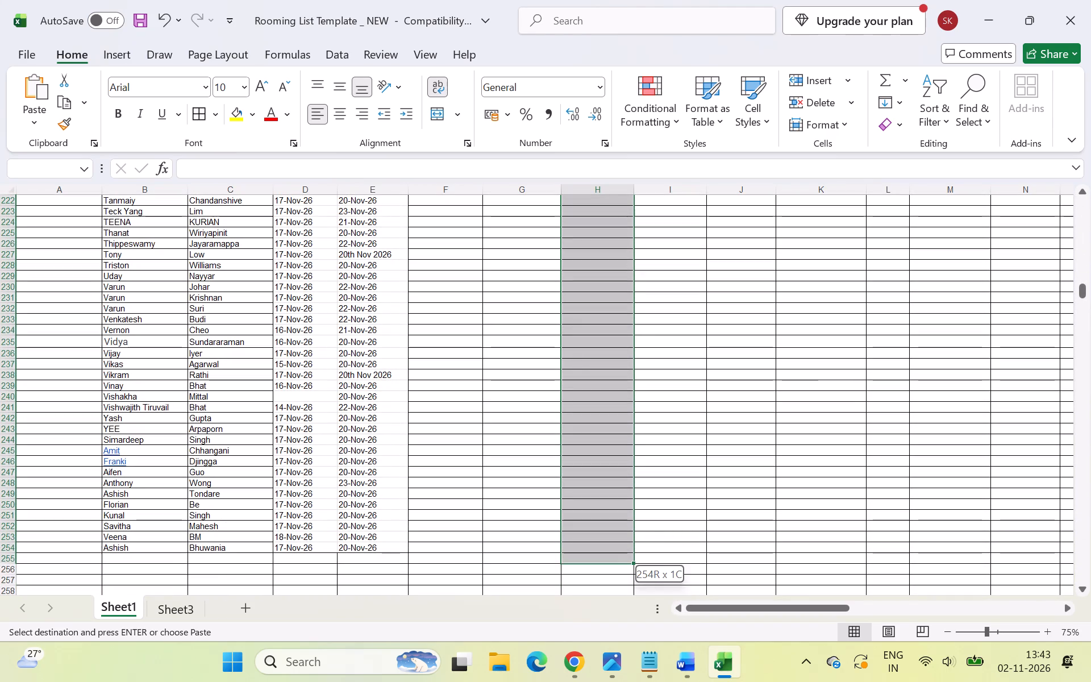
left_click_drag(581, 562, 582, 559)
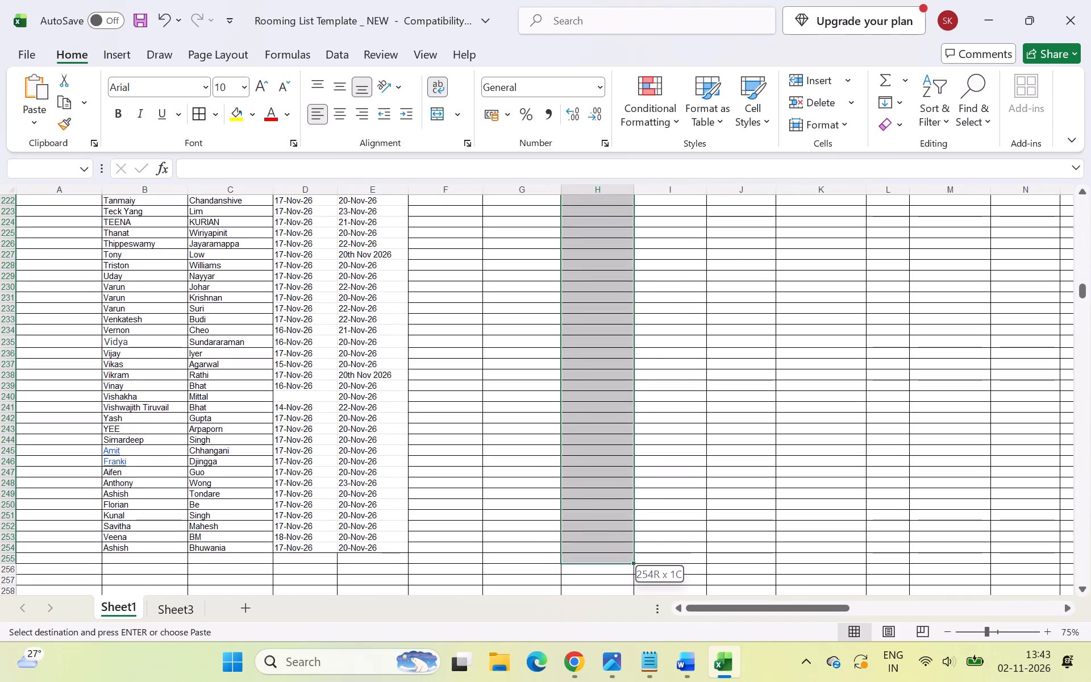
left_click_drag(582, 559, 581, 546)
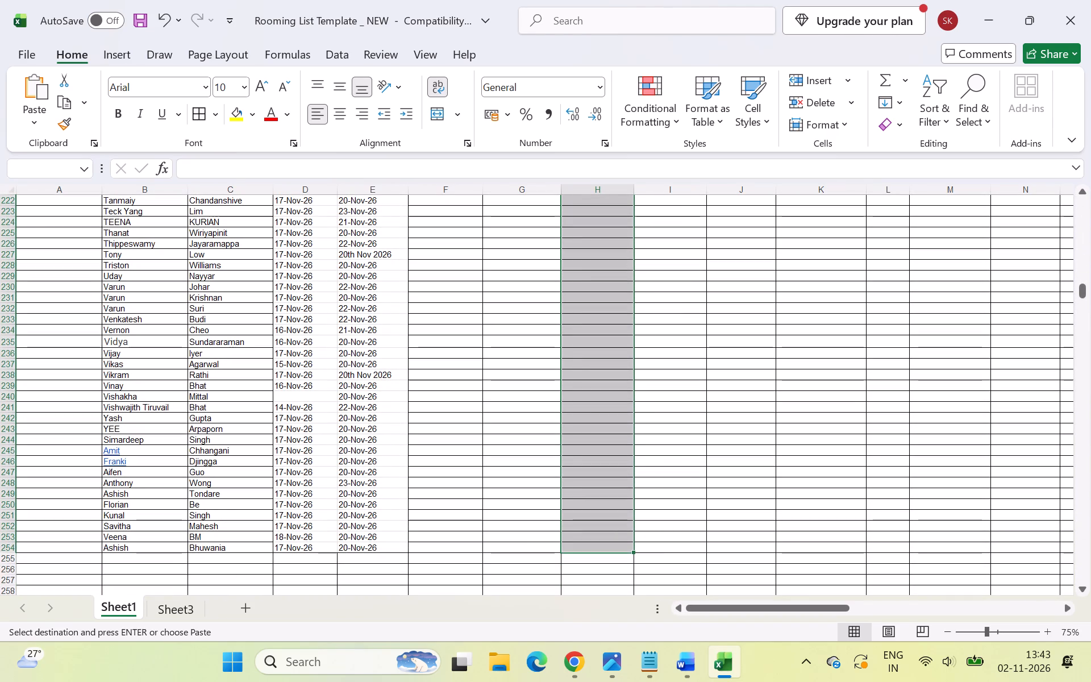
key("ctrl+v")
left_click(591, 417)
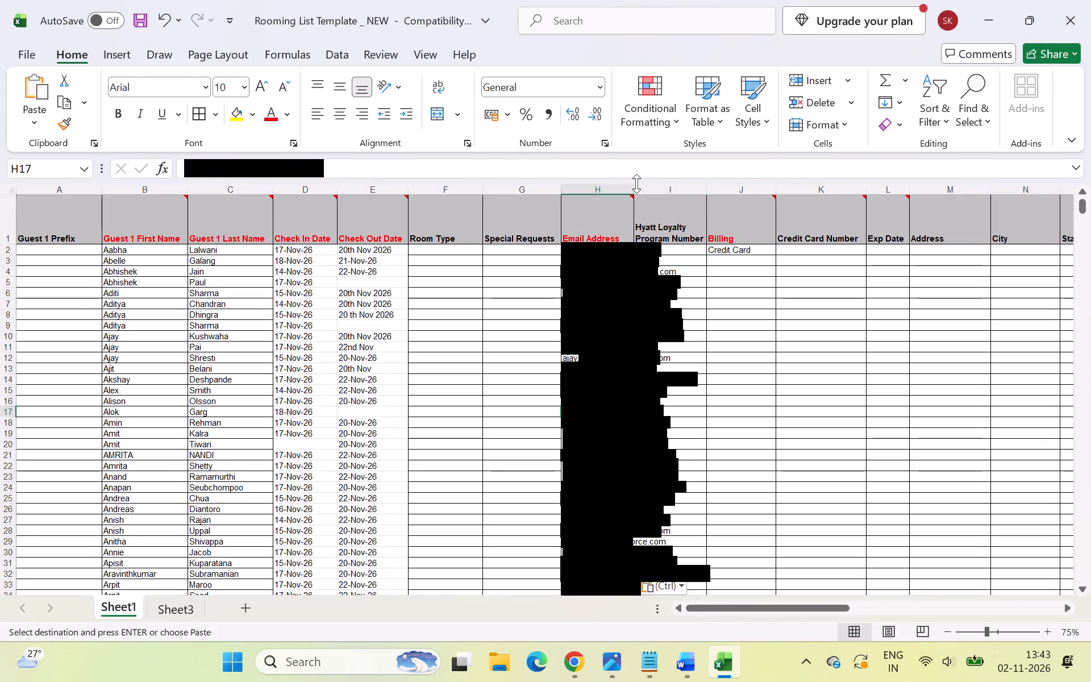
Widen Sheet1's Email Address column H so that the full email entries fit inside it.
left_click_drag(634, 190, 721, 198)
left_click(681, 344)
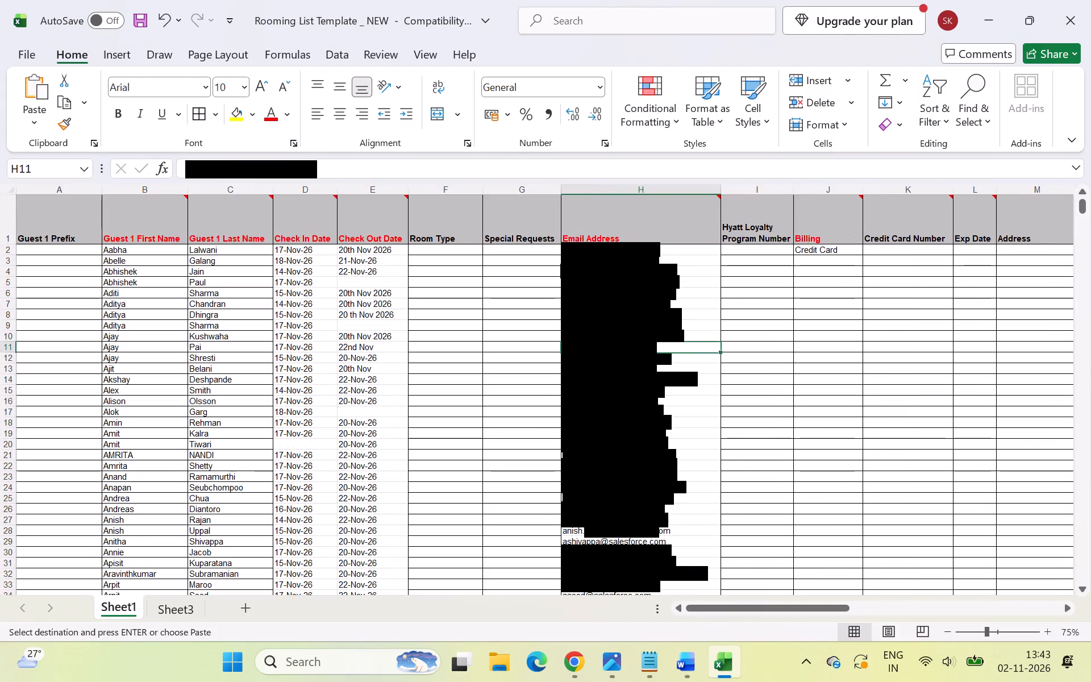
Apply all borders to every cell of Sheet1 so the date and email columns match the template grid.
left_click(12, 191)
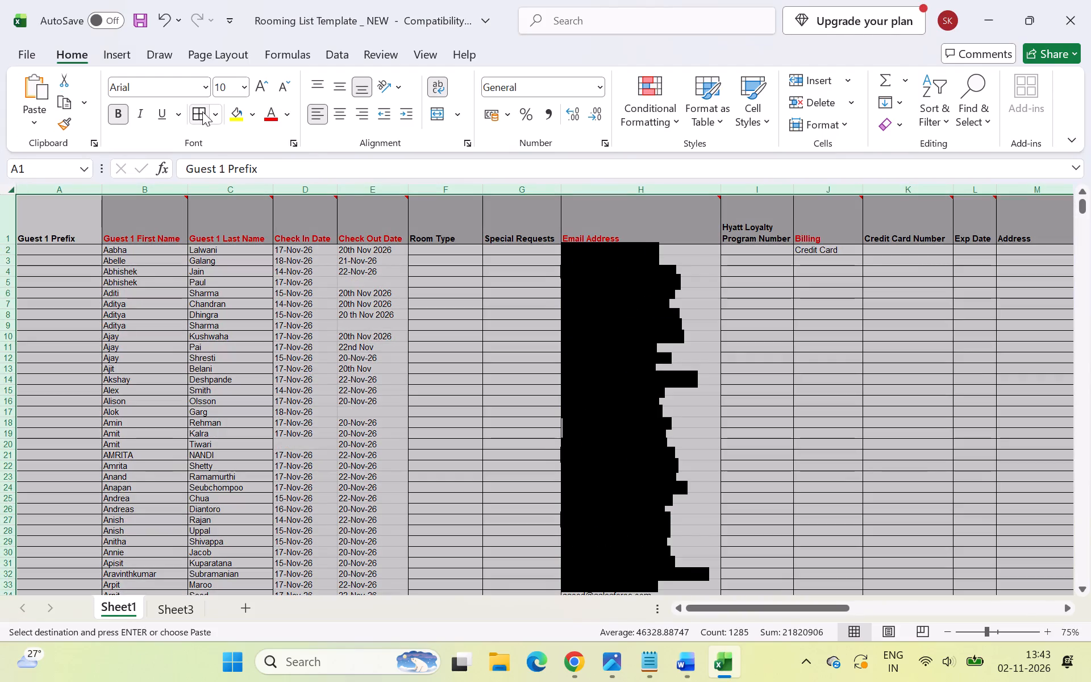
left_click(202, 111)
left_click(384, 296)
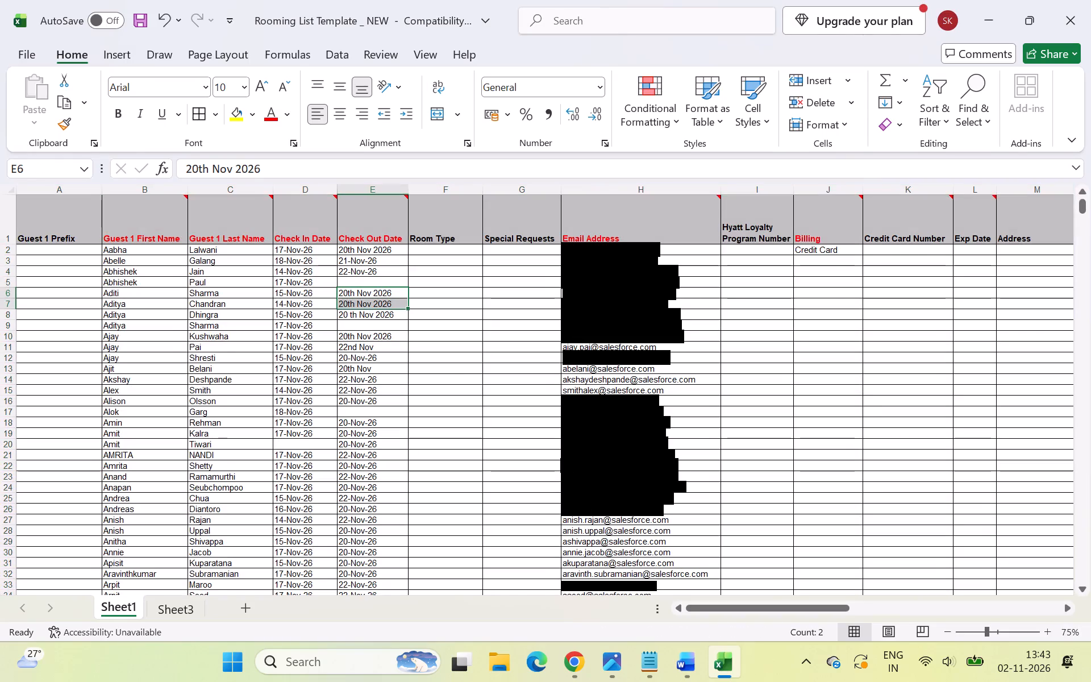
Select Sheet3's Location entries in cells C2:C254, leaving out the header and the empty rows below.
scroll(692, 233, "left", 2)
scroll(709, 334, "left", 1)
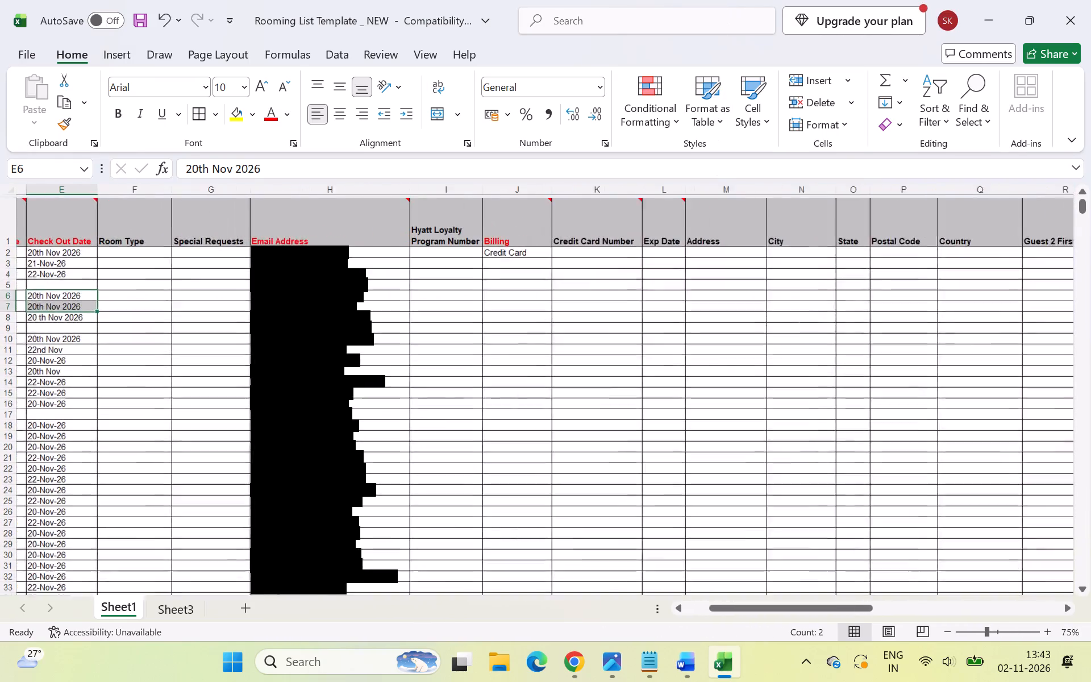
scroll(709, 334, "left", 4)
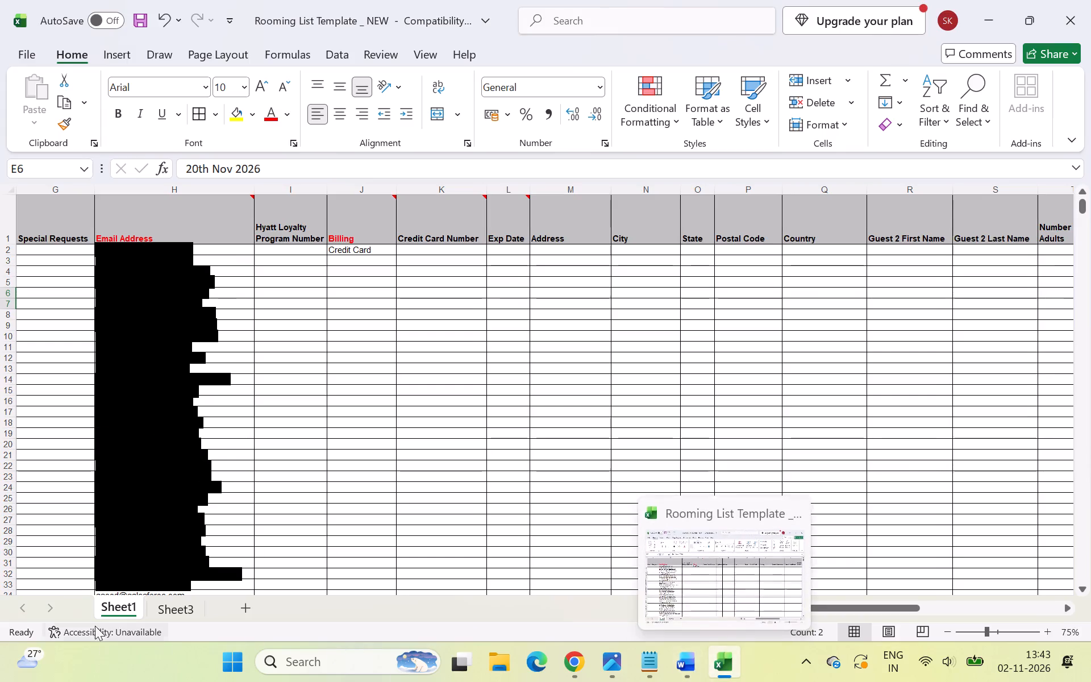
left_click(183, 605)
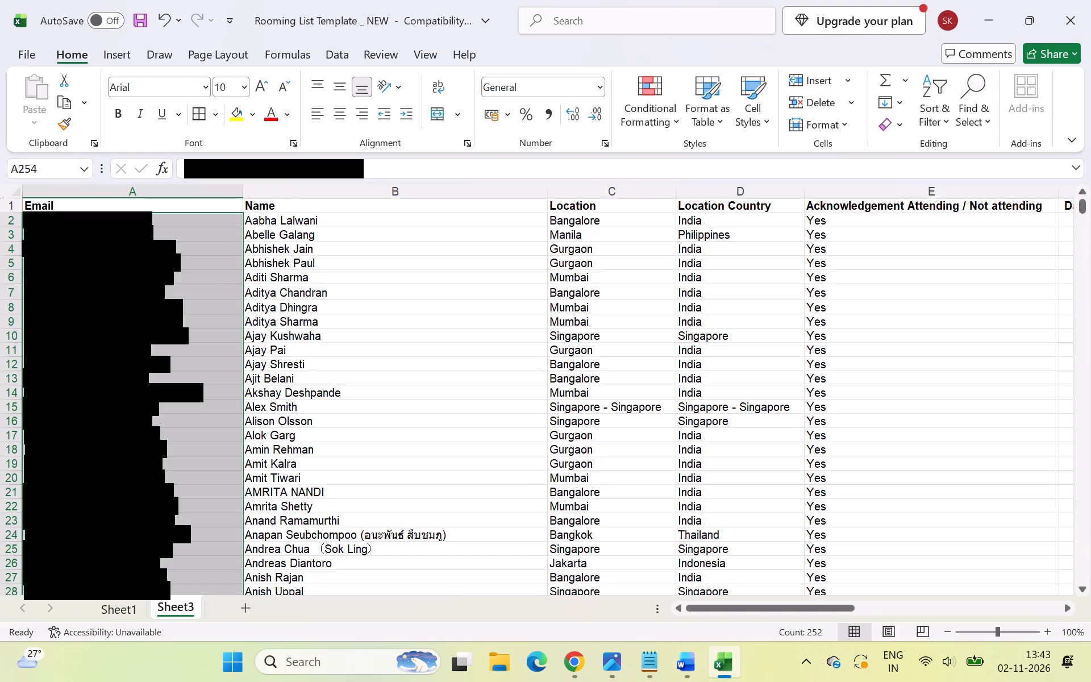
left_click_drag(635, 220, 646, 563)
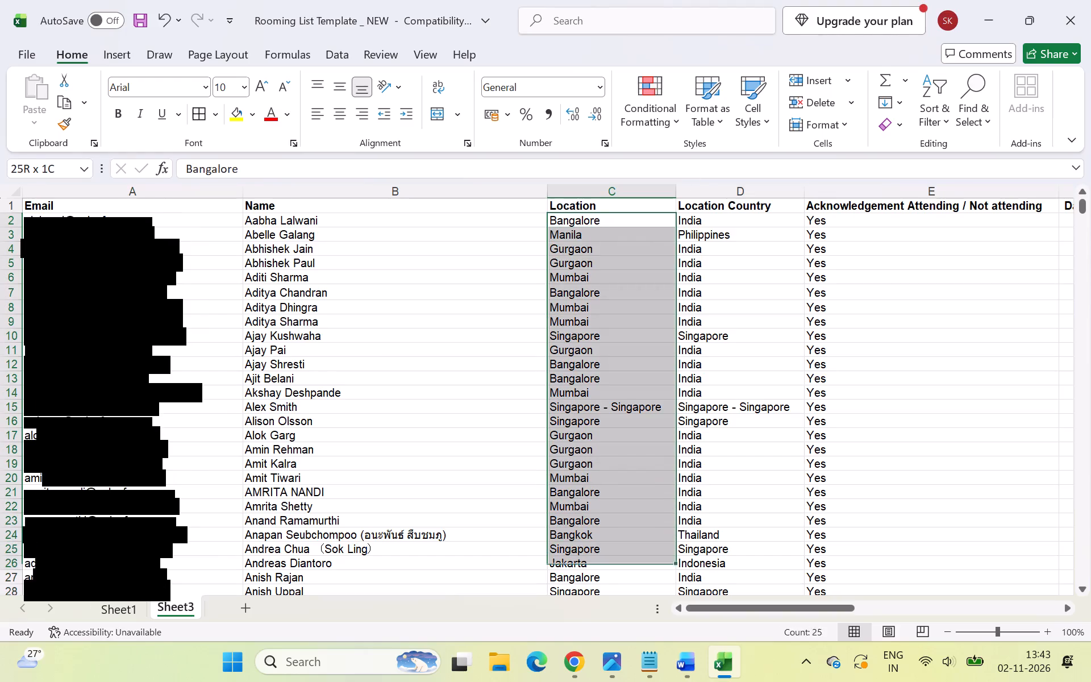
left_click_drag(646, 563, 634, 651)
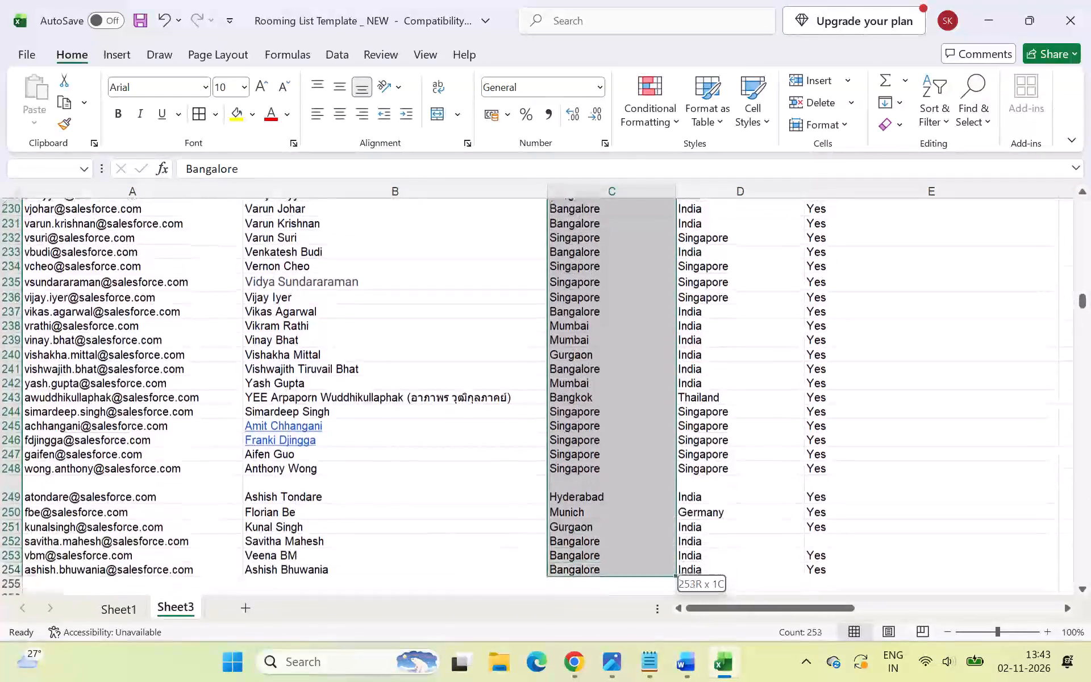
left_click_drag(634, 651, 629, 215)
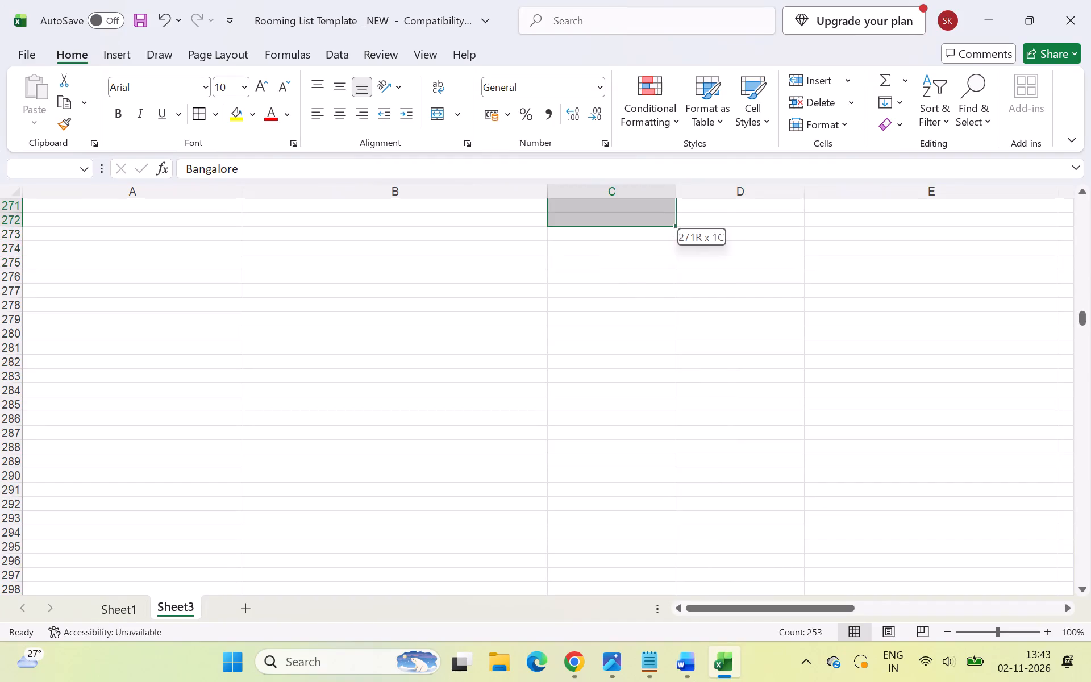
left_click_drag(629, 215, 634, 193)
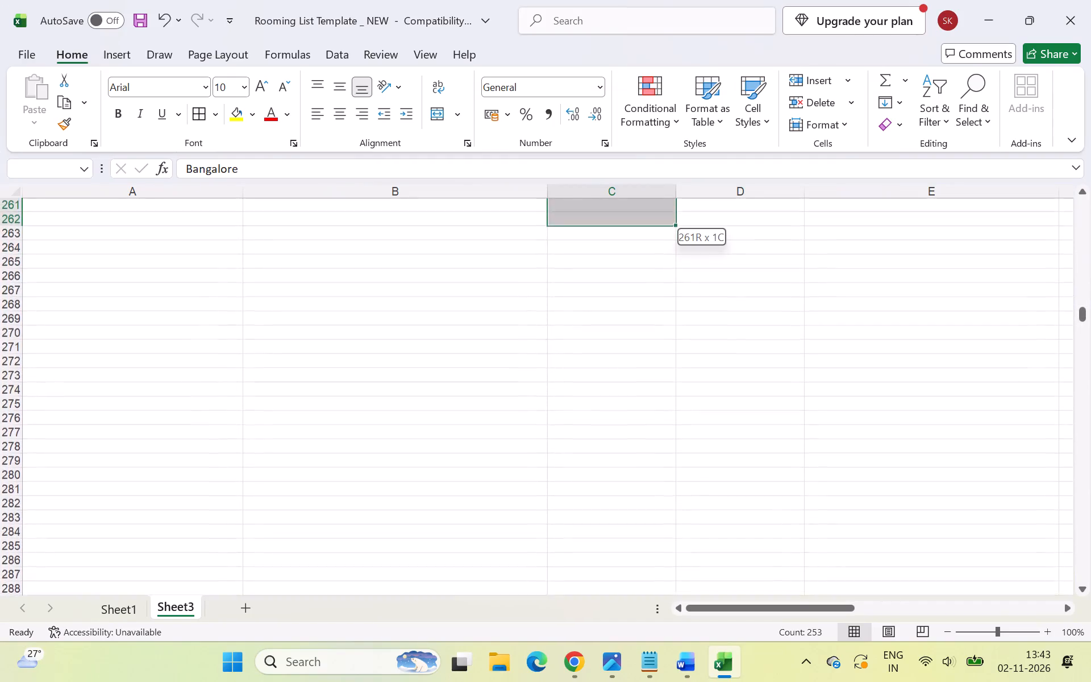
left_click_drag(634, 193, 633, 199)
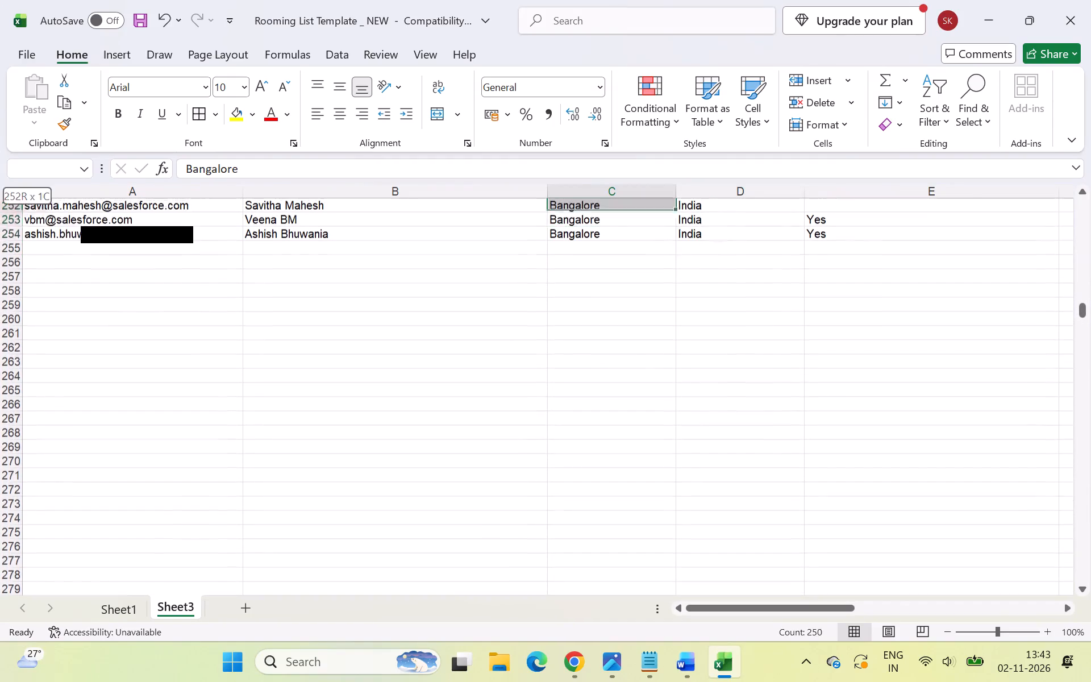
left_click_drag(633, 199, 628, 232)
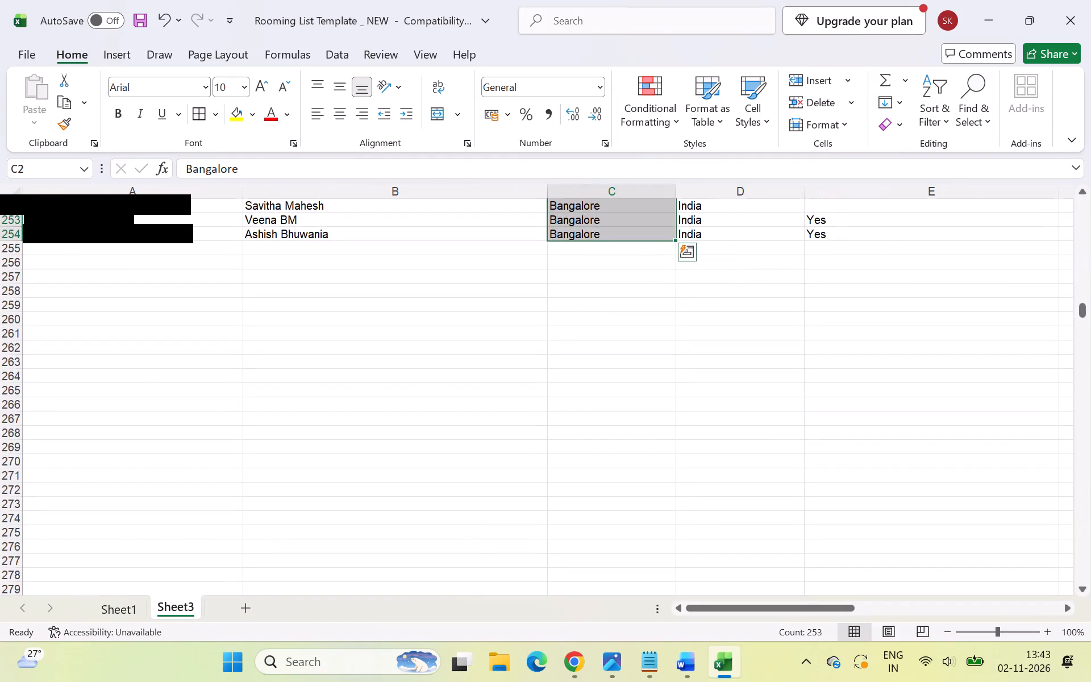
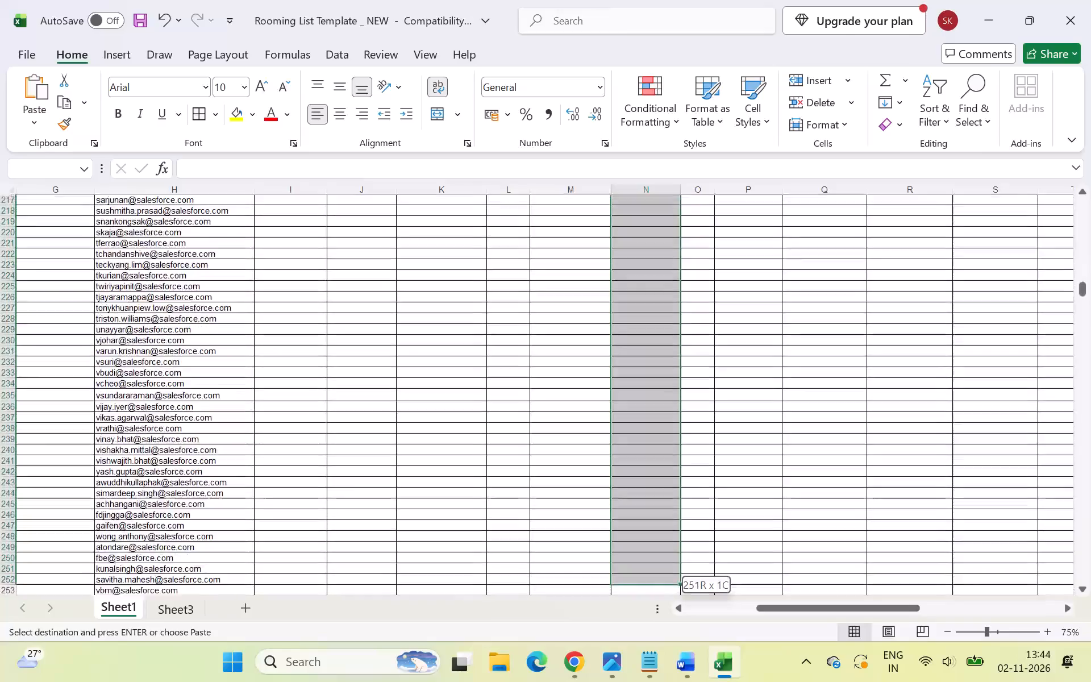
Paste the copied Location entries into Sheet1's City cells N2:N254, ending at the last guest row.
left_click_drag(642, 629, 642, 454)
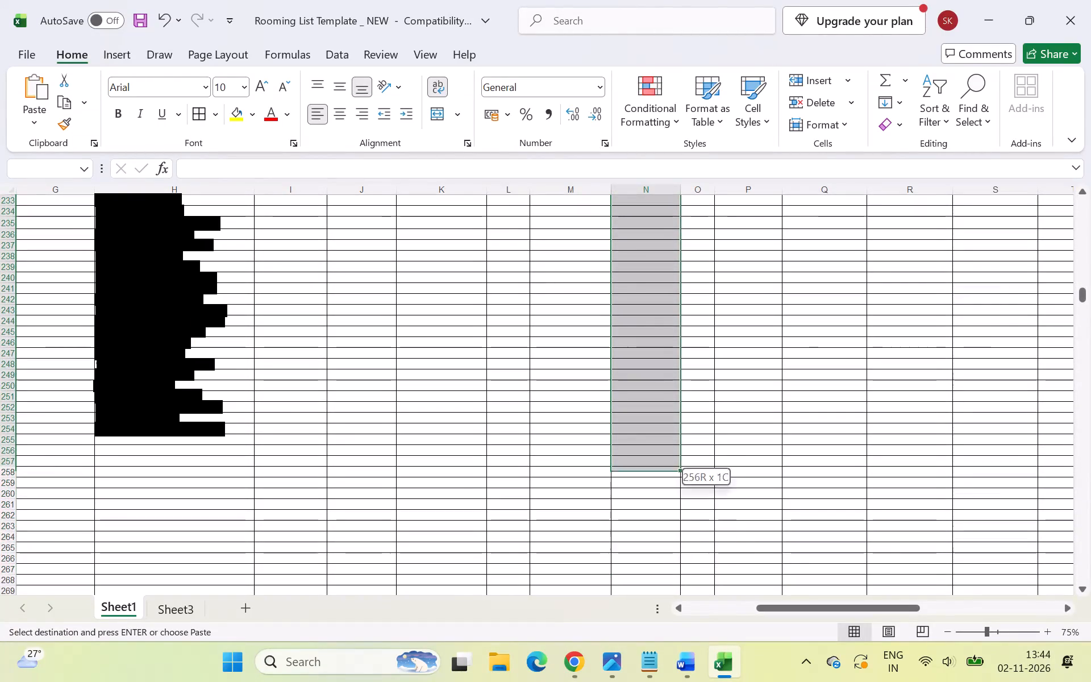
left_click_drag(642, 454, 644, 427)
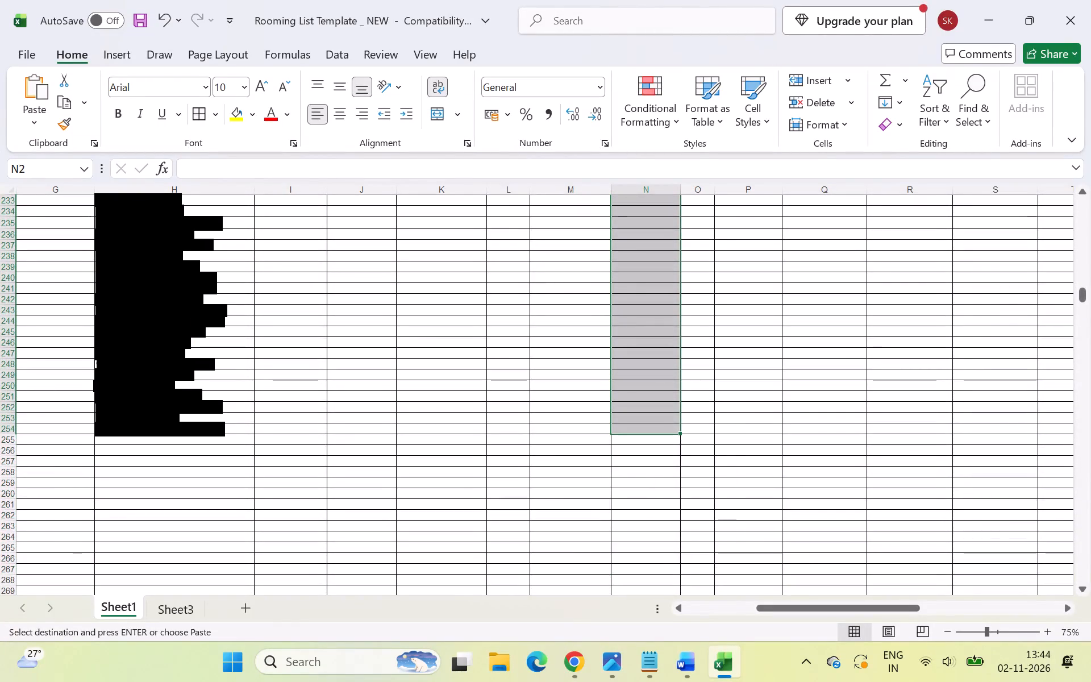
key("ctrl+v")
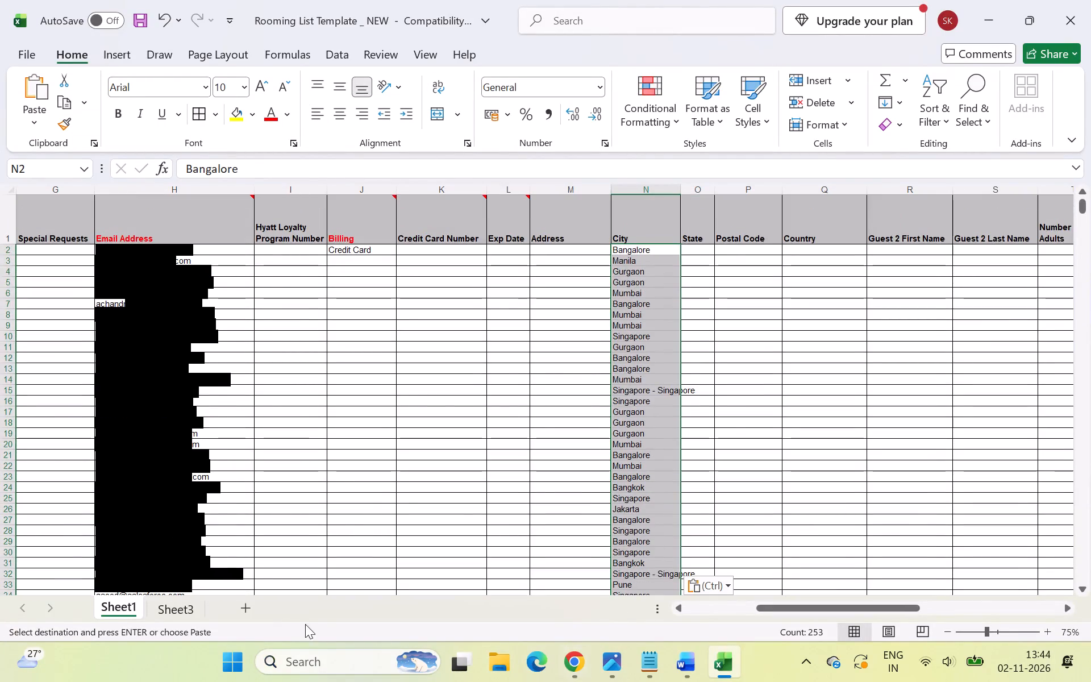
Copy Sheet3's Location Country entries in cells D2:D254, leaving out the header.
left_click(176, 610)
scroll(656, 300, "up", 16)
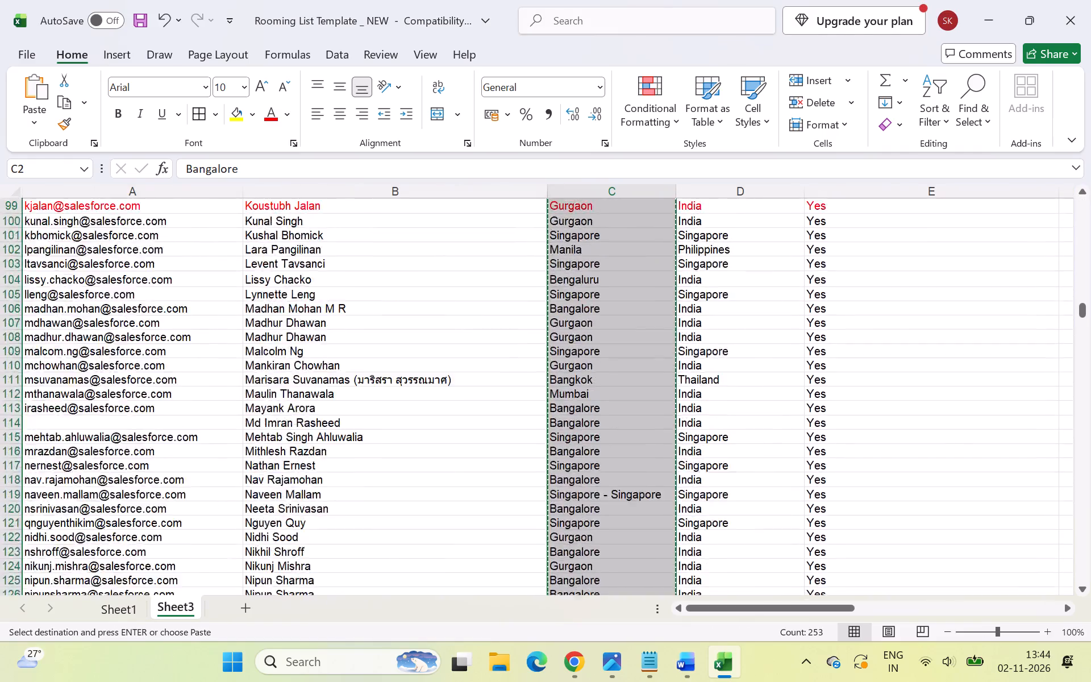
scroll(656, 299, "up", 11)
left_click_drag(721, 222, 734, 418)
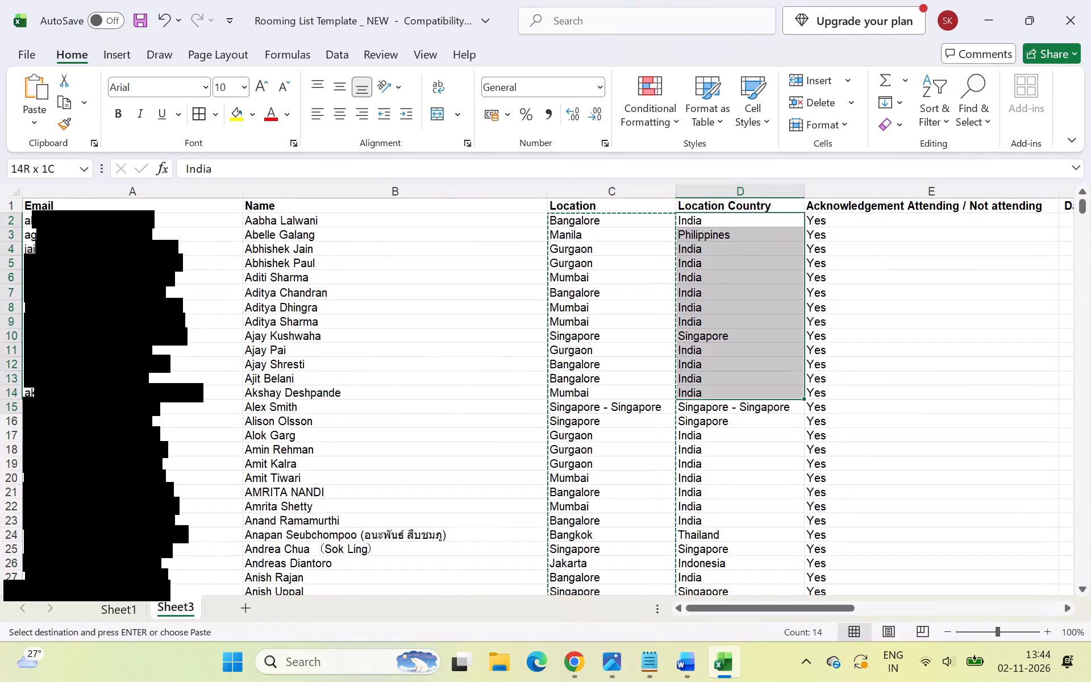
left_click_drag(734, 418, 706, 635)
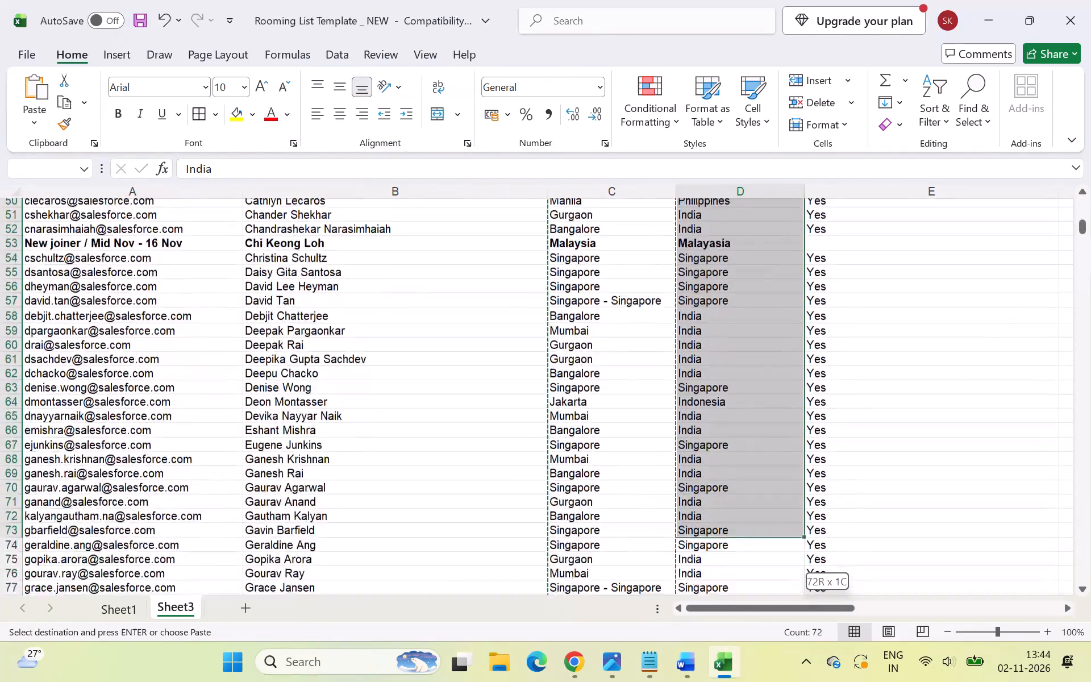
left_click_drag(706, 635, 703, 631)
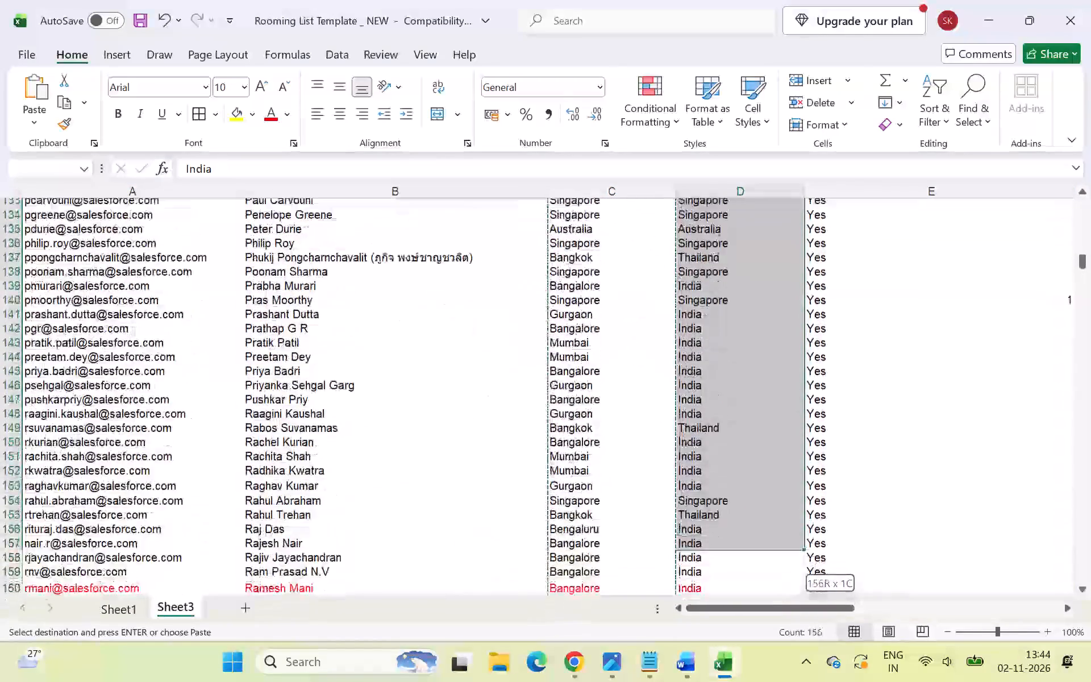
left_click_drag(703, 631, 703, 631)
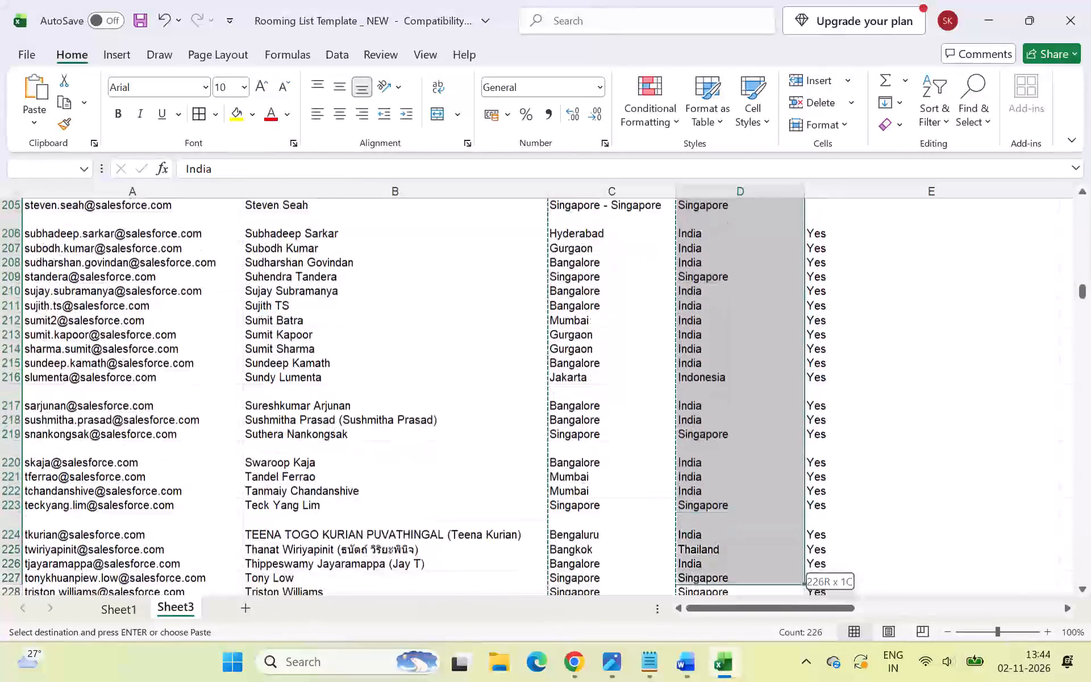
left_click_drag(703, 631, 710, 600)
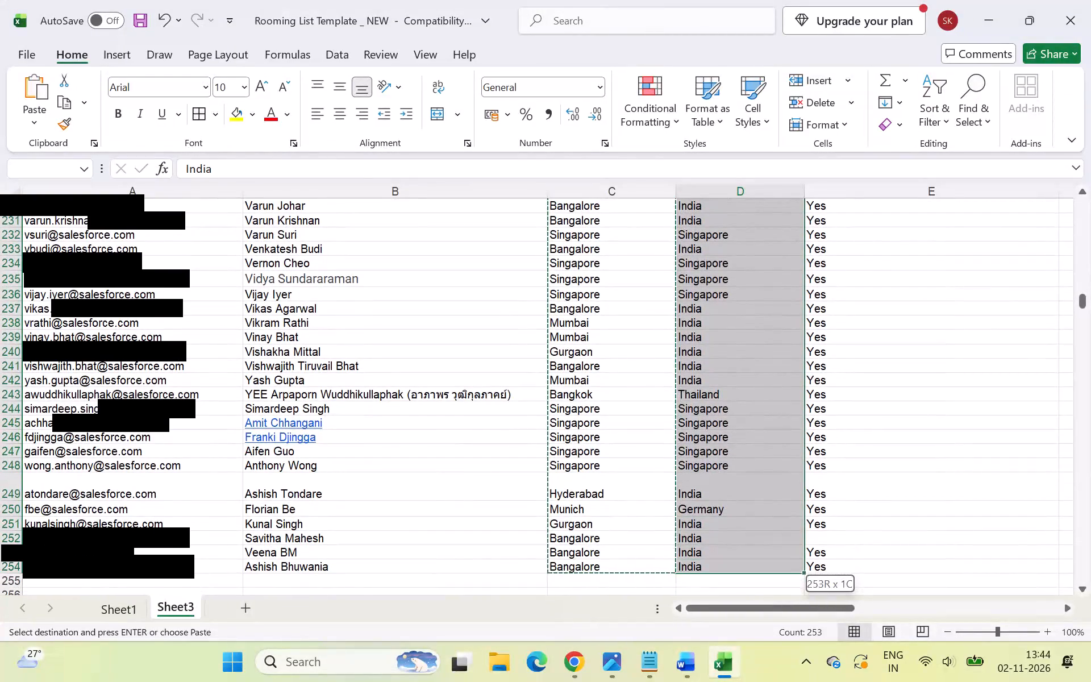
left_click_drag(710, 600, 715, 560)
key("ctrl+c")
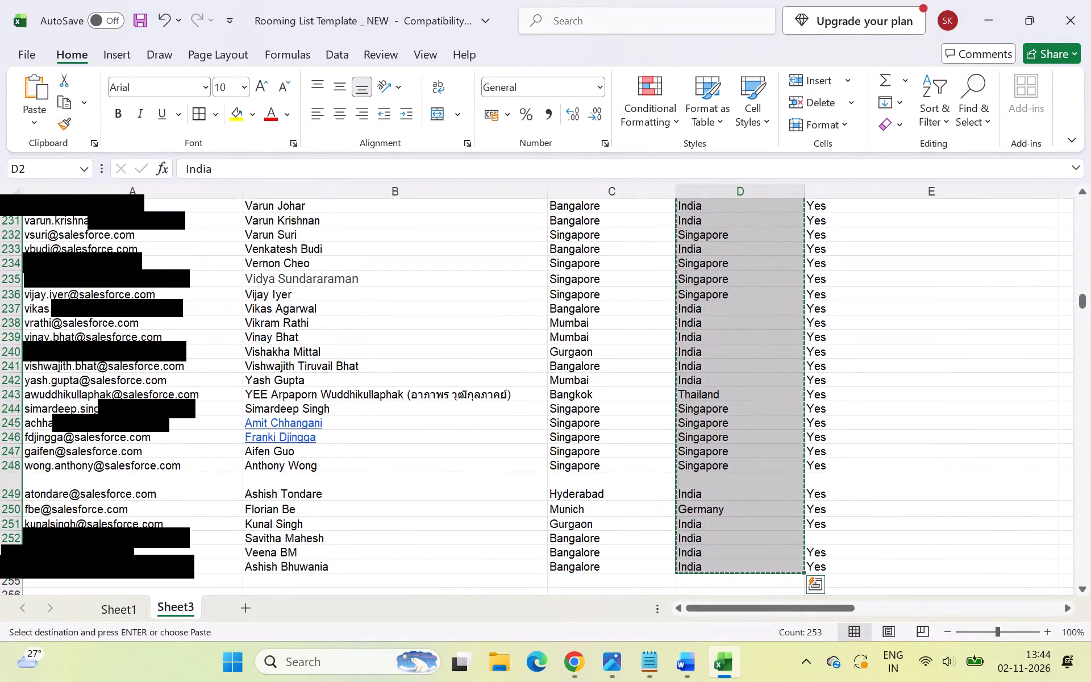
Paste the copied country entries into Sheet1's Country cells Q2:Q254, aligned with the City entries.
left_click(124, 608)
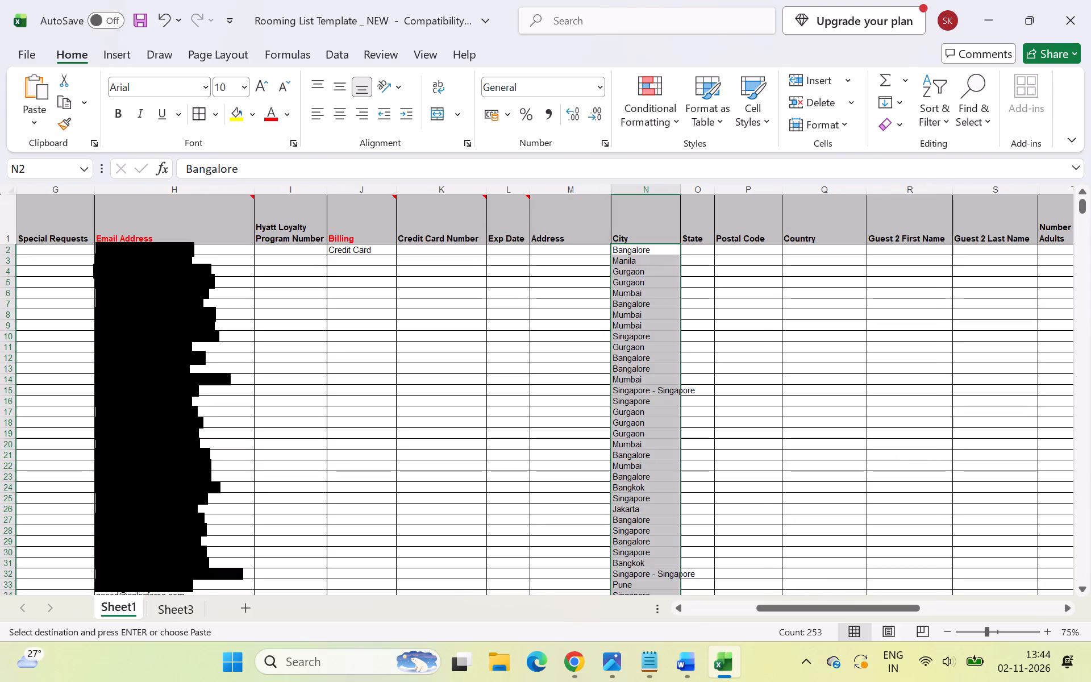
left_click(750, 253)
left_click_drag(830, 247, 794, 581)
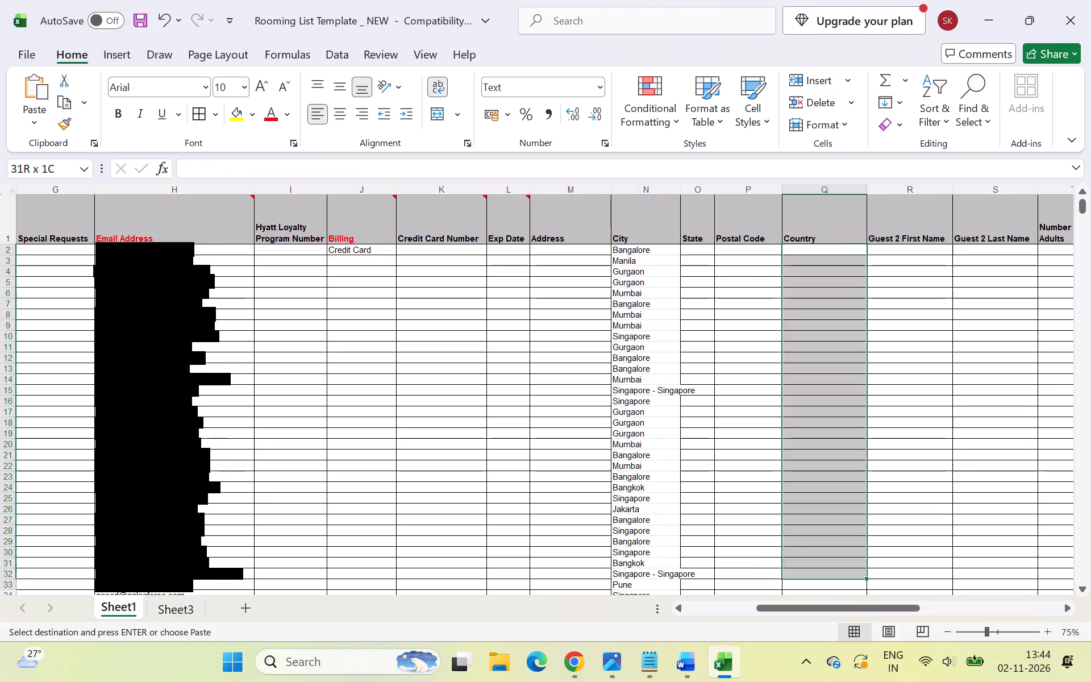
left_click_drag(794, 581, 785, 641)
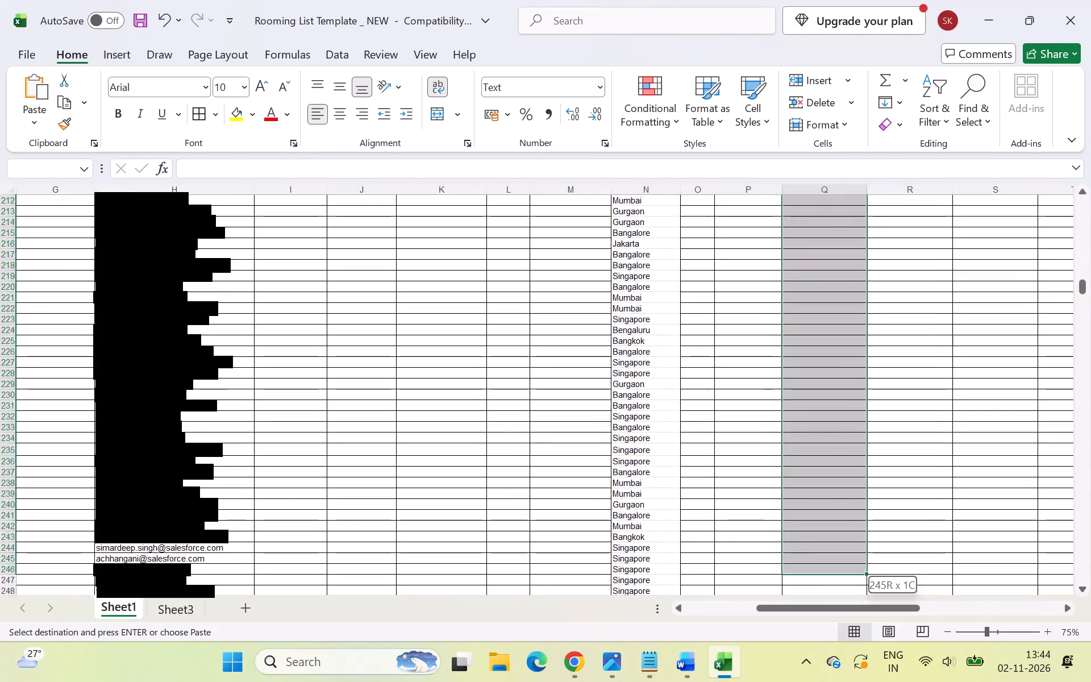
left_click_drag(785, 641, 815, 587)
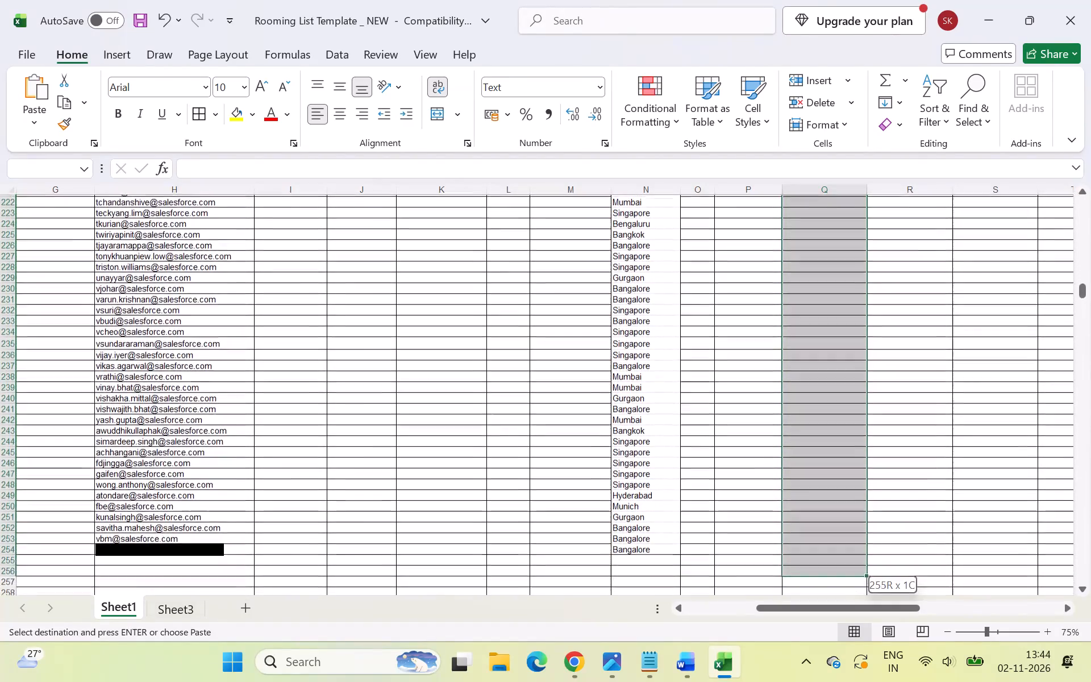
left_click_drag(815, 587, 826, 547)
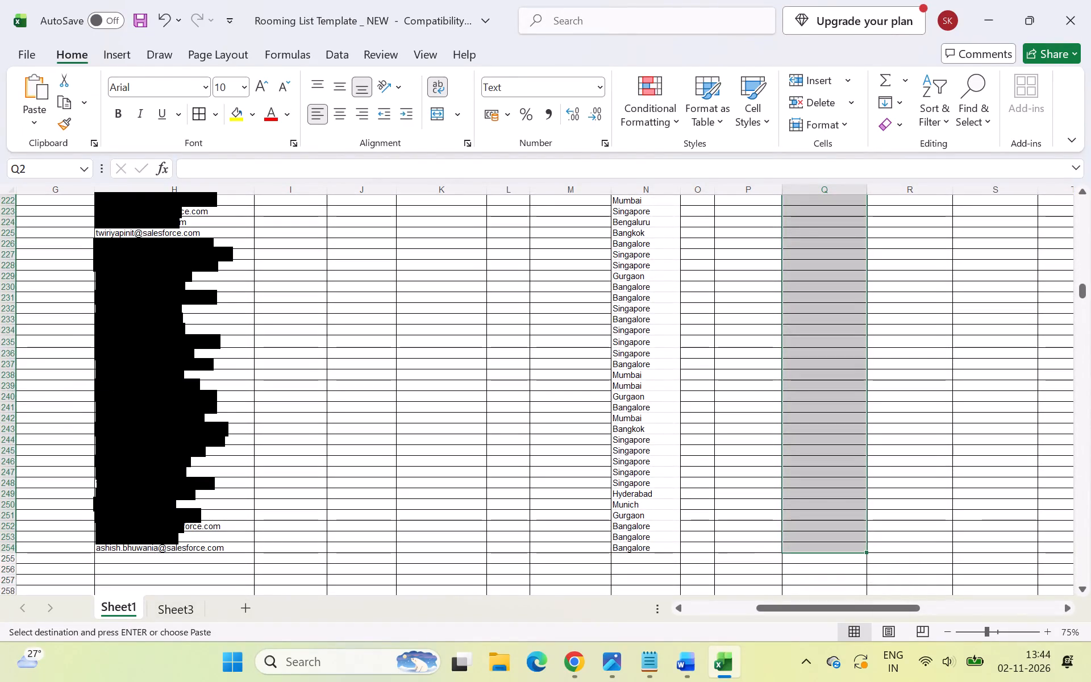
key("ctrl+v")
Compare Sheet1's remaining transportation, arrival and departure headers with Sheet3's flight columns to find which details still need filling.
scroll(918, 345, "left", 5)
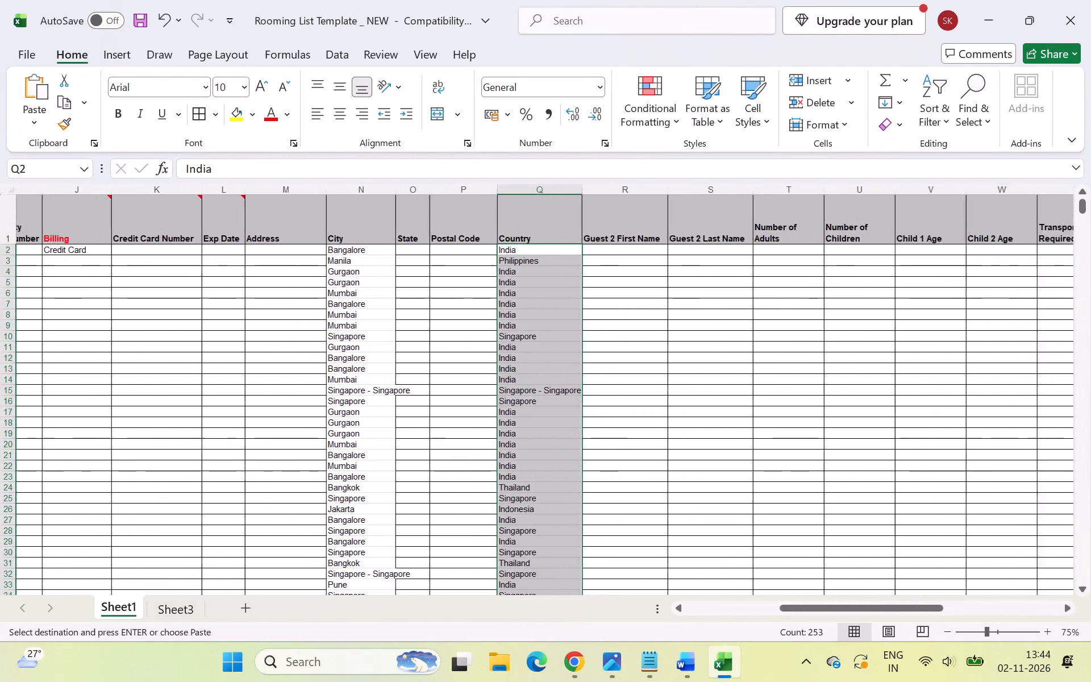
scroll(909, 347, "left", 4)
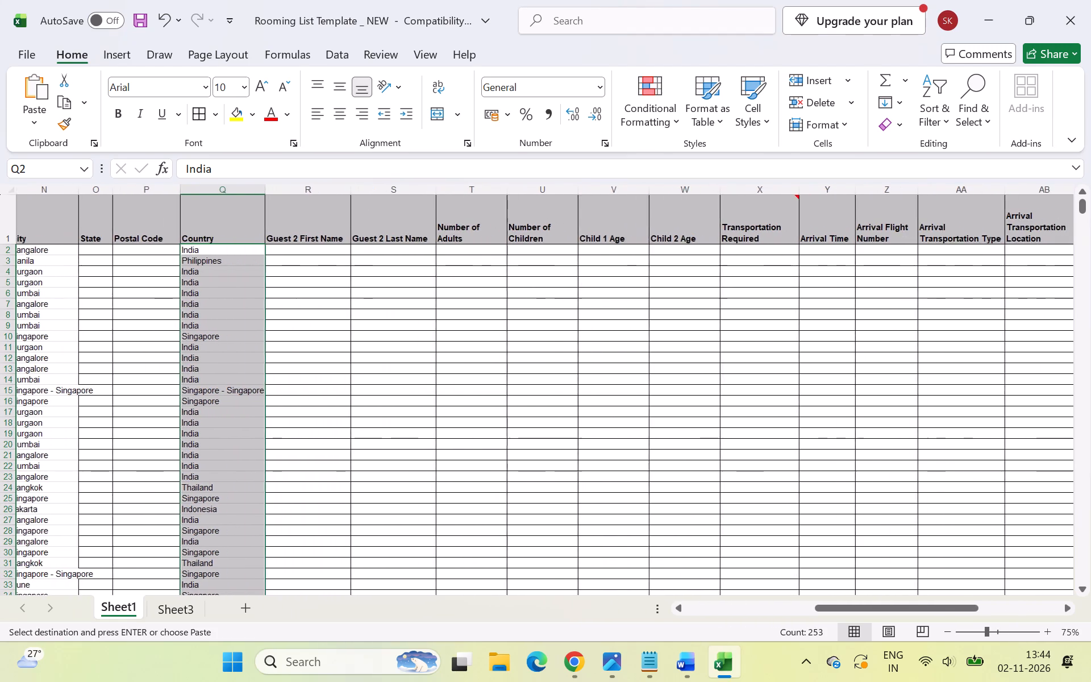
scroll(909, 347, "left", 2)
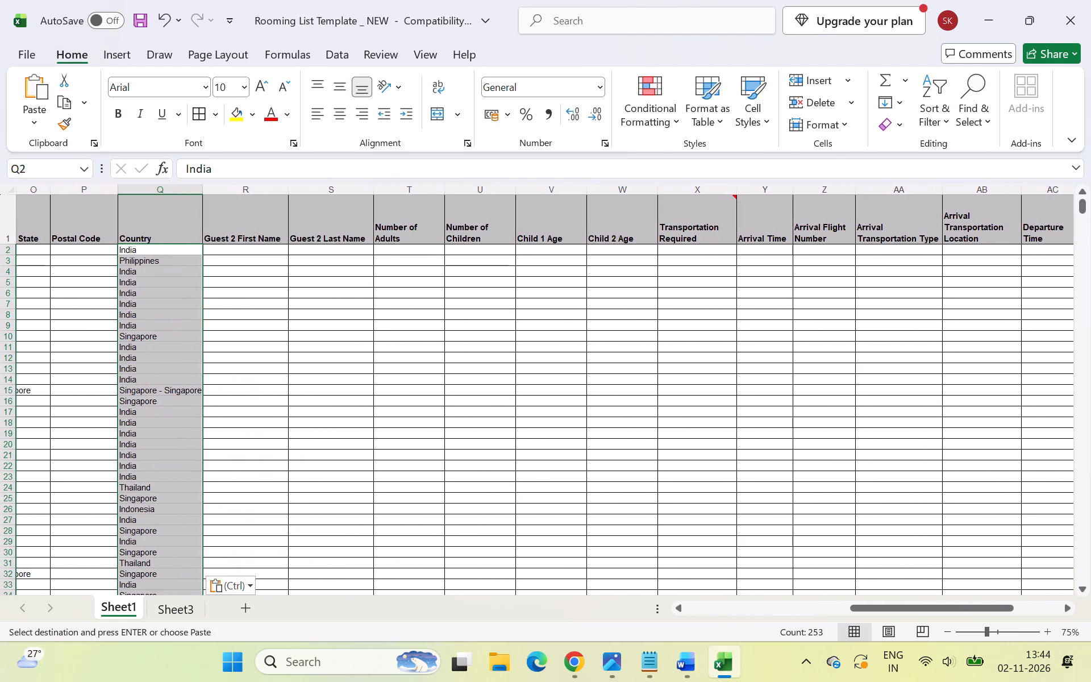
left_click(771, 253)
left_click(675, 220)
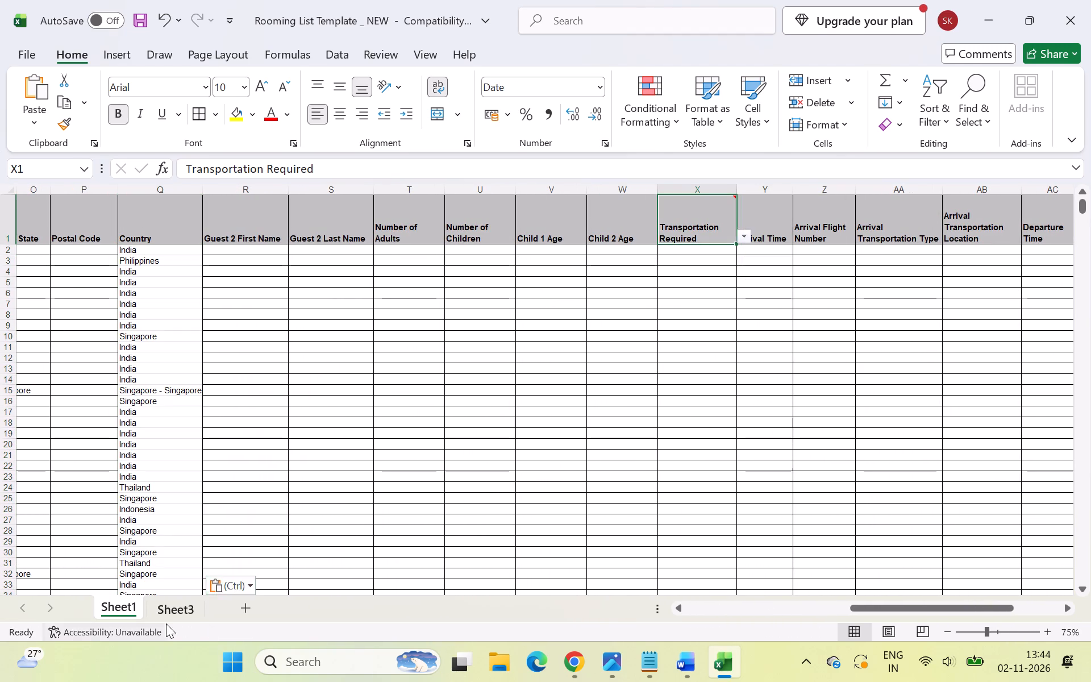
left_click(192, 605)
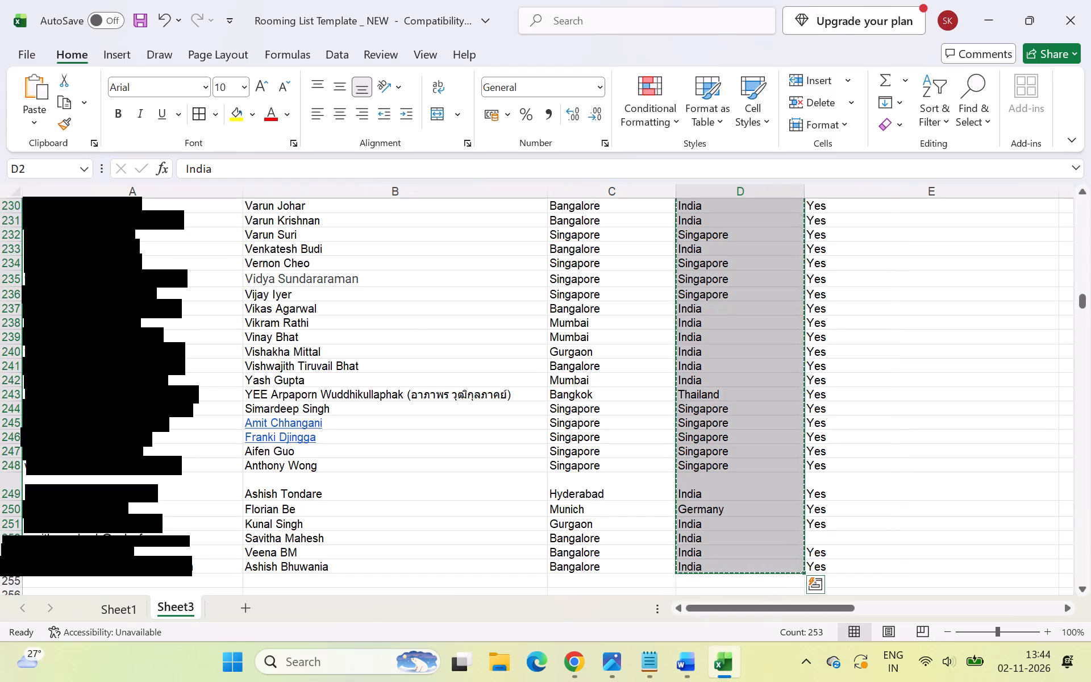
scroll(817, 464, "up", 17)
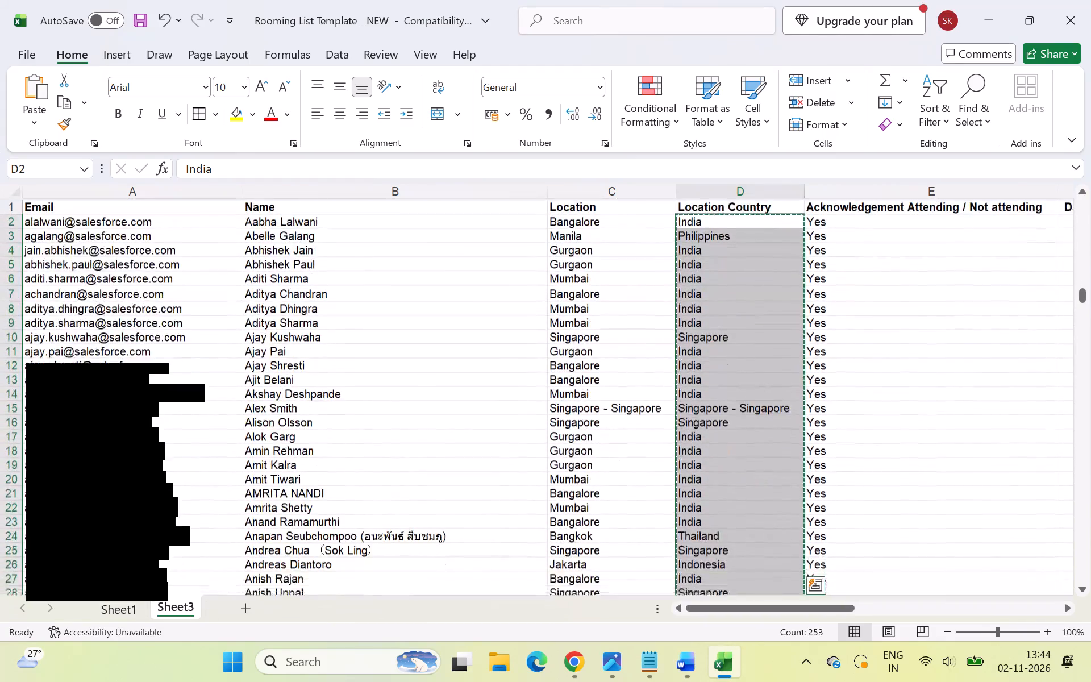
scroll(817, 464, "left", 7)
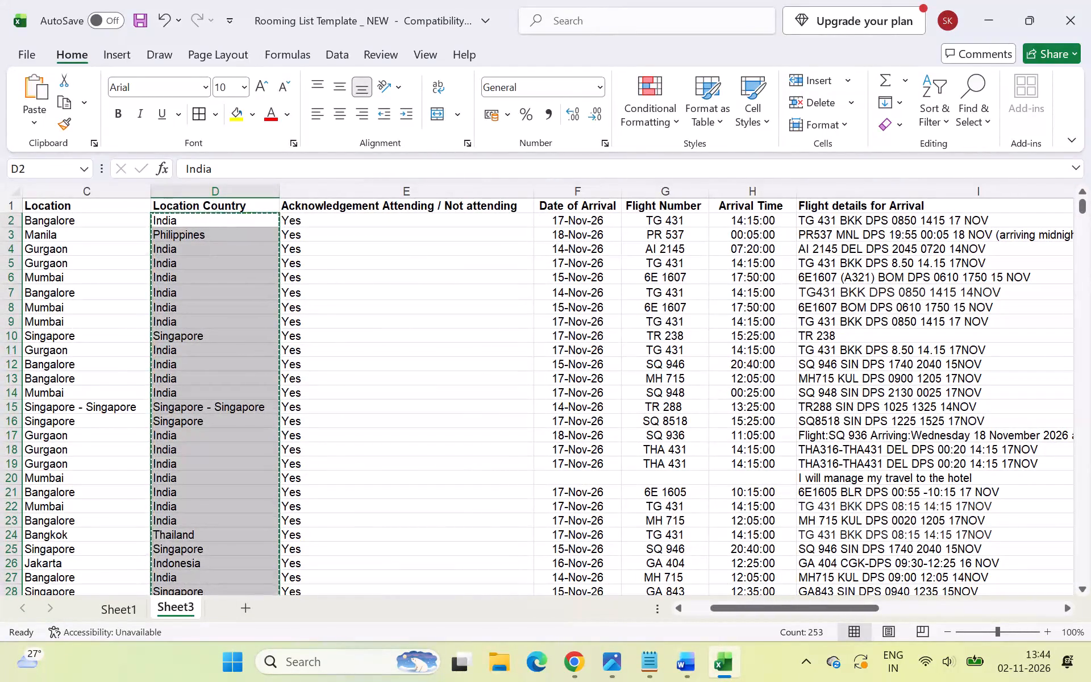
left_click(110, 602)
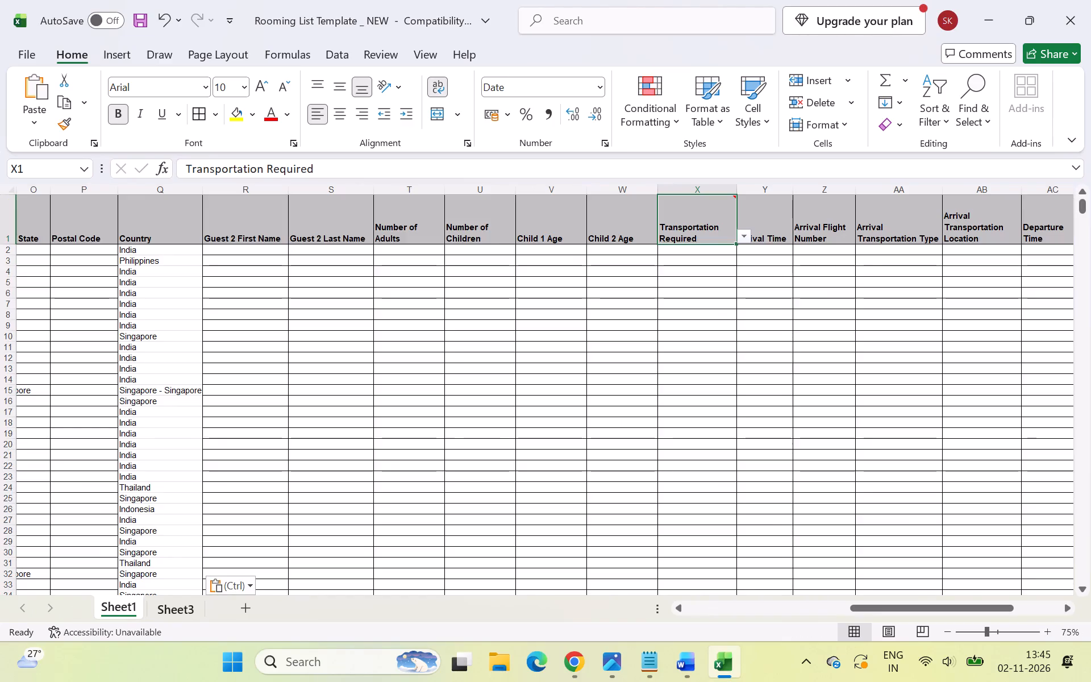
scroll(475, 485, "right", 10)
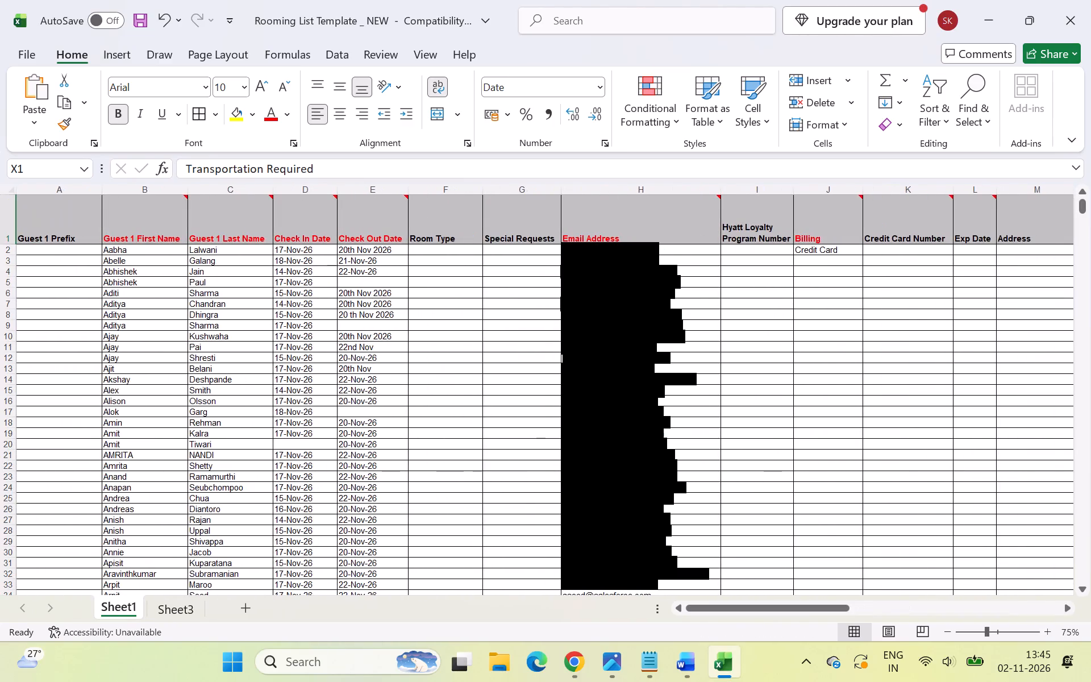
scroll(475, 485, "left", 6)
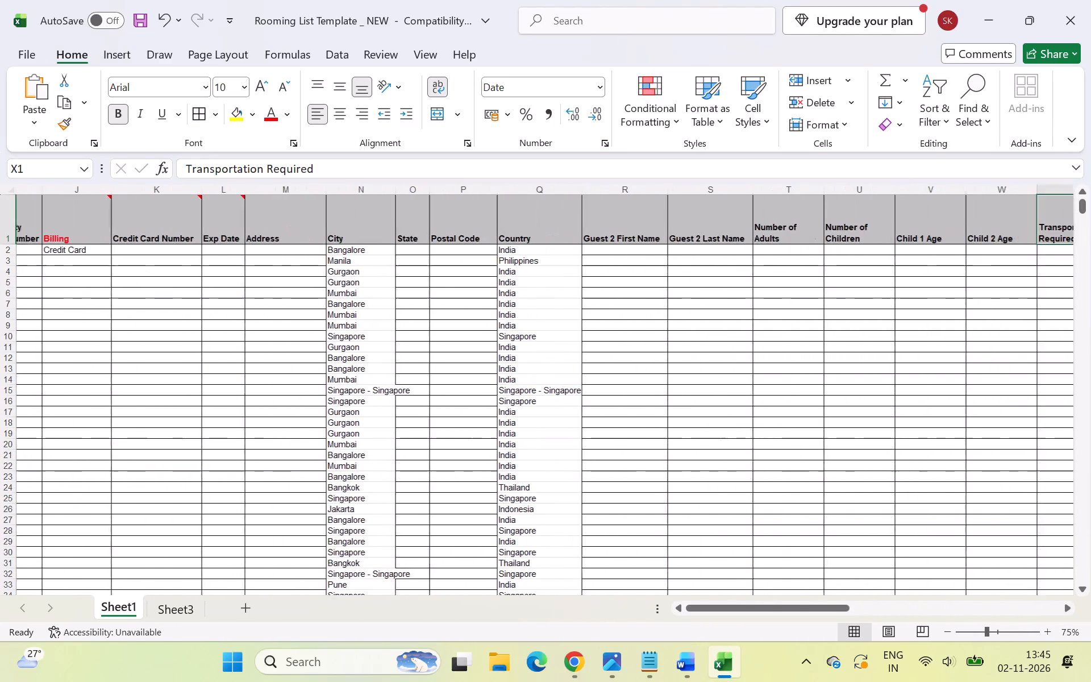
scroll(475, 485, "left", 7)
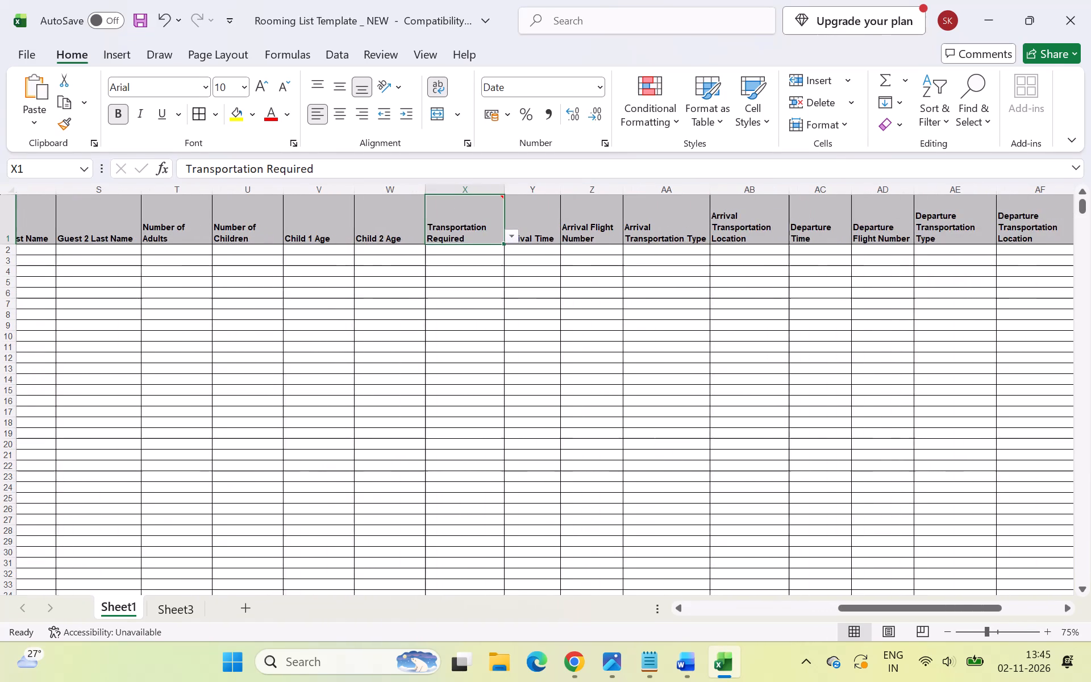
scroll(475, 485, "left", 3)
left_click(405, 363)
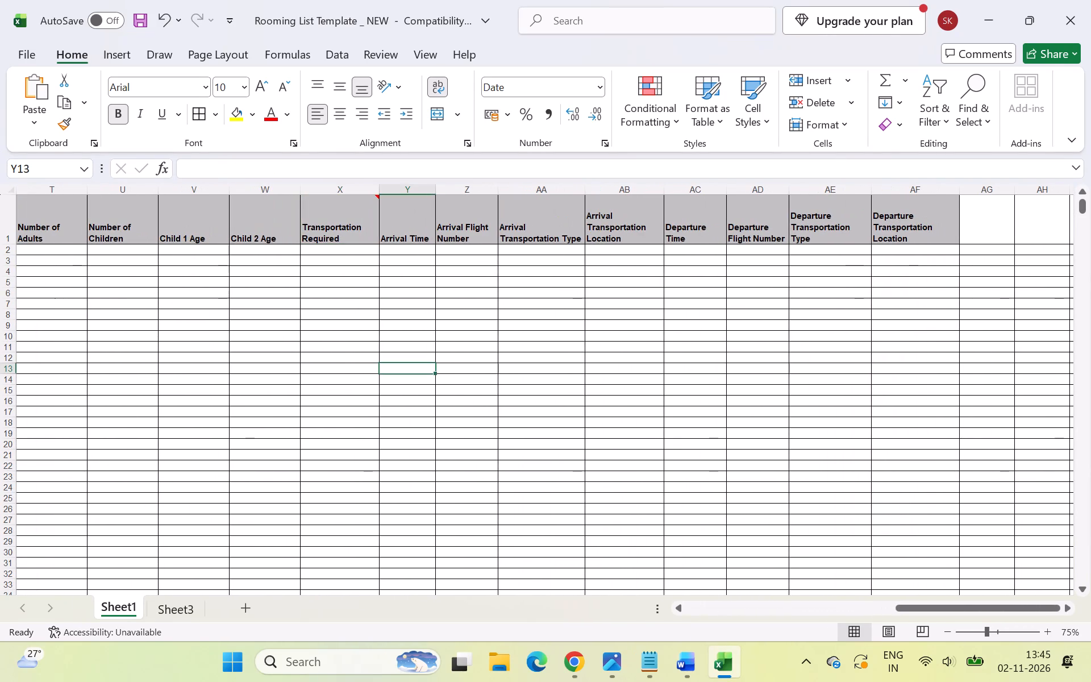
Copy Sheet3's Arrival Time entries in cells H2:H254, leaving out the header and the empty rows below.
left_click(191, 612)
scroll(772, 409, "left", 1)
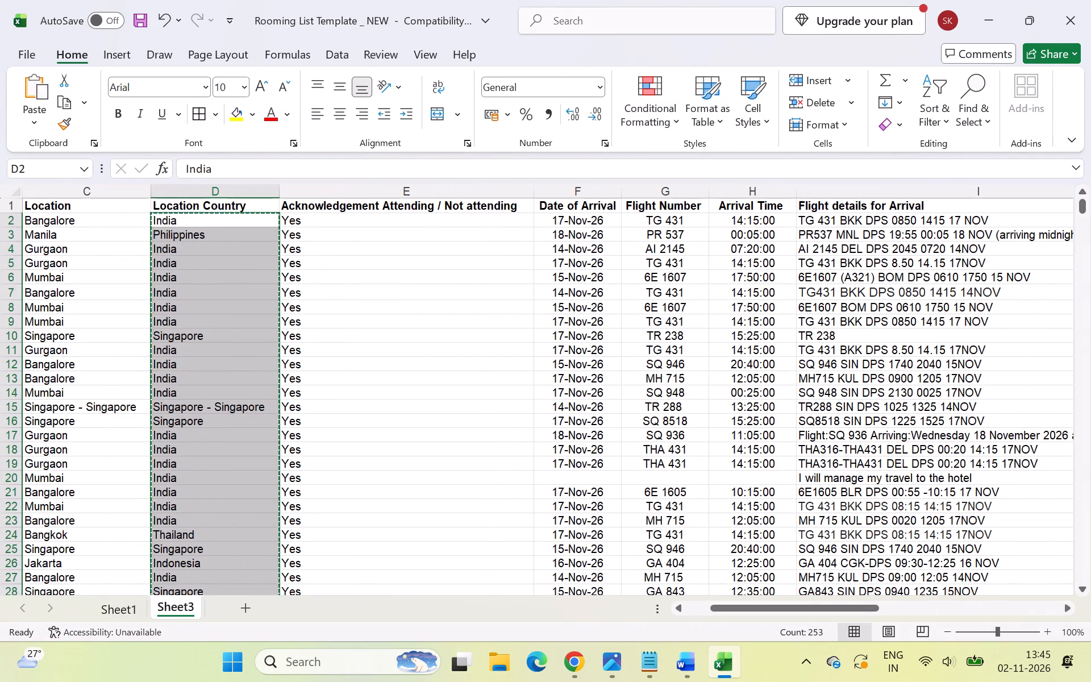
left_click_drag(760, 224, 763, 681)
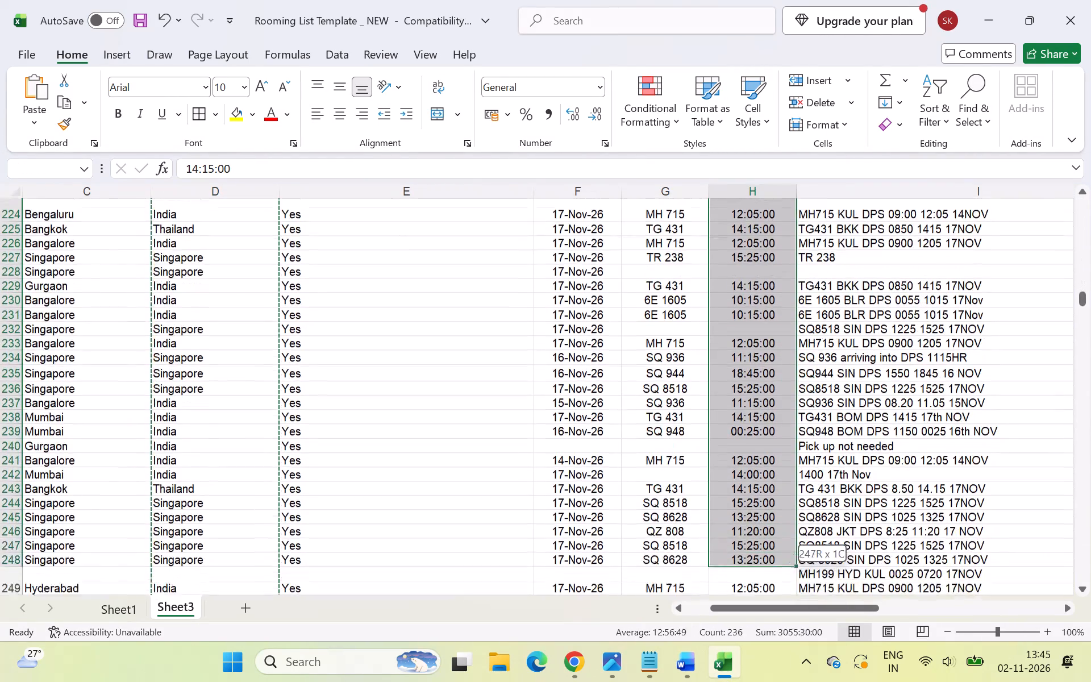
left_click_drag(763, 681, 745, 280)
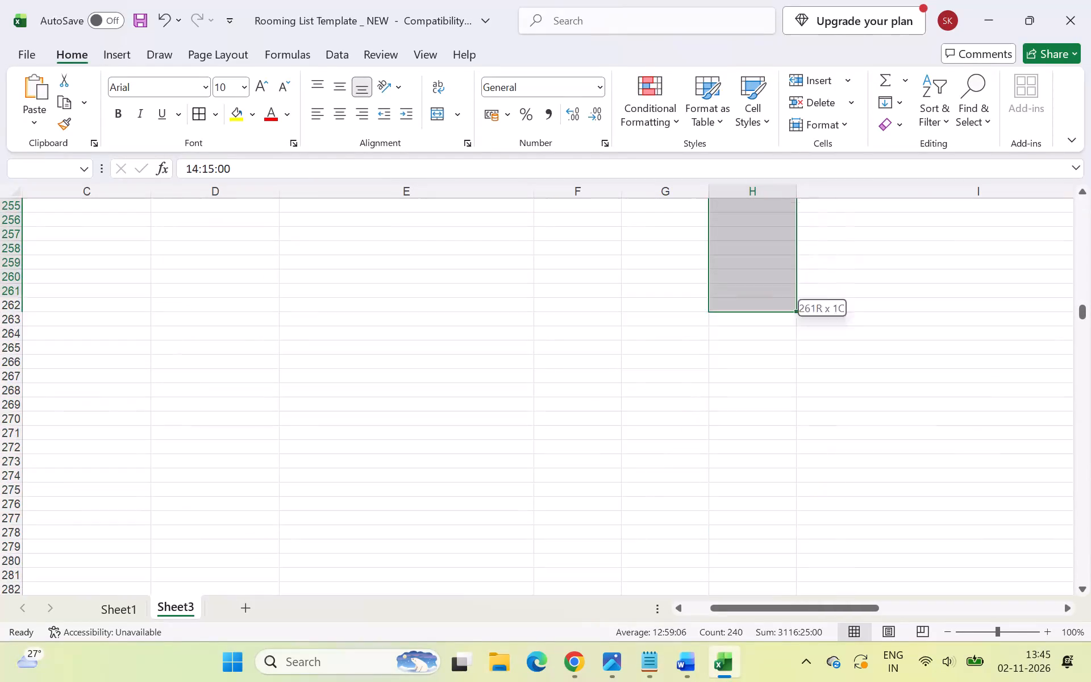
left_click_drag(745, 280, 746, 224)
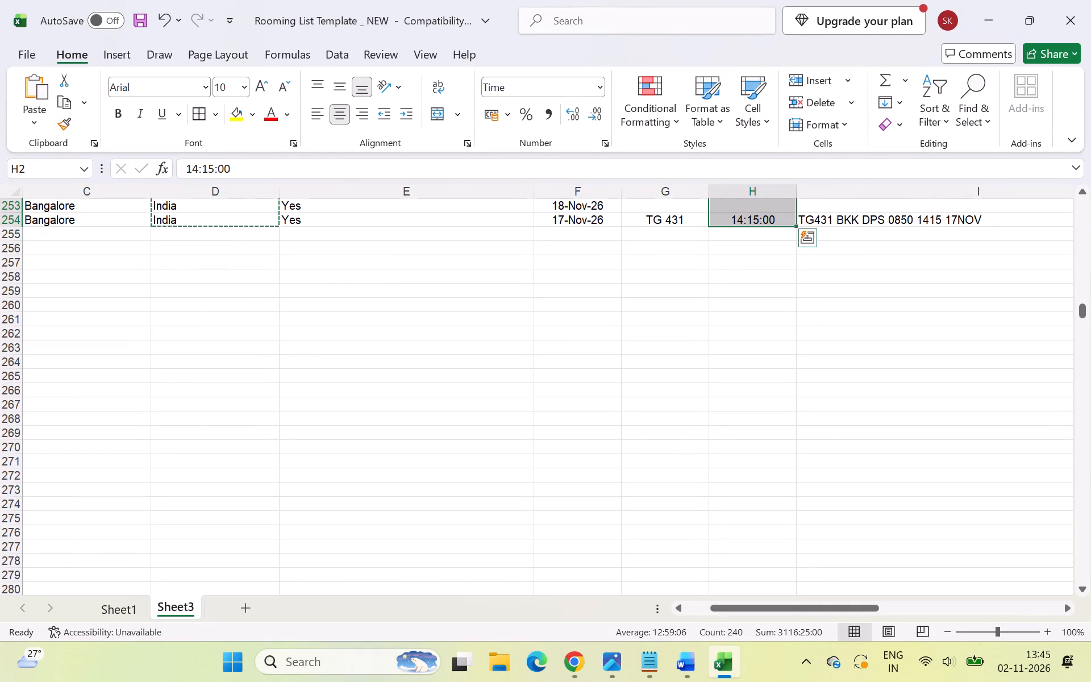
key("ctrl+c")
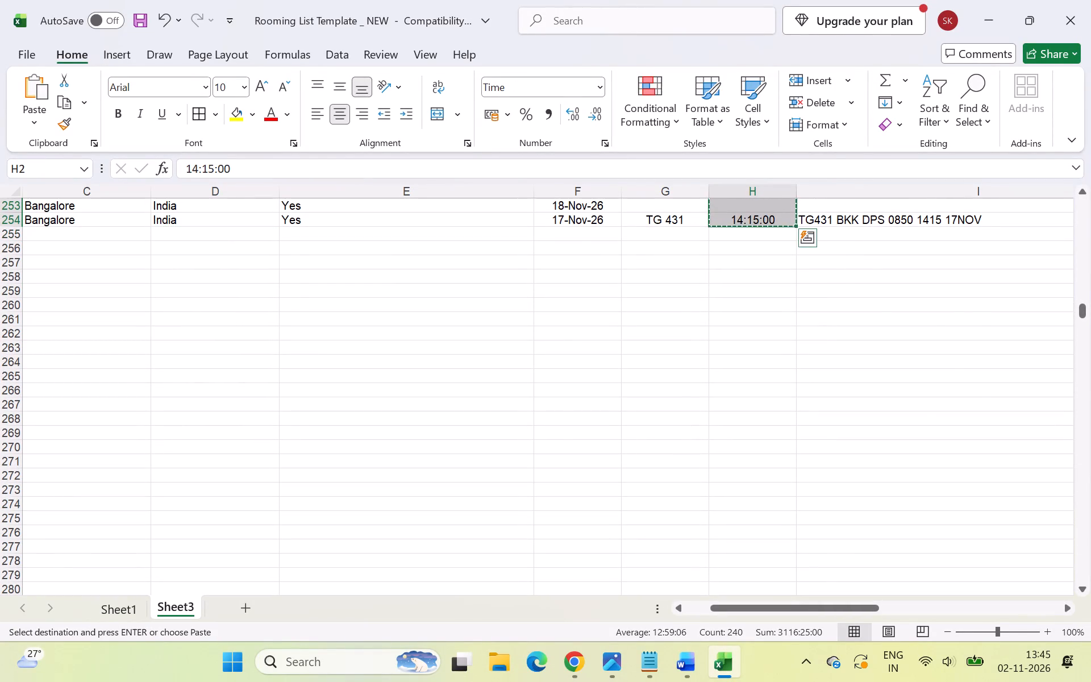
scroll(732, 318, "up", 14)
scroll(732, 316, "up", 20)
scroll(732, 316, "up", 1)
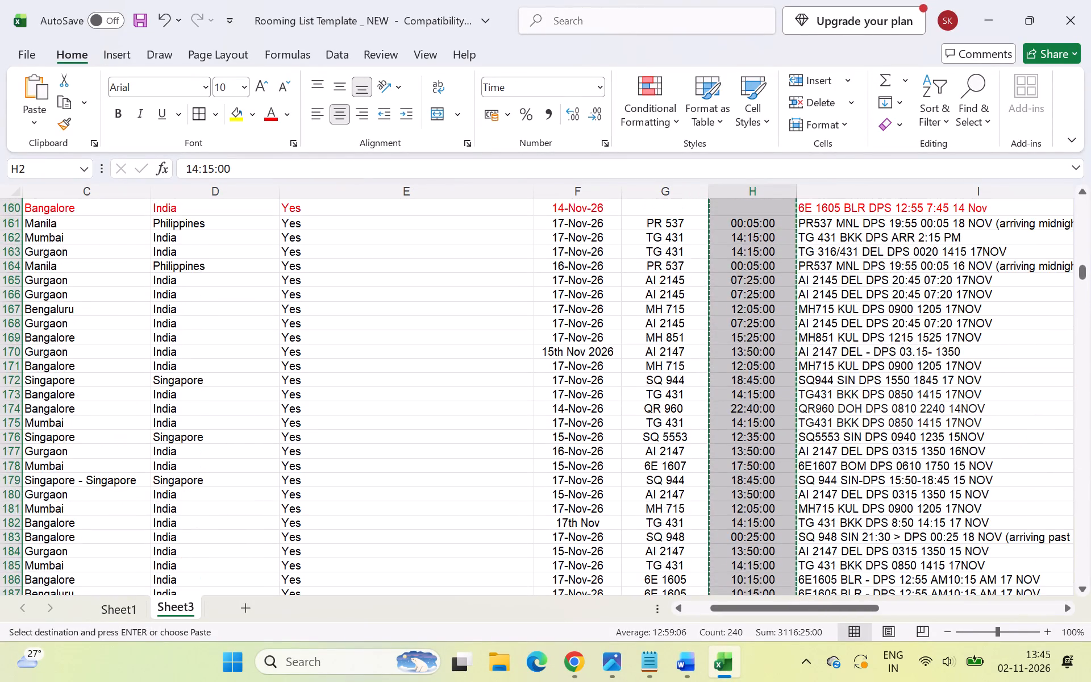
scroll(738, 317, "up", 3)
scroll(738, 317, "up", 20)
scroll(738, 317, "up", 20)
scroll(738, 317, "up", 2)
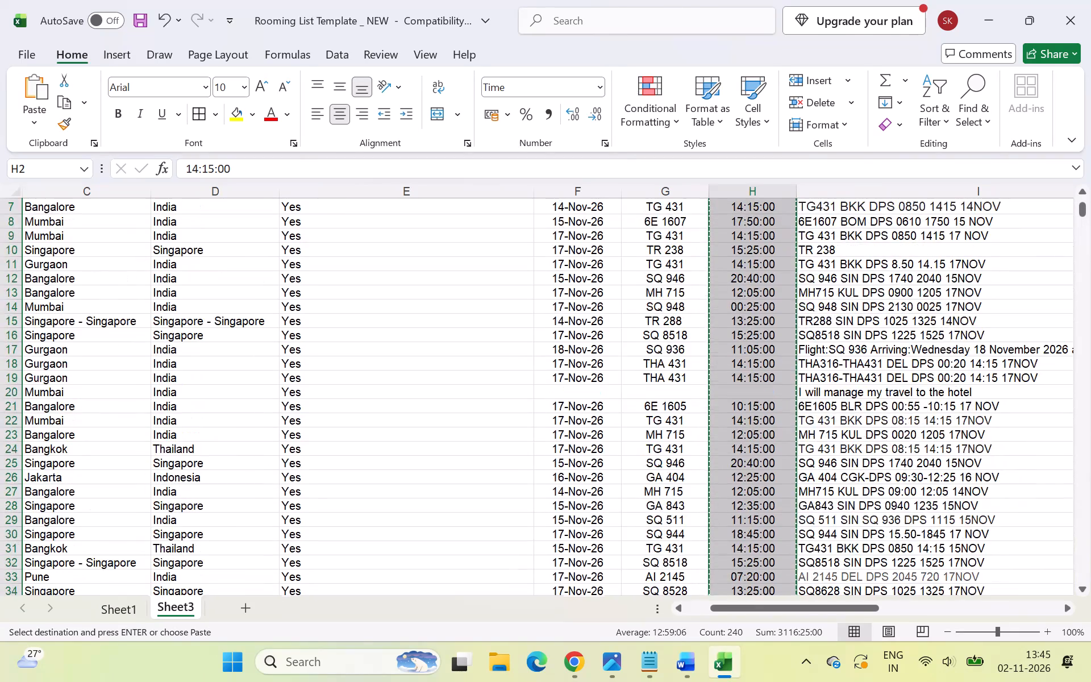
scroll(738, 317, "up", 17)
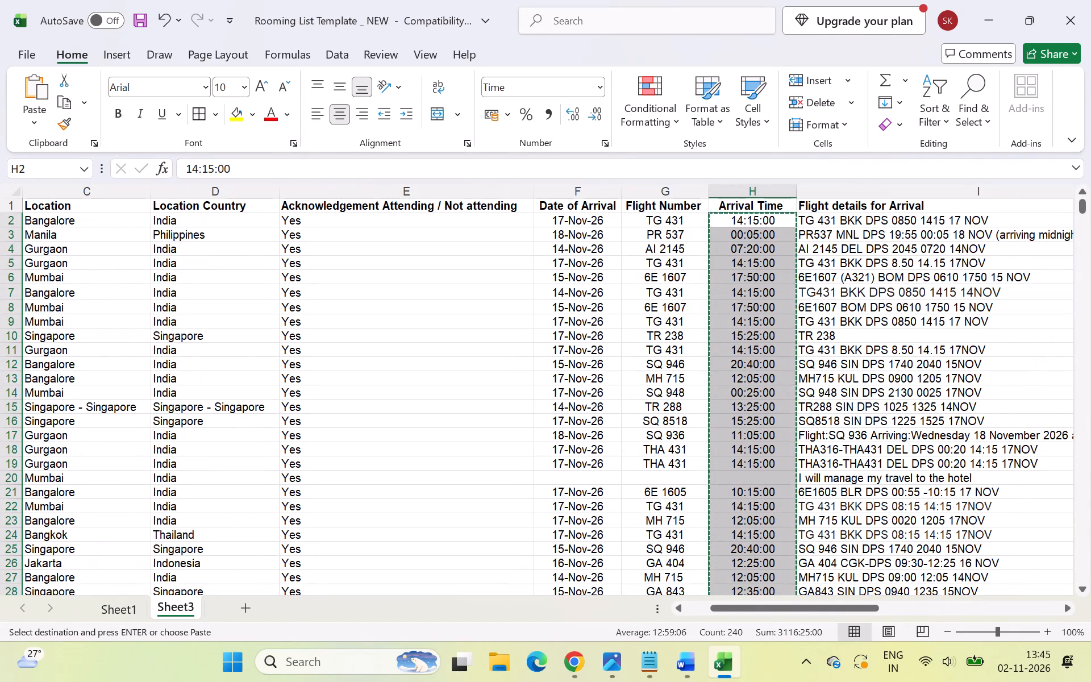
Paste the copied arrival times into Sheet1's Arrival Time cells Y2:Y254.
left_click(111, 608)
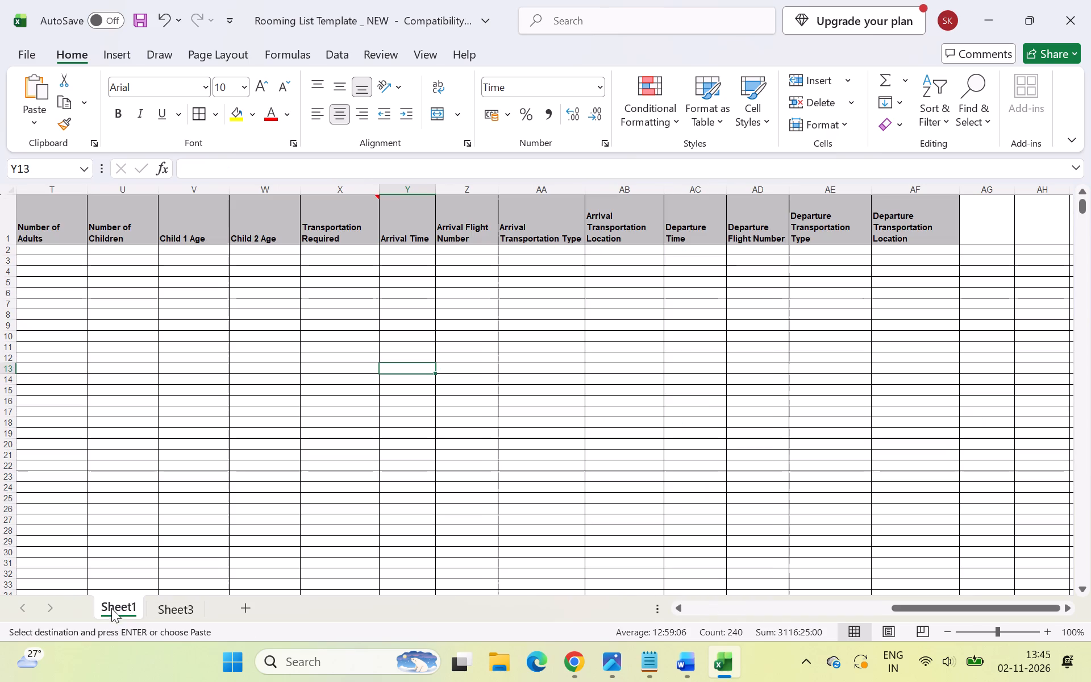
left_click(419, 248)
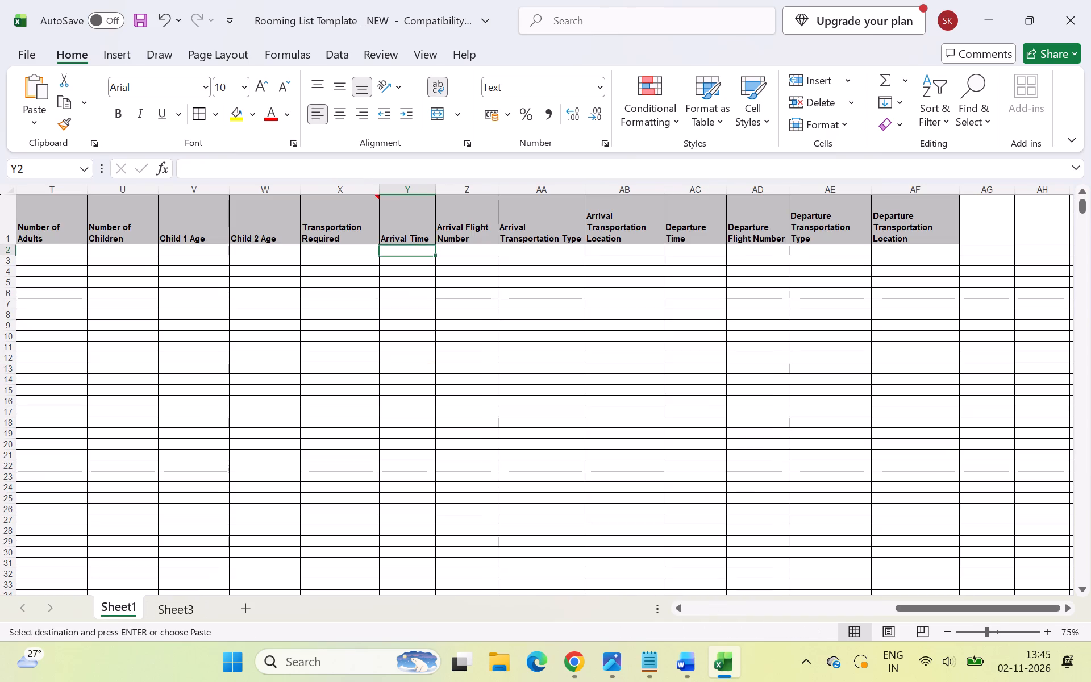
left_click_drag(419, 248, 444, 590)
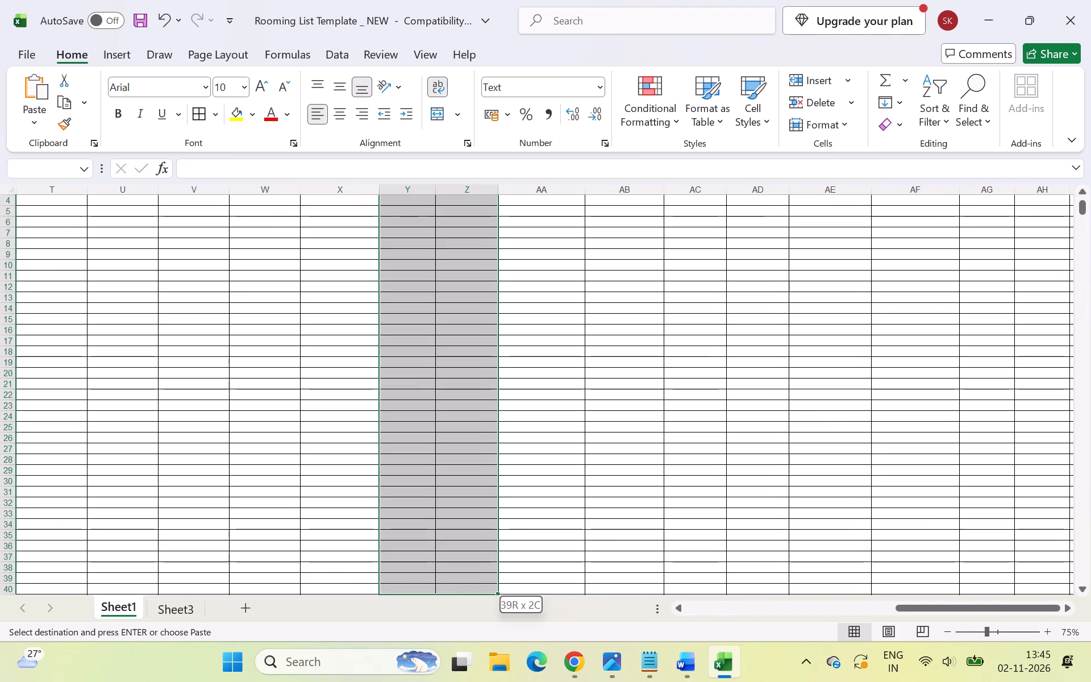
left_click_drag(444, 590, 405, 637)
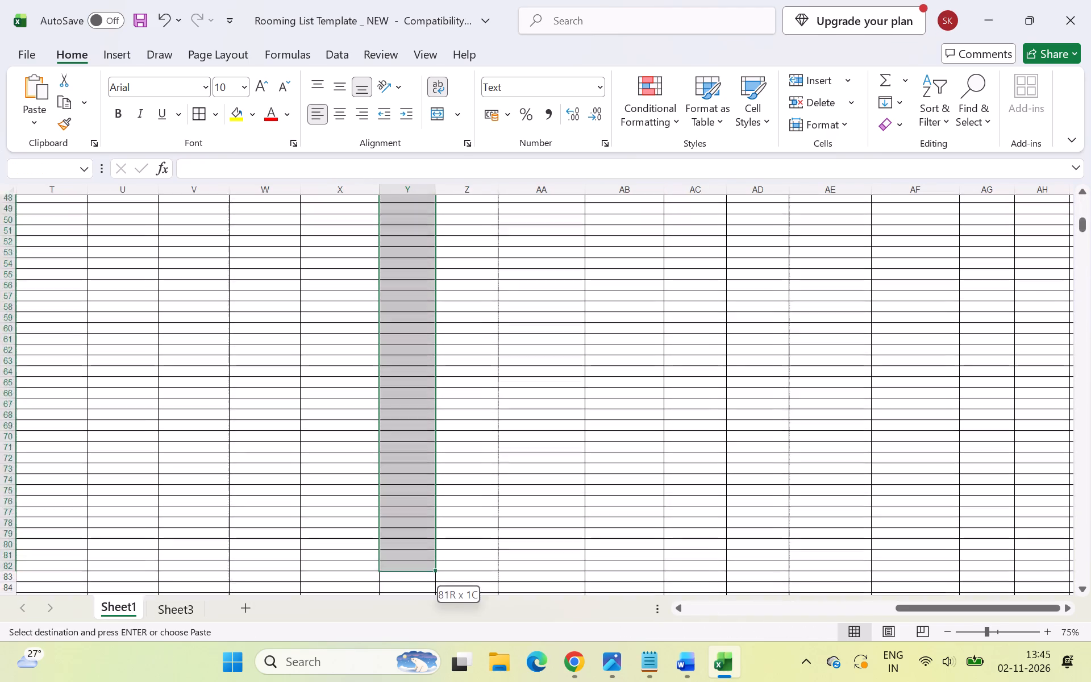
left_click_drag(405, 637, 407, 625)
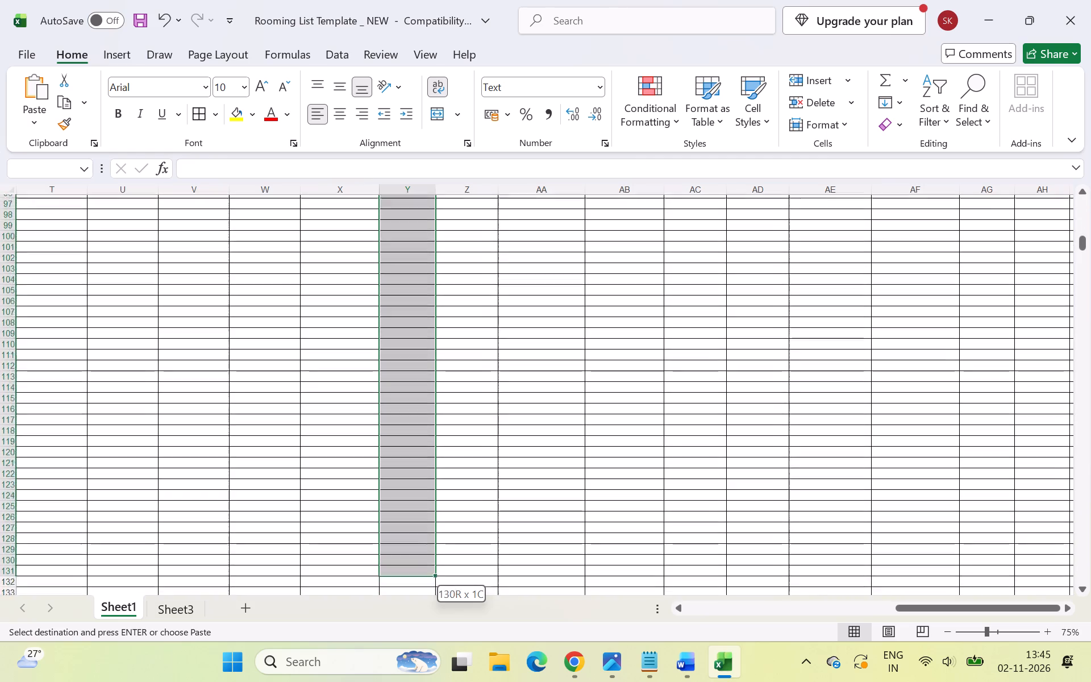
left_click_drag(407, 625, 408, 619)
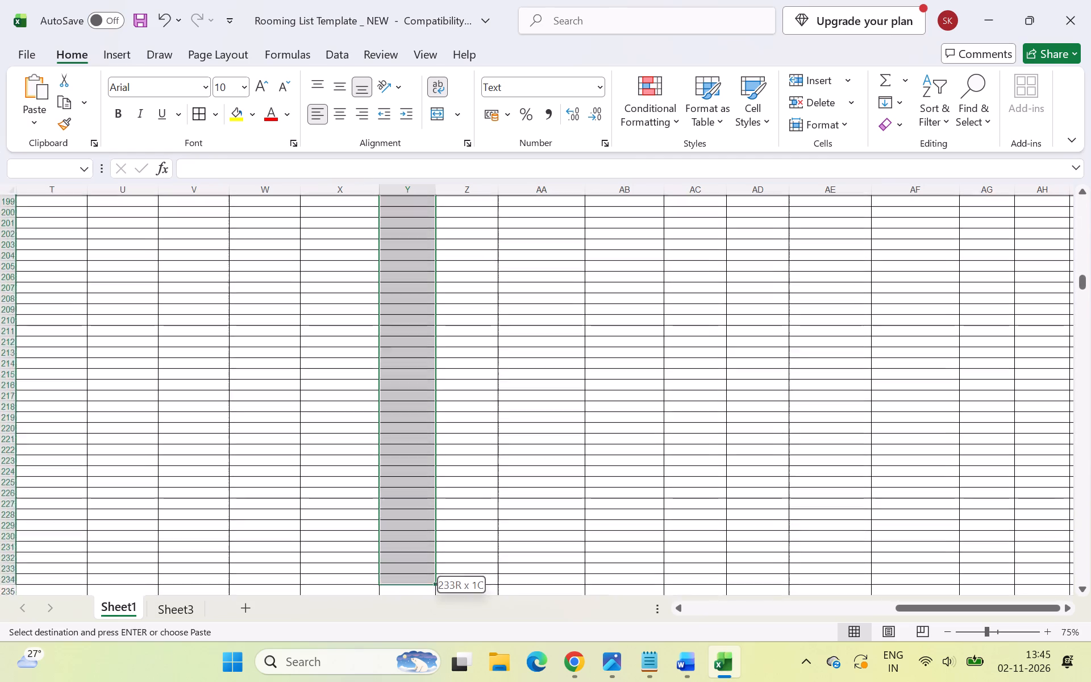
left_click_drag(408, 619, 415, 610)
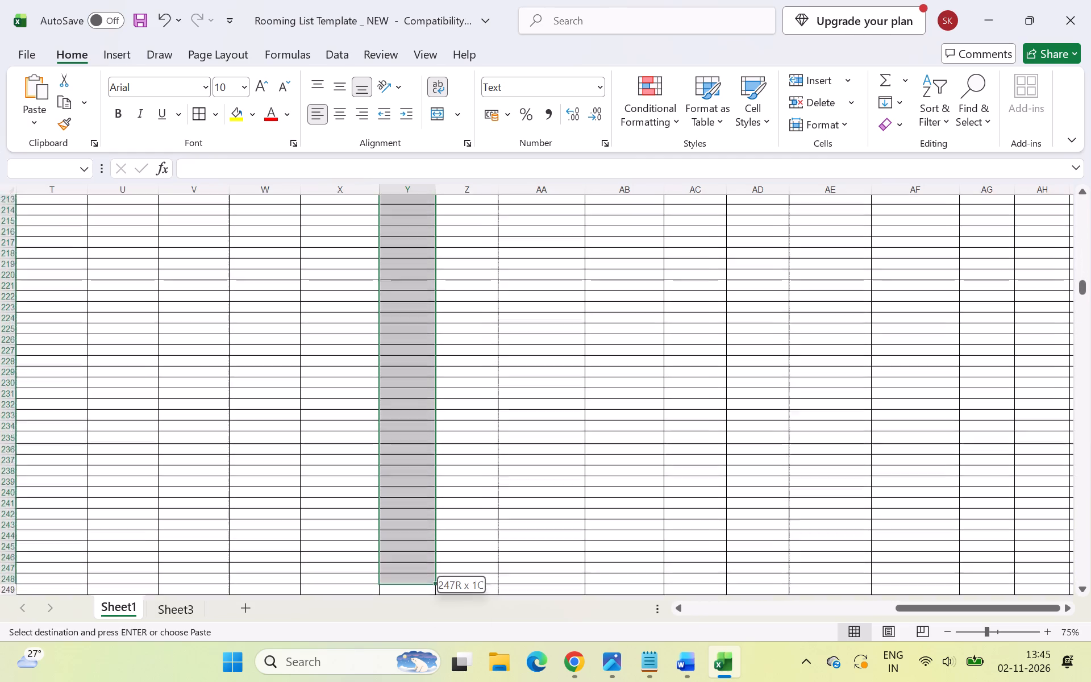
left_click_drag(415, 610, 426, 567)
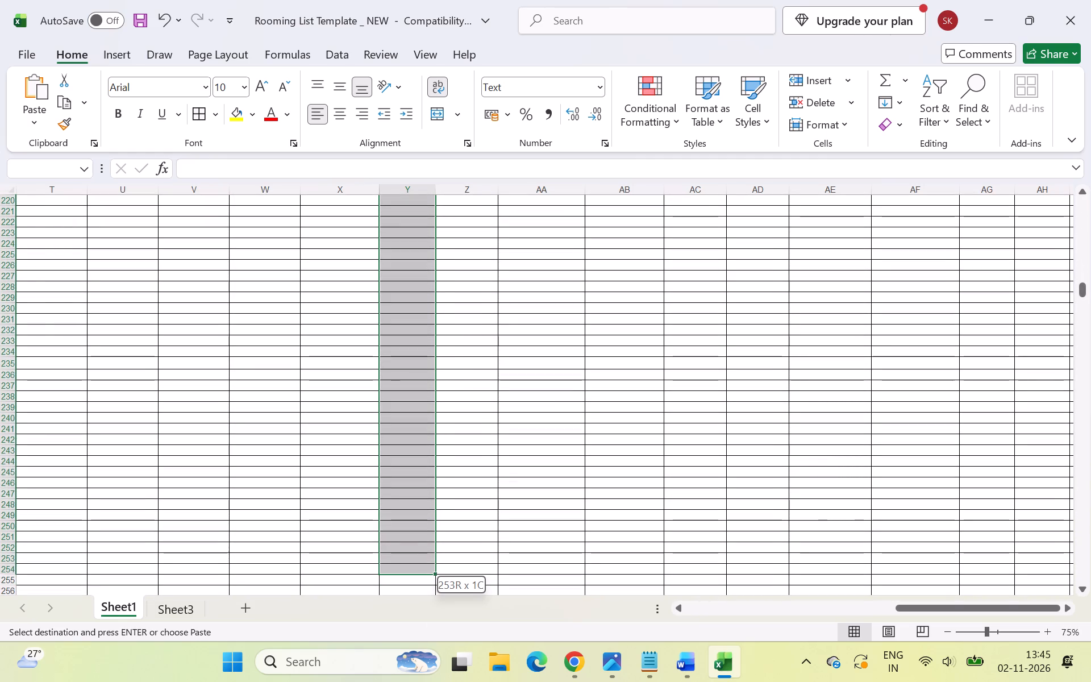
left_click_drag(426, 567, 426, 566)
key("ctrl+v")
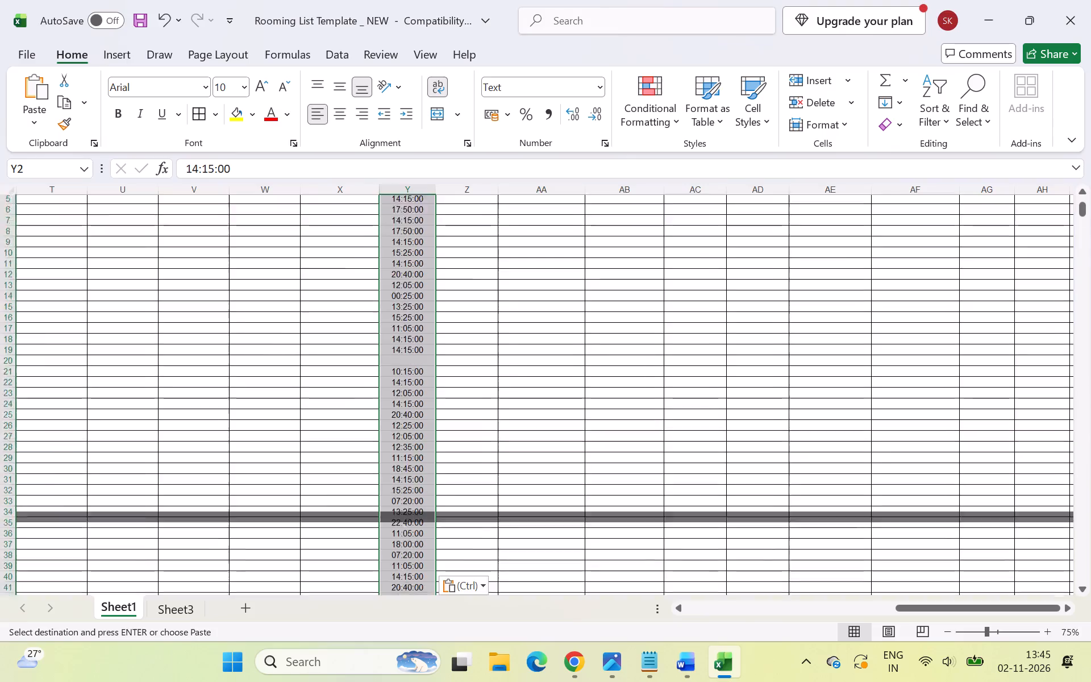
Check down to row 254 of Sheet1 whether the pasted arrival times line up with the guests' email, City and Country entries.
scroll(564, 538, "right", 6)
scroll(564, 538, "down", 8)
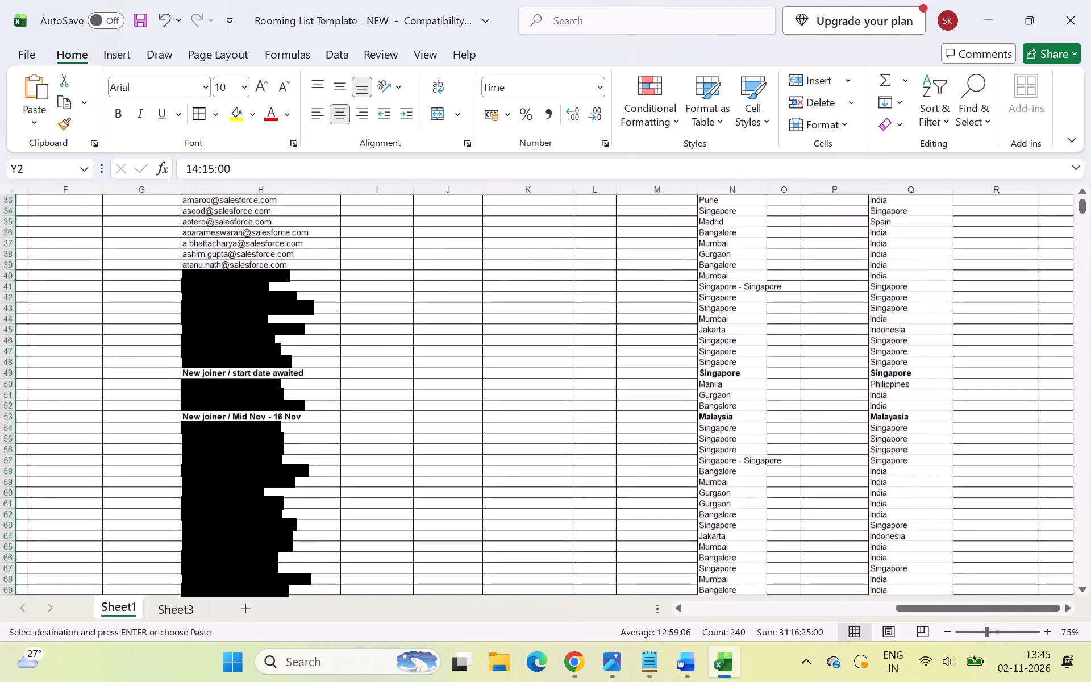
scroll(564, 538, "down", 14)
scroll(564, 538, "up", 4)
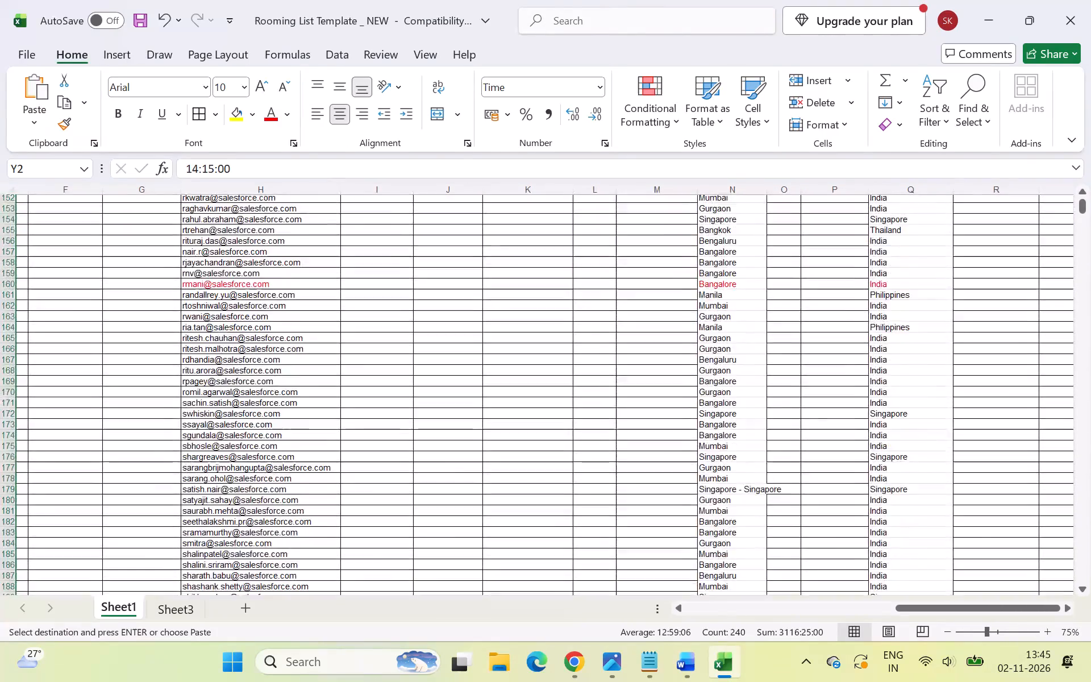
scroll(564, 538, "down", 7)
scroll(564, 538, "left", 2)
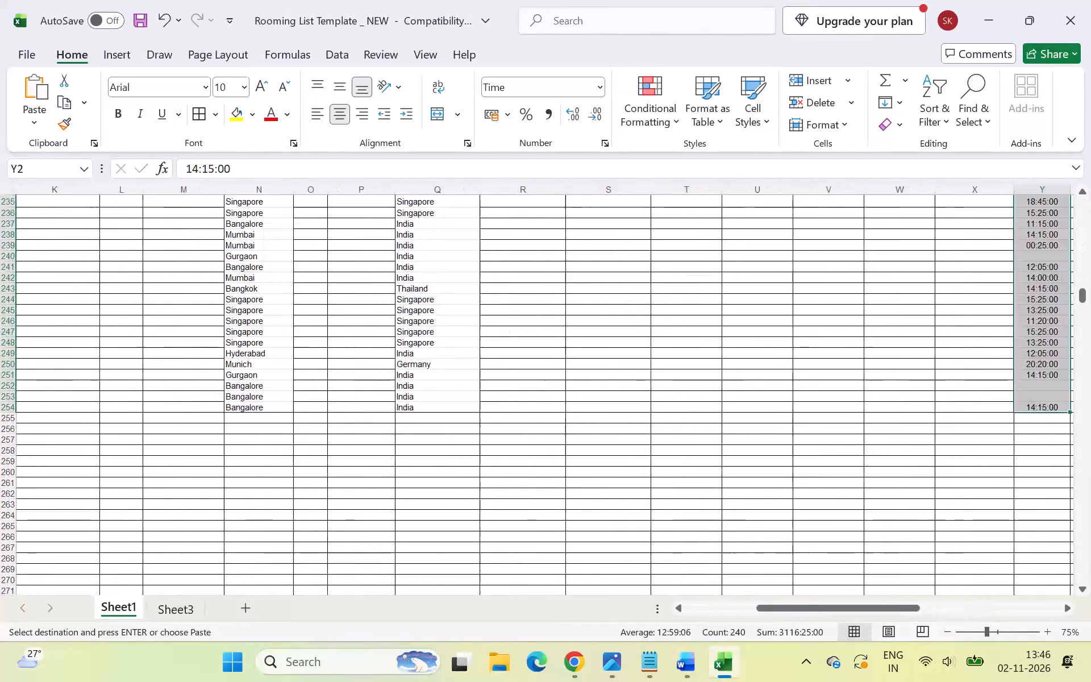
scroll(564, 538, "left", 2)
left_click(325, 405)
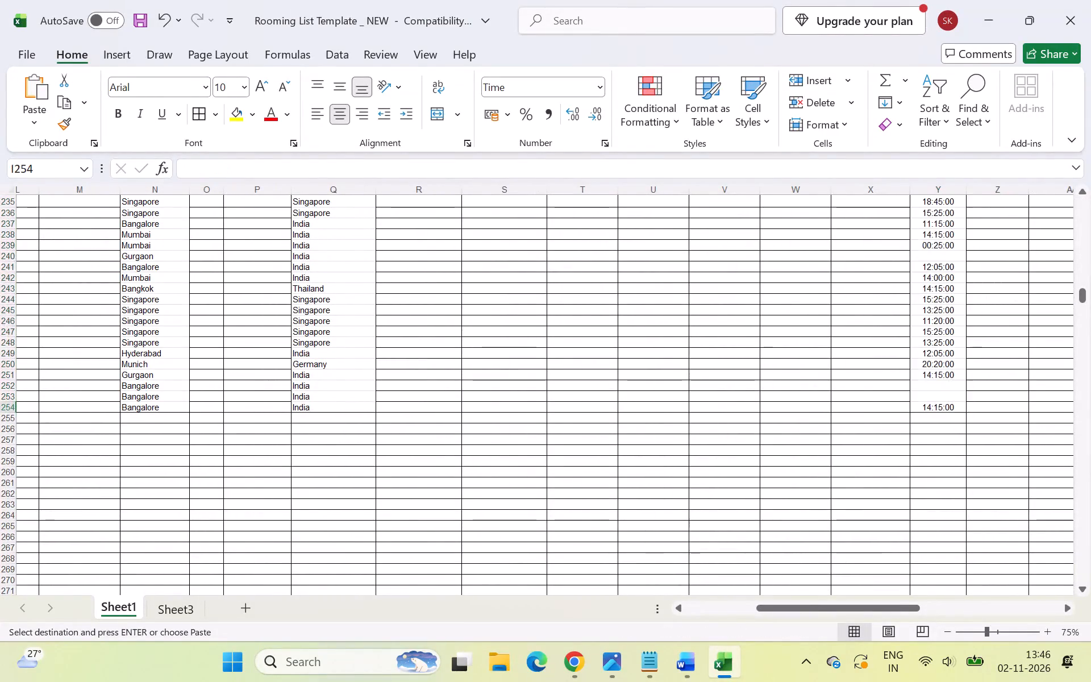
scroll(49, 403, "left", 1)
left_click(10, 406)
scroll(10, 406, "left", 1)
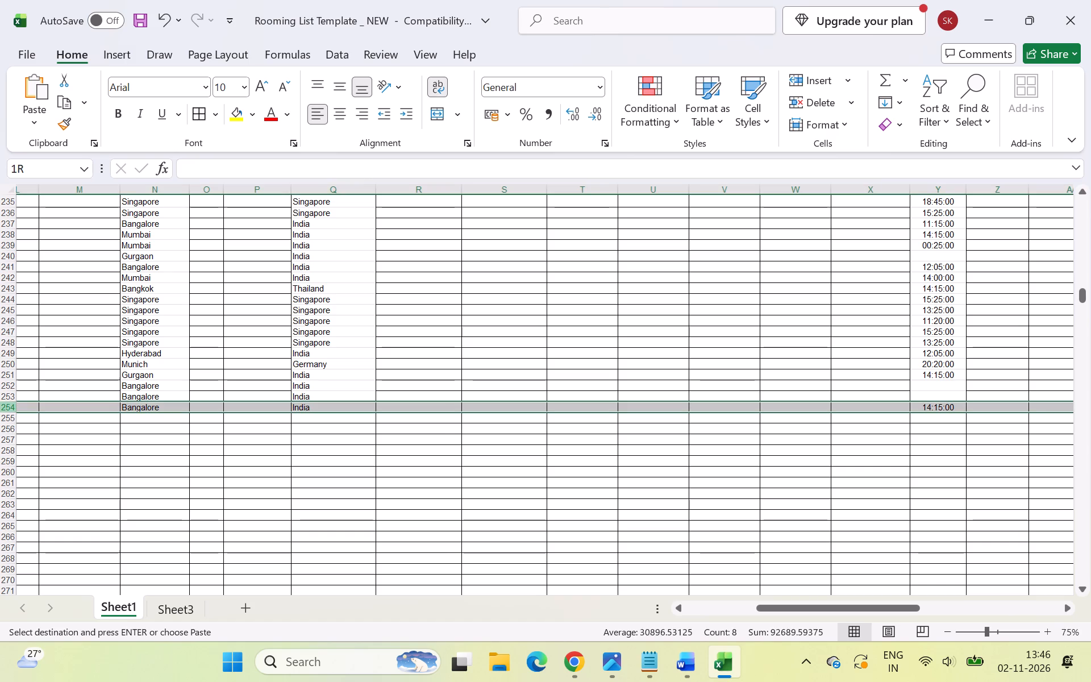
scroll(244, 443, "left", 1)
left_click(488, 513)
Copy Sheet3's Flight Number entries in cells G2:G254, leaving out the header and the empty rows below.
left_click(169, 603)
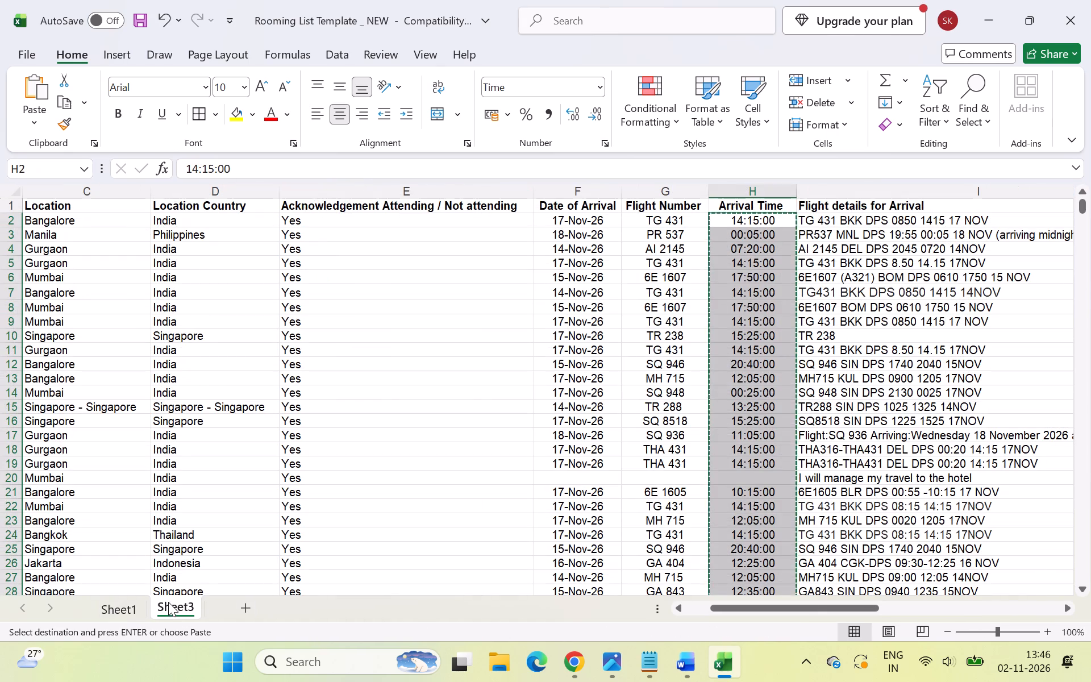
scroll(772, 518, "left", 1)
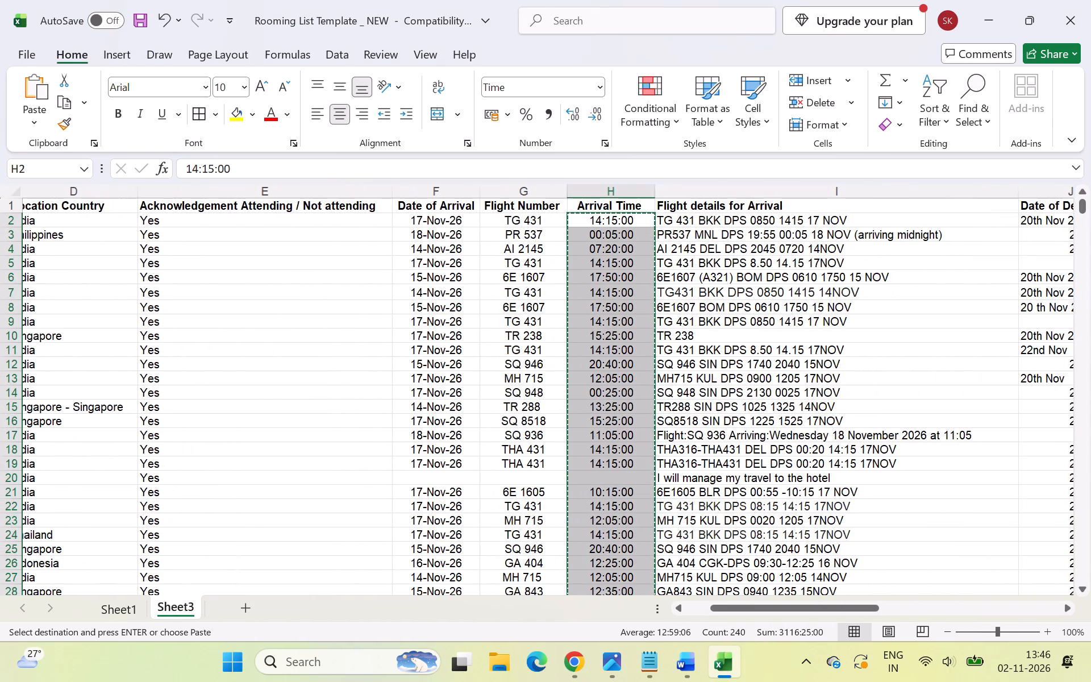
scroll(638, 247, "left", 1)
scroll(530, 222, "left", 1)
left_click_drag(530, 222, 510, 390)
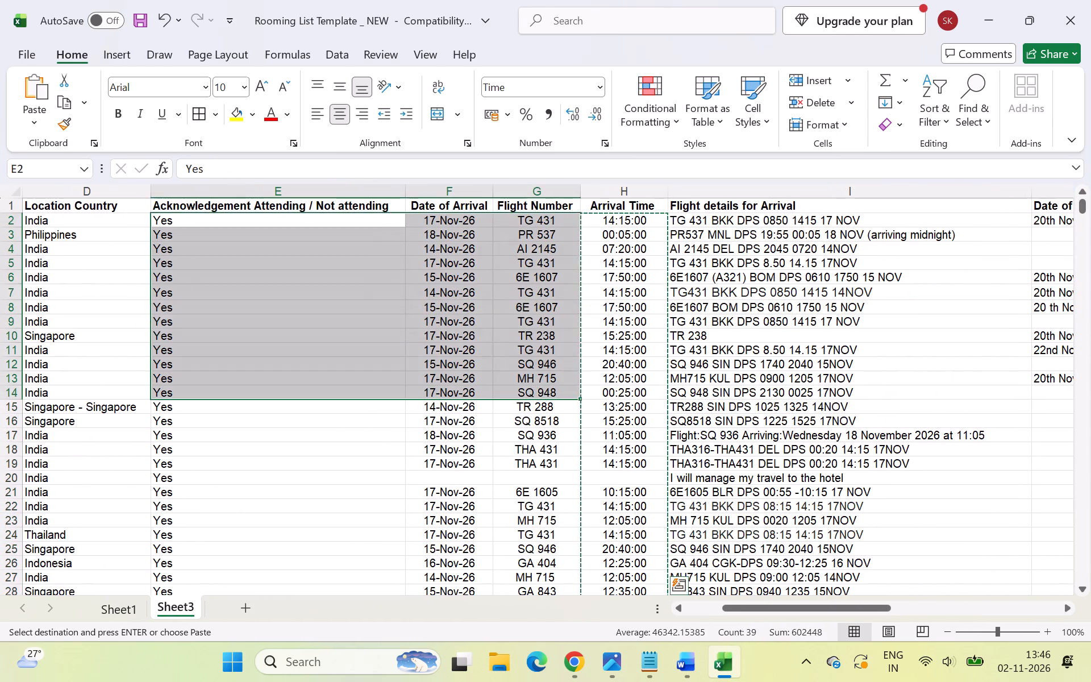
left_click(523, 373)
left_click_drag(552, 224, 521, 624)
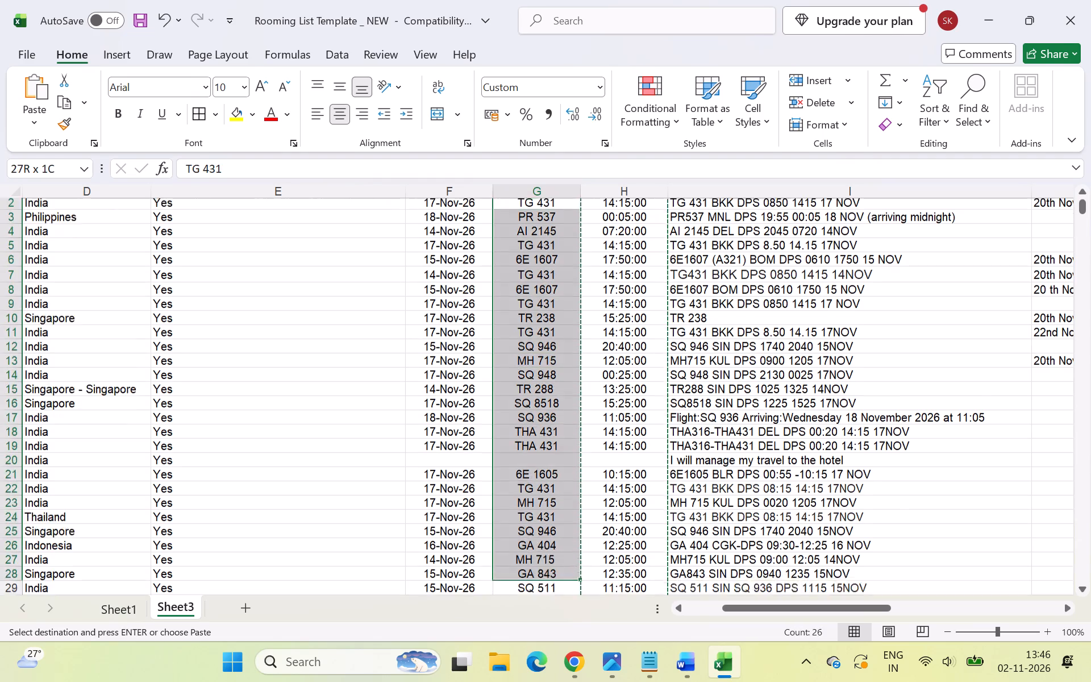
left_click_drag(521, 624, 522, 650)
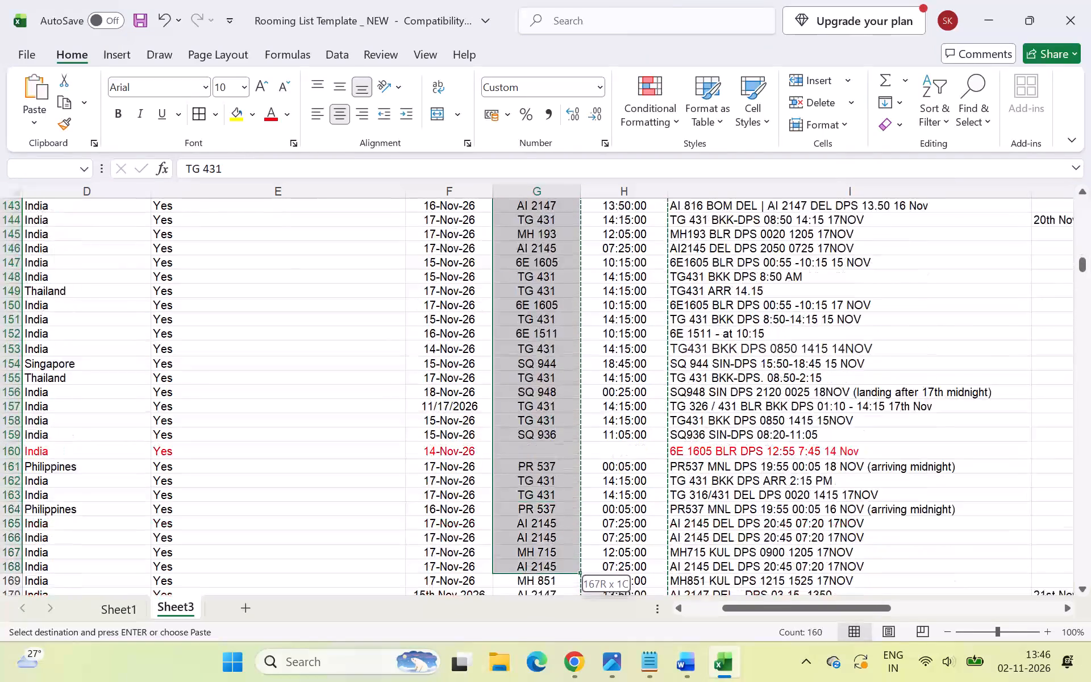
left_click_drag(522, 650, 534, 610)
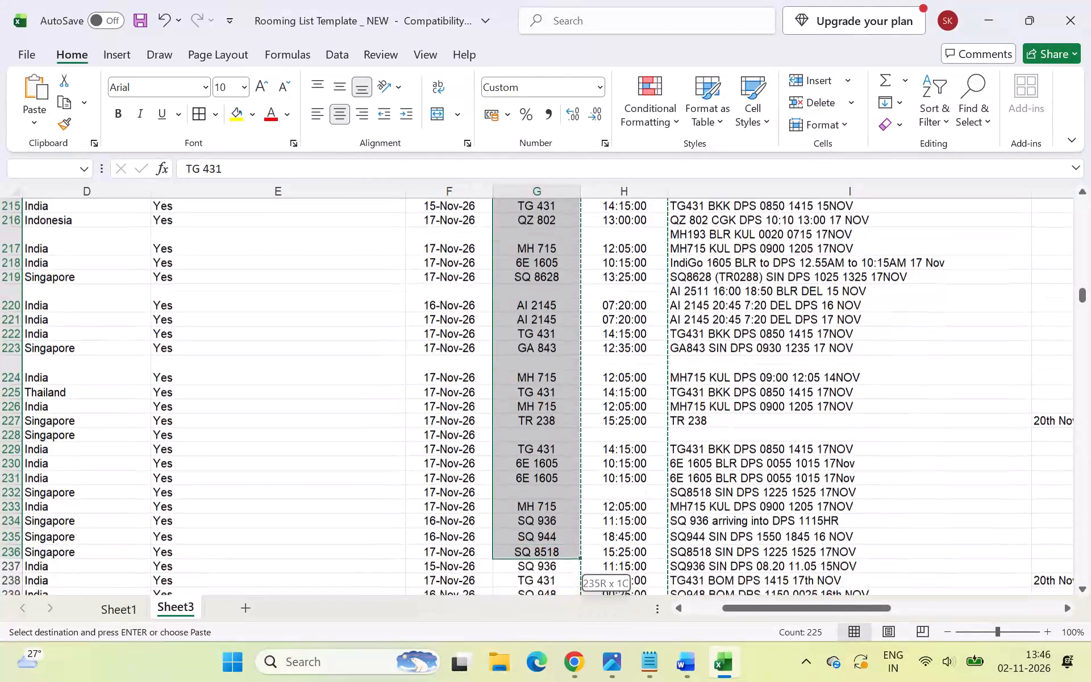
left_click_drag(534, 610, 527, 627)
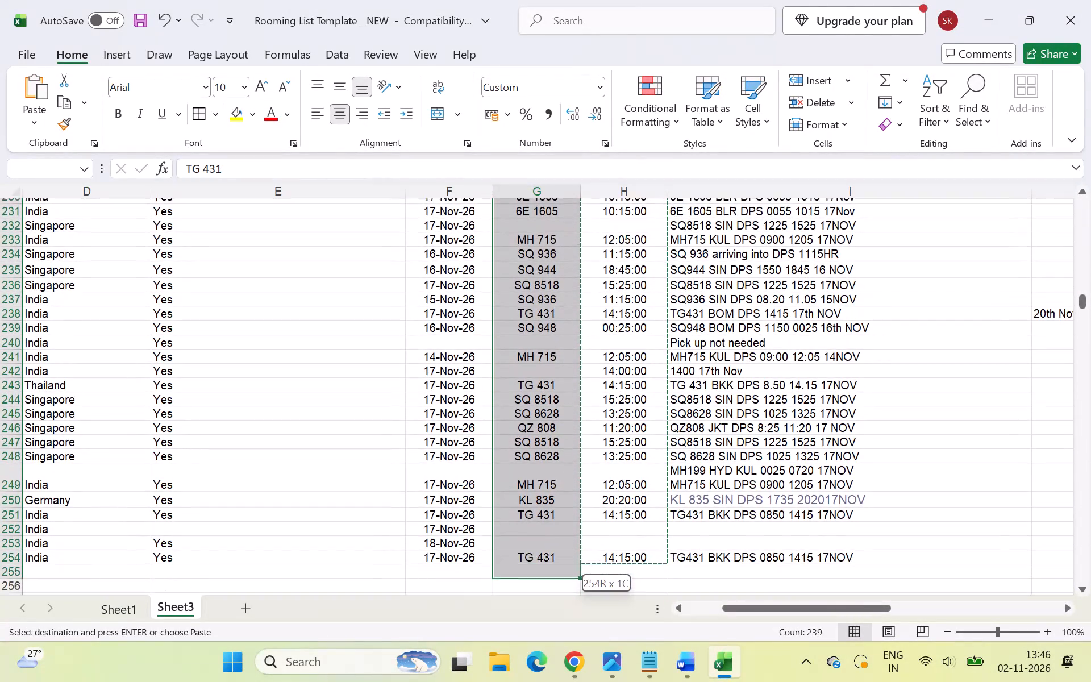
left_click_drag(527, 627, 546, 460)
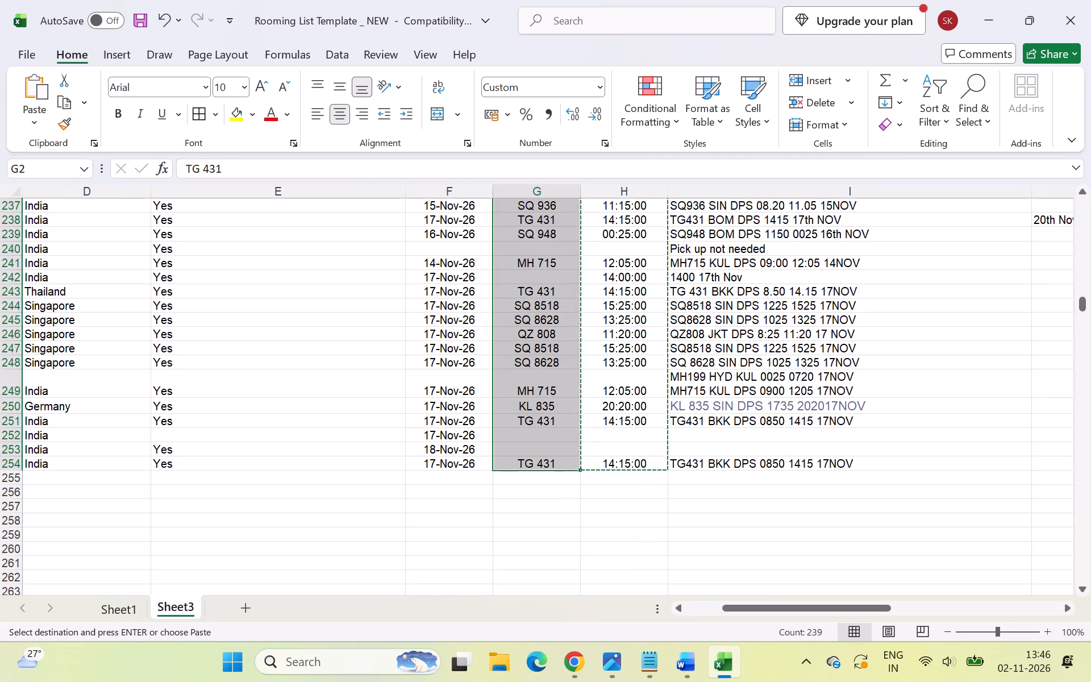
key("ctrl+c")
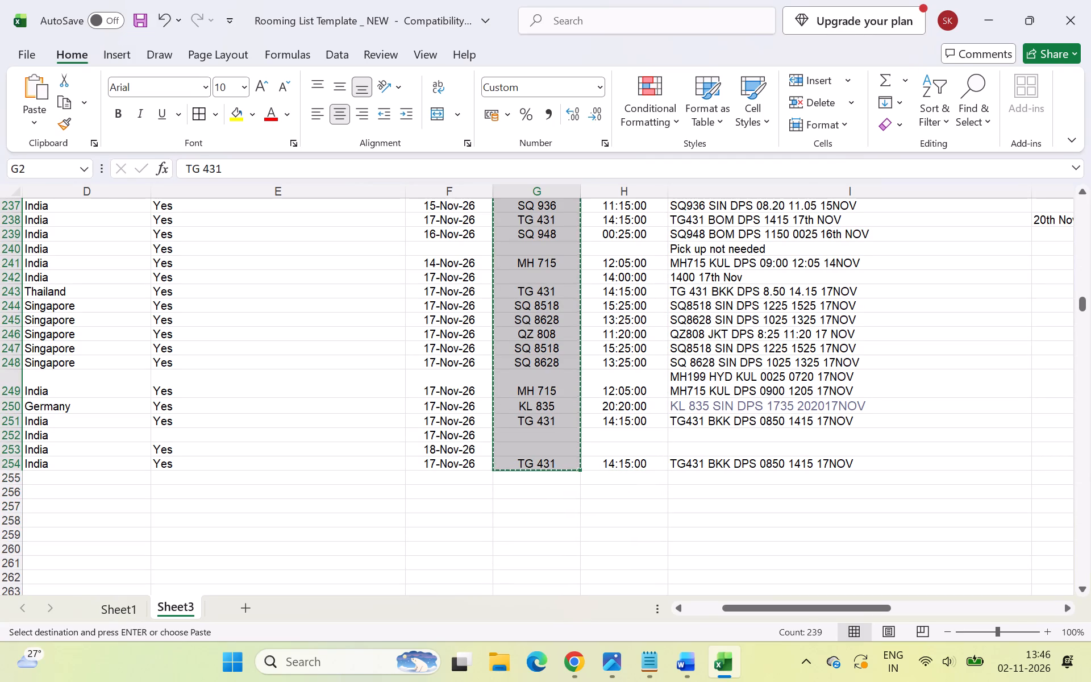
key("ctrl+c")
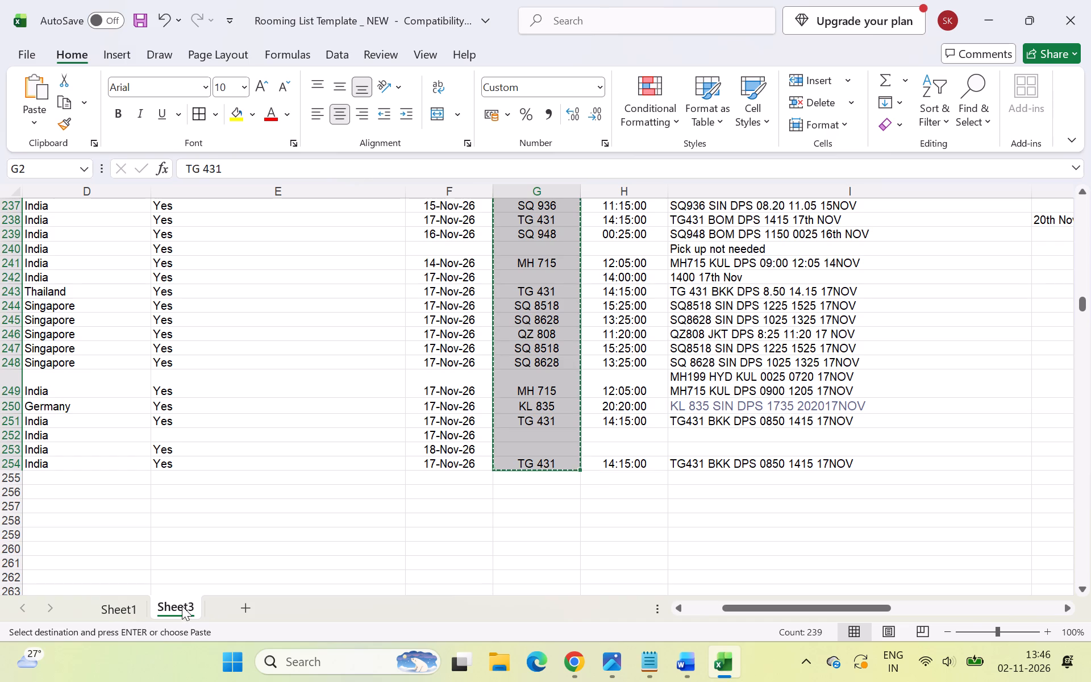
Paste the copied flight numbers into Sheet1's Arrival Flight Number cells Z2:Z254.
scroll(922, 375, "up", 14)
scroll(922, 377, "up", 13)
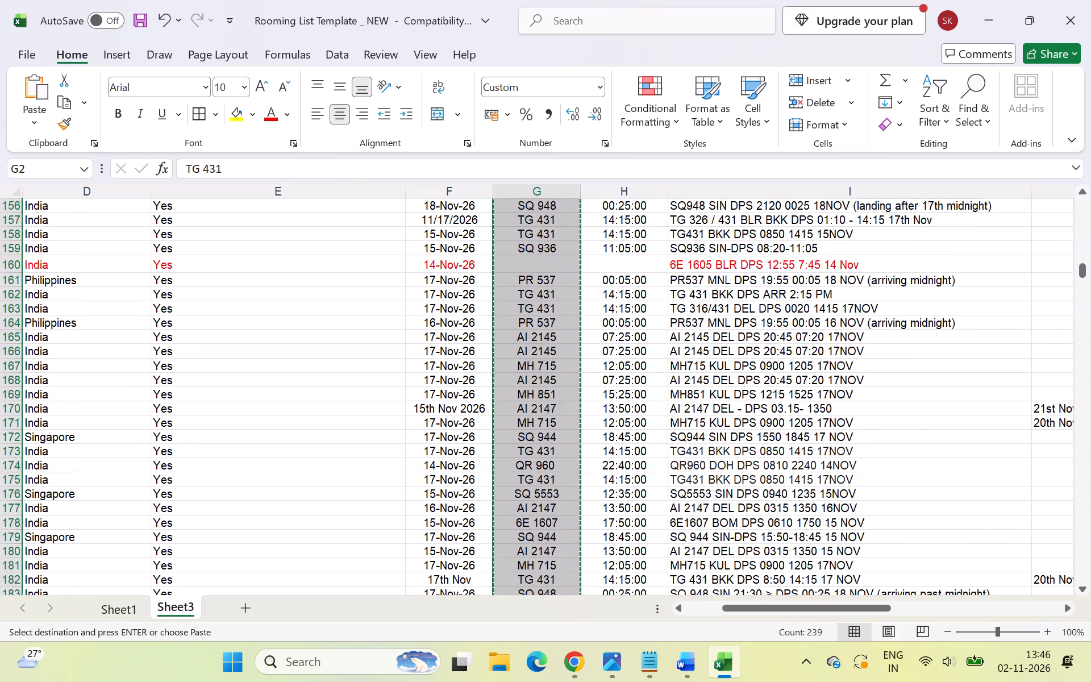
scroll(921, 388, "up", 20)
scroll(882, 383, "up", 13)
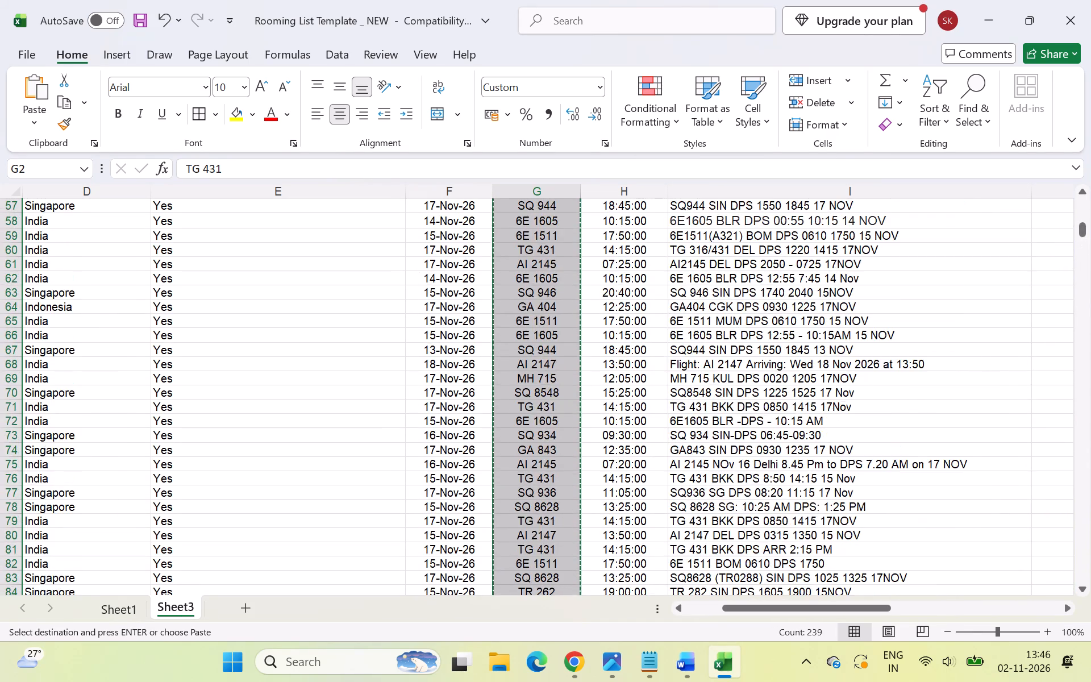
scroll(853, 396, "up", 14)
scroll(851, 377, "up", 11)
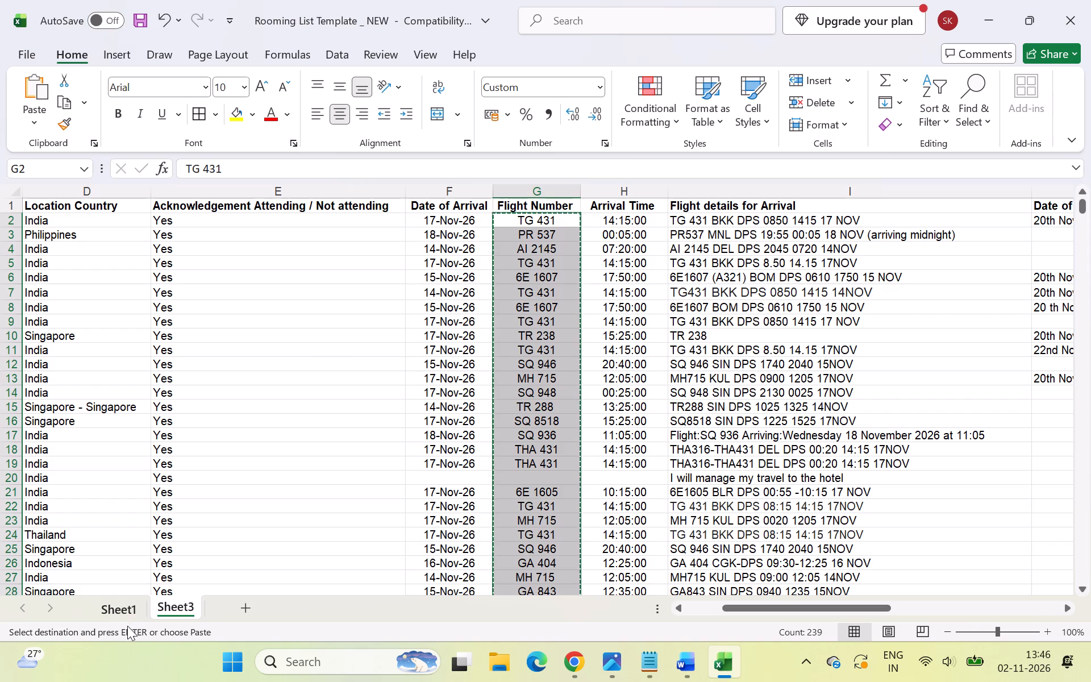
left_click(132, 610)
scroll(416, 314, "up", 18)
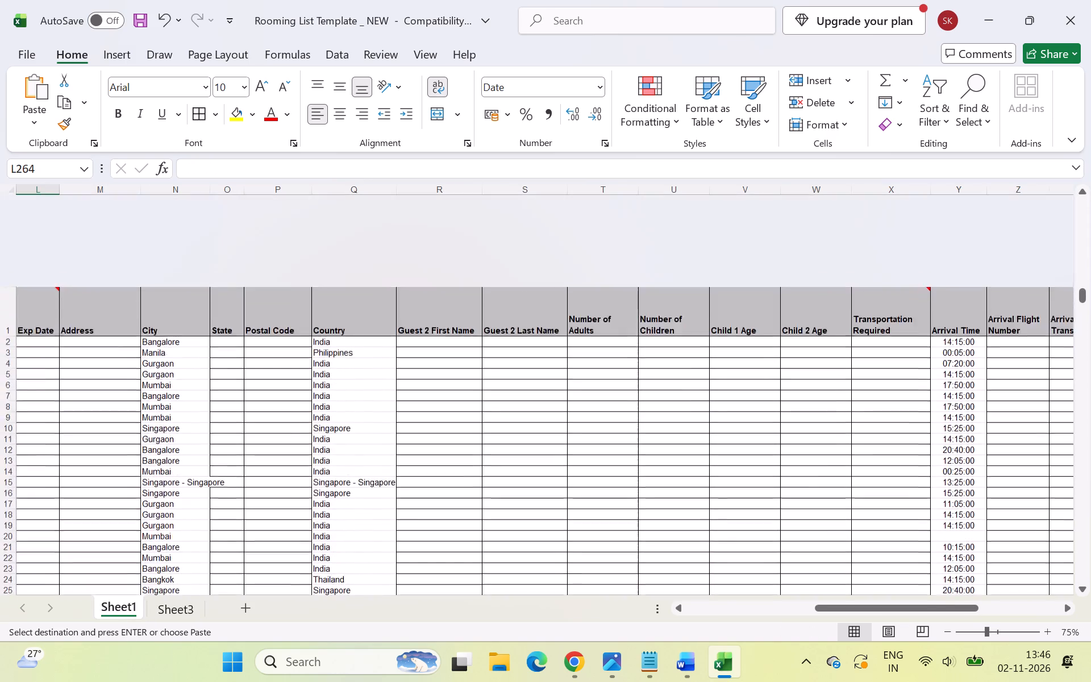
scroll(558, 263, "left", 1)
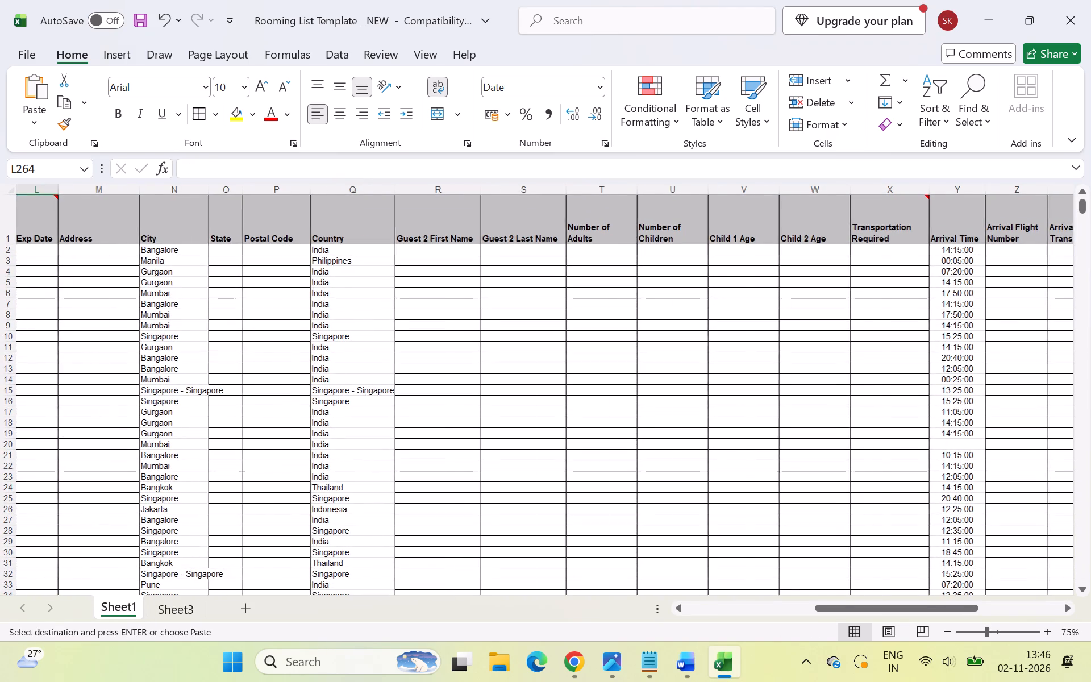
scroll(558, 263, "left", 2)
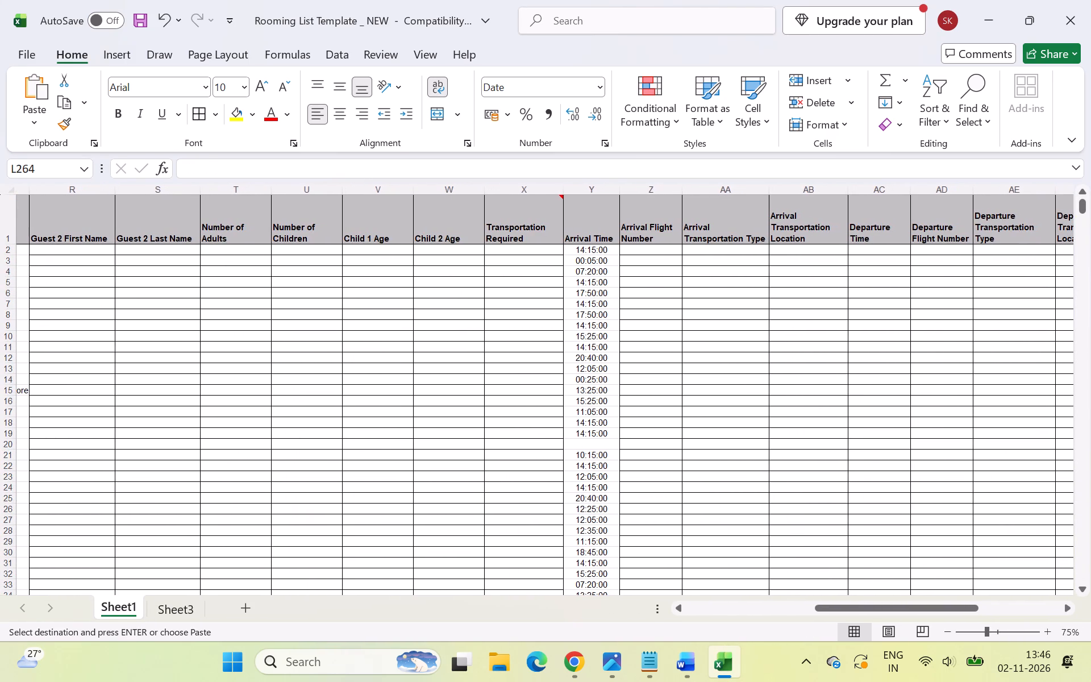
scroll(660, 247, "left", 1)
left_click_drag(660, 248, 646, 643)
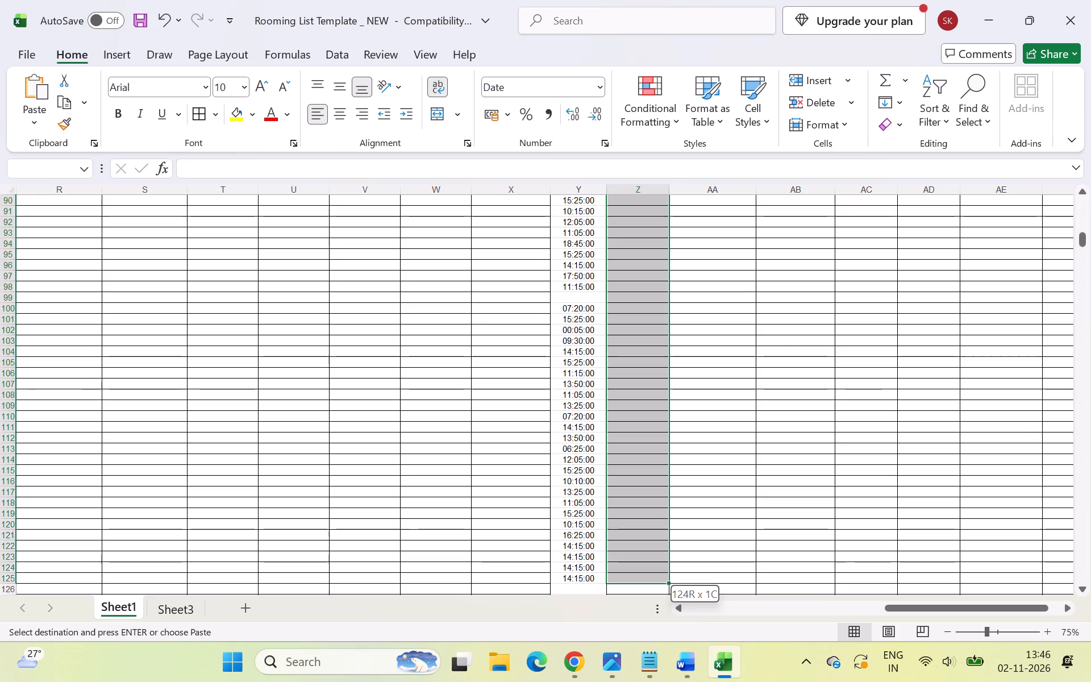
left_click_drag(646, 643, 655, 643)
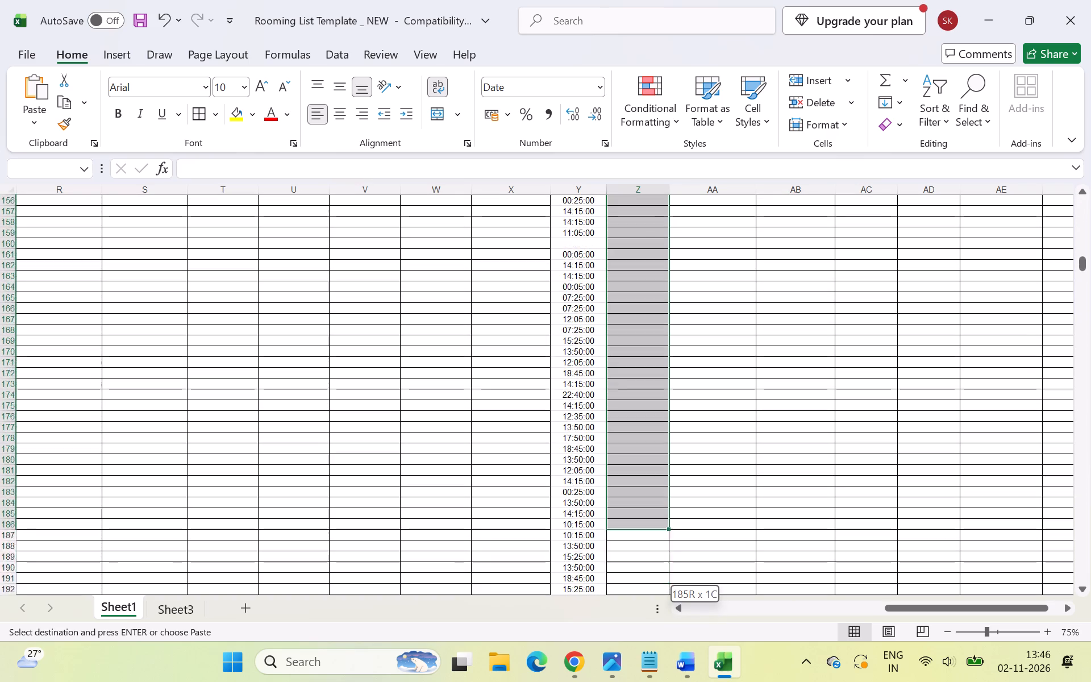
left_click_drag(655, 643, 640, 566)
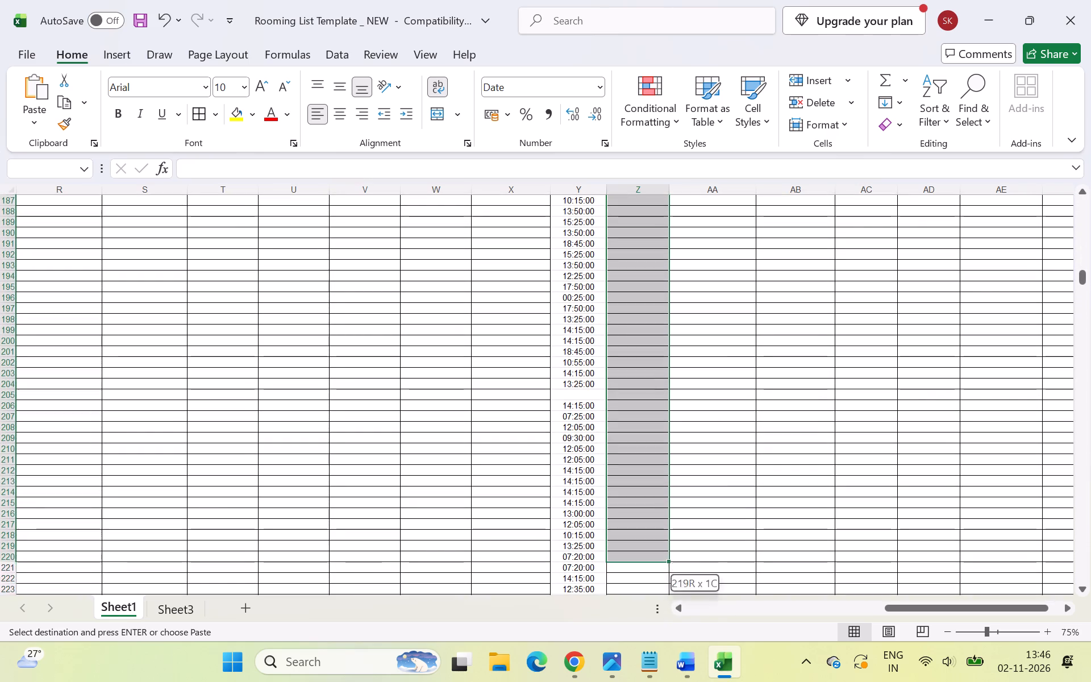
left_click_drag(640, 566, 643, 606)
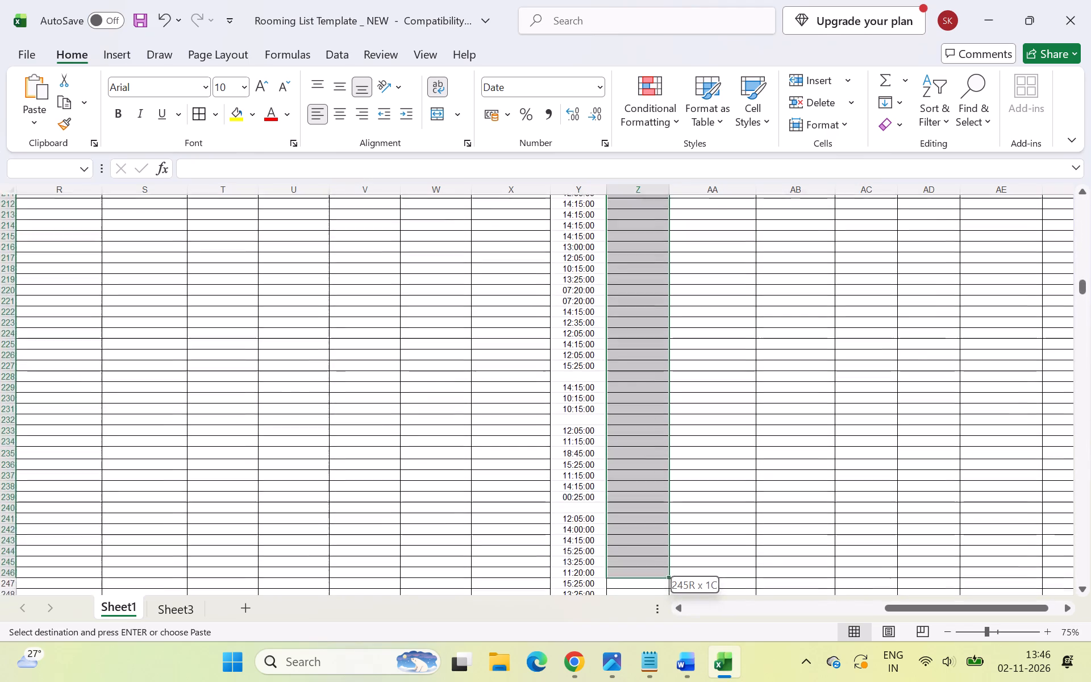
left_click_drag(643, 606, 647, 563)
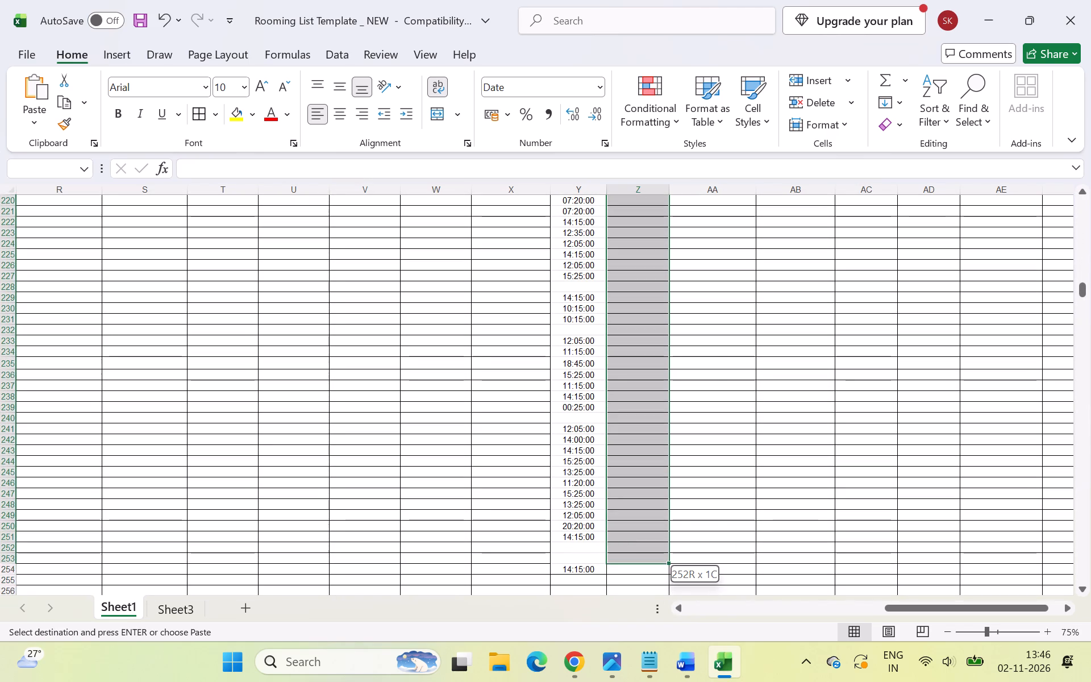
left_click_drag(647, 563, 647, 570)
key("ctrl+v")
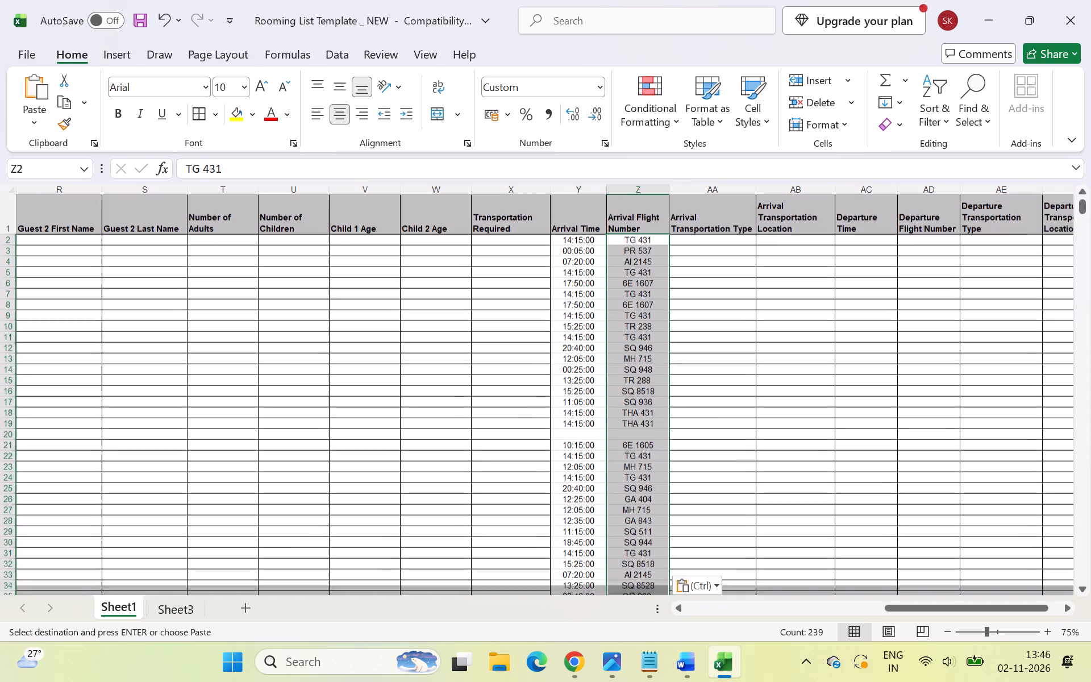
Check whether the pasted flight numbers line up with the arrival times in the neighbouring column of Sheet1.
scroll(659, 548, "down", 16)
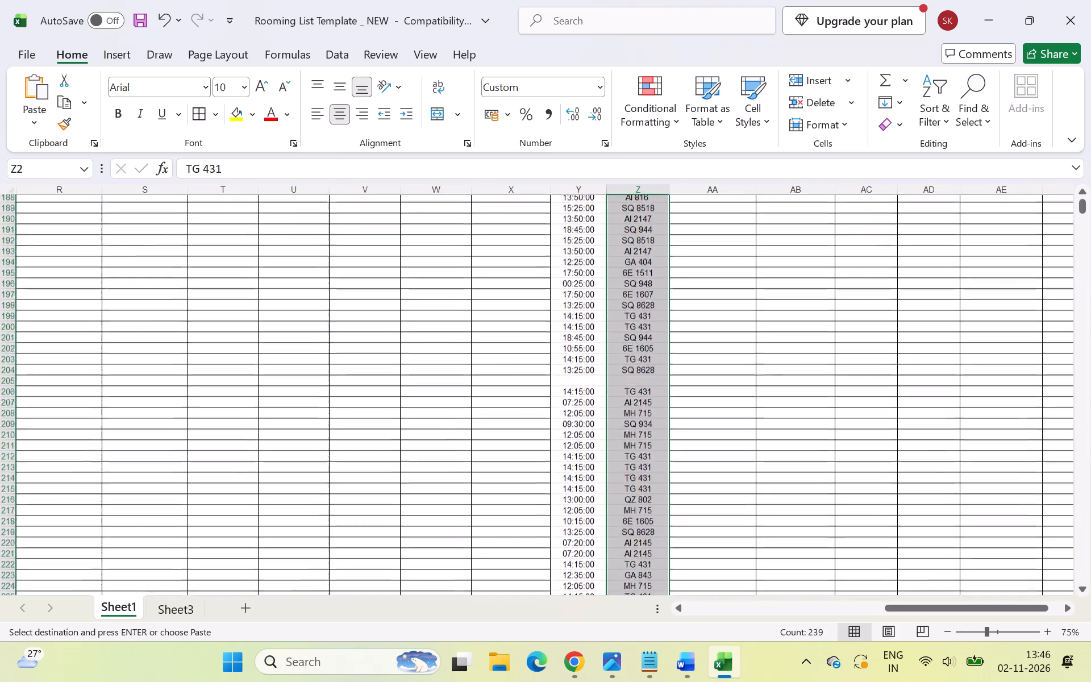
scroll(659, 548, "up", 6)
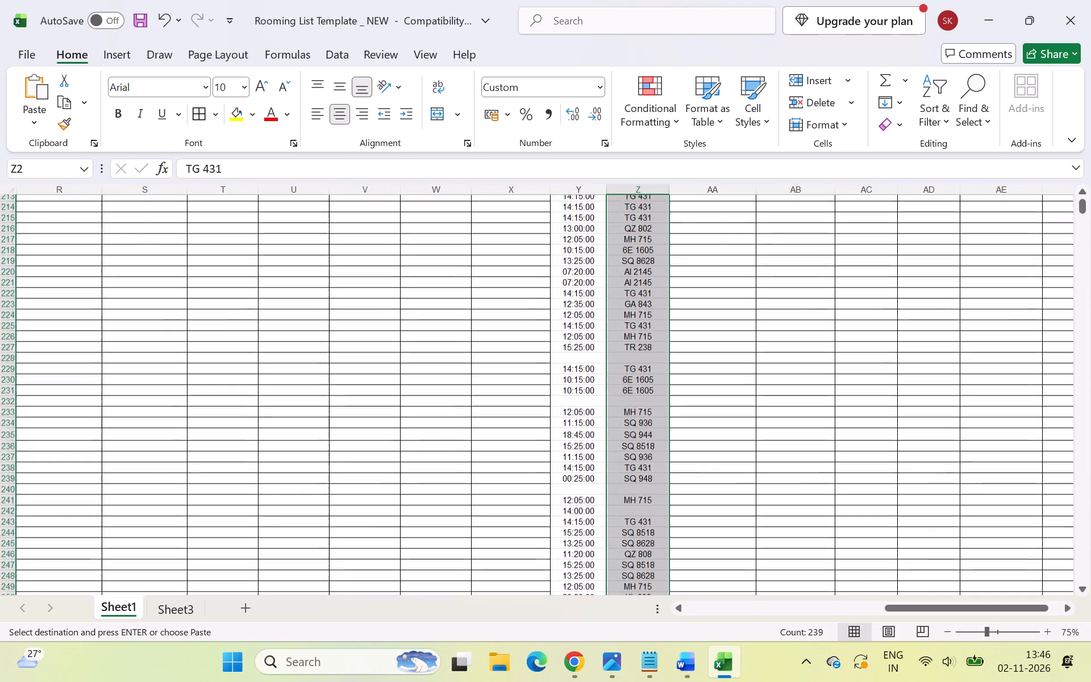
scroll(659, 548, "up", 18)
left_click(734, 331)
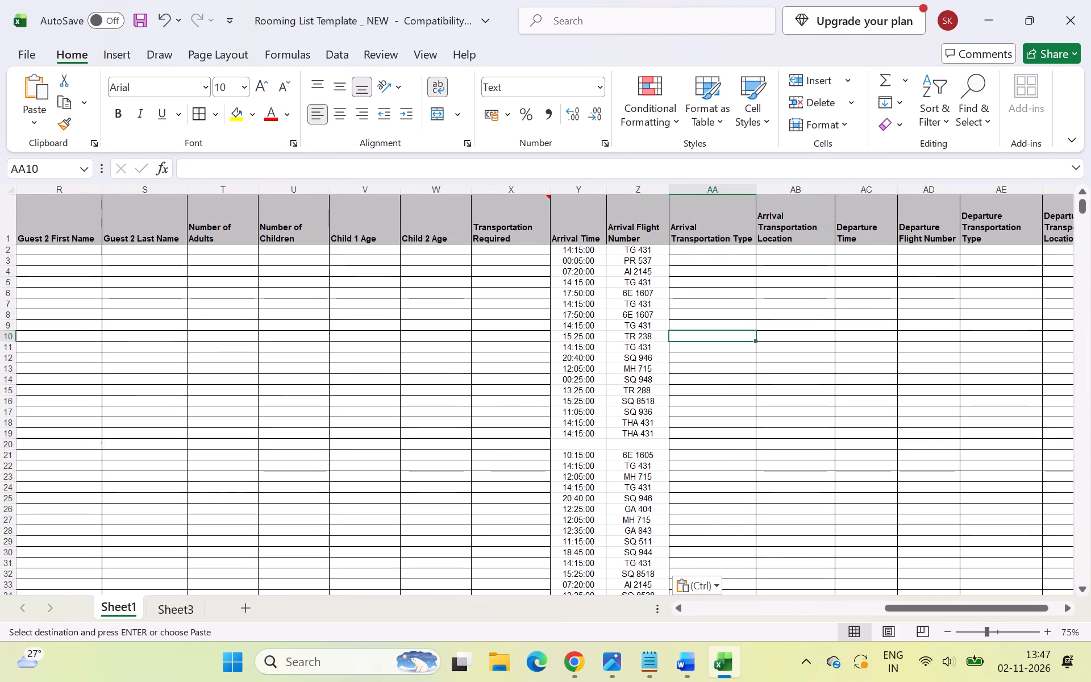
Examine Sheet1's remaining headers, from Arrival Transportation Type to Departure Transportation Location, for columns still needing data.
left_click(738, 231)
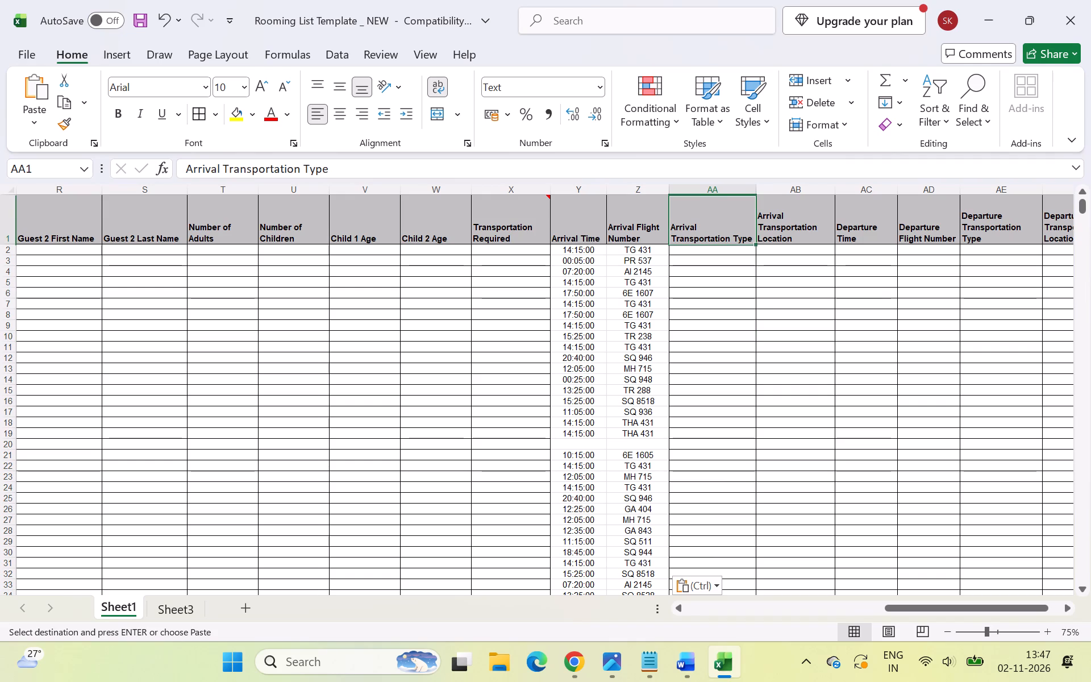
left_click(804, 222)
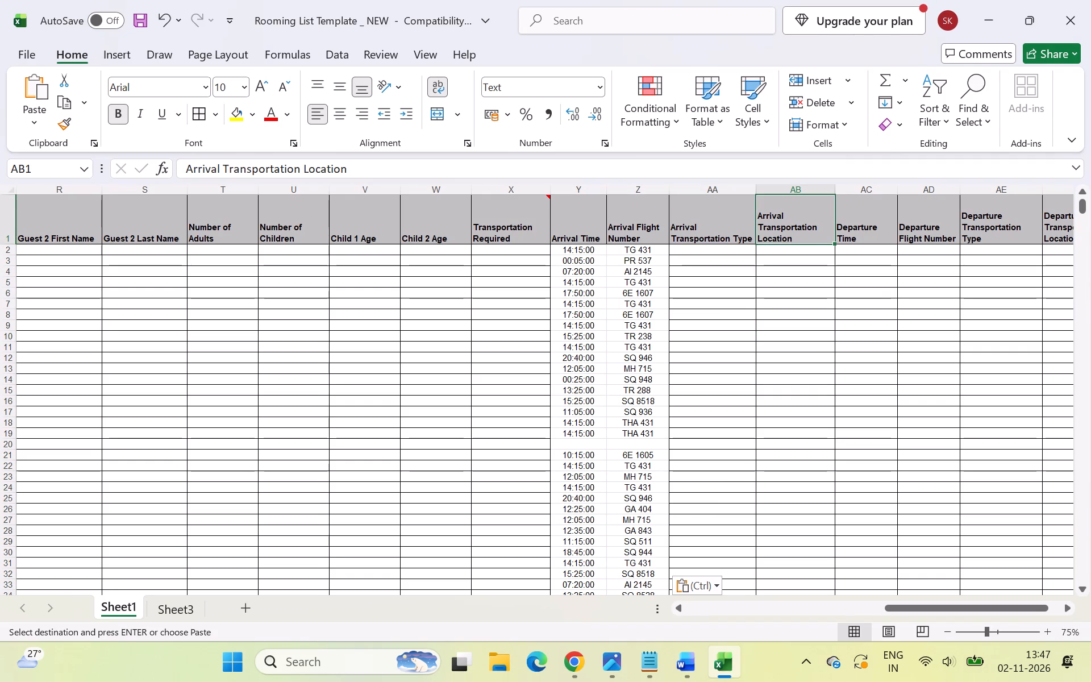
scroll(840, 315, "left", 2)
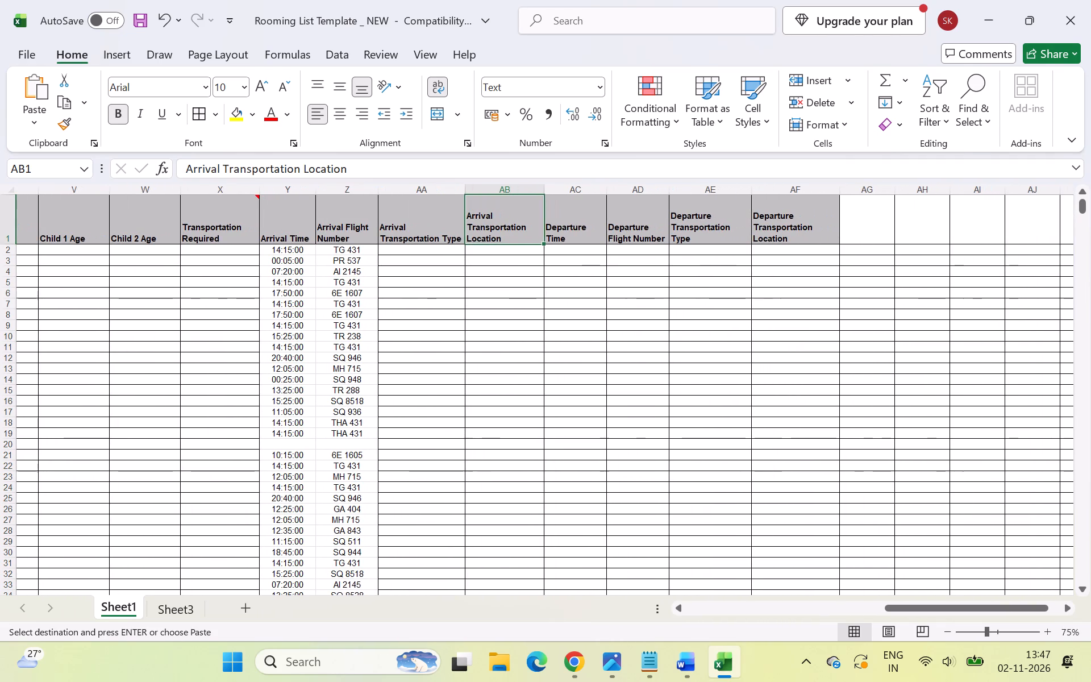
scroll(831, 316, "left", 1)
scroll(641, 260, "left", 1)
left_click(588, 225)
scroll(639, 223, "left", 1)
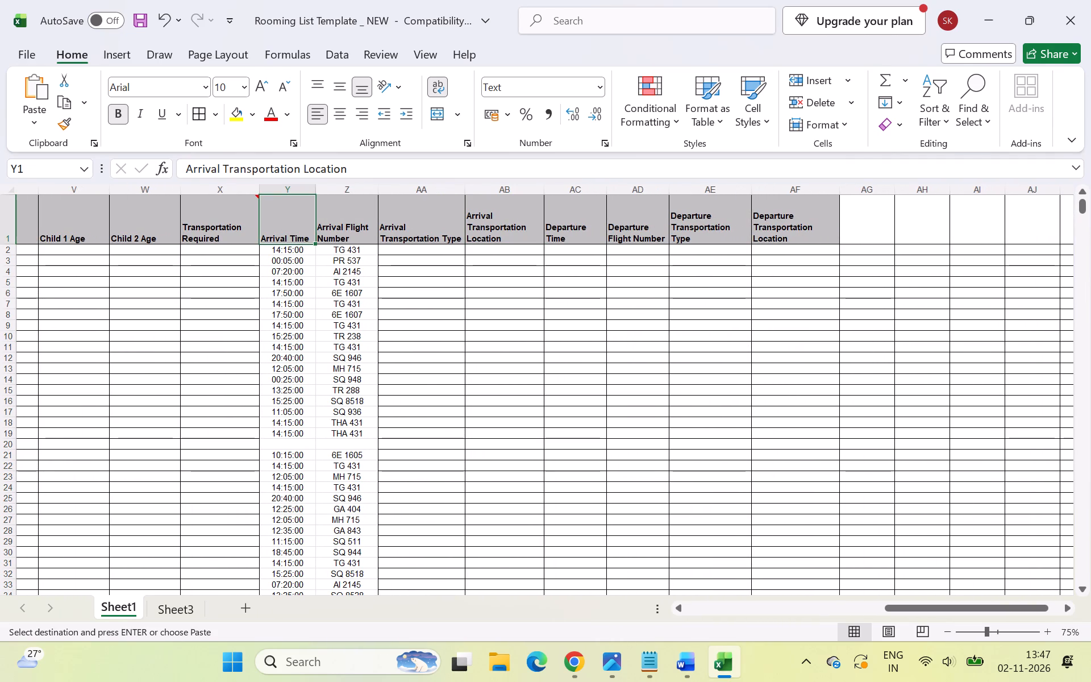
scroll(651, 226, "left", 2)
left_click(566, 228)
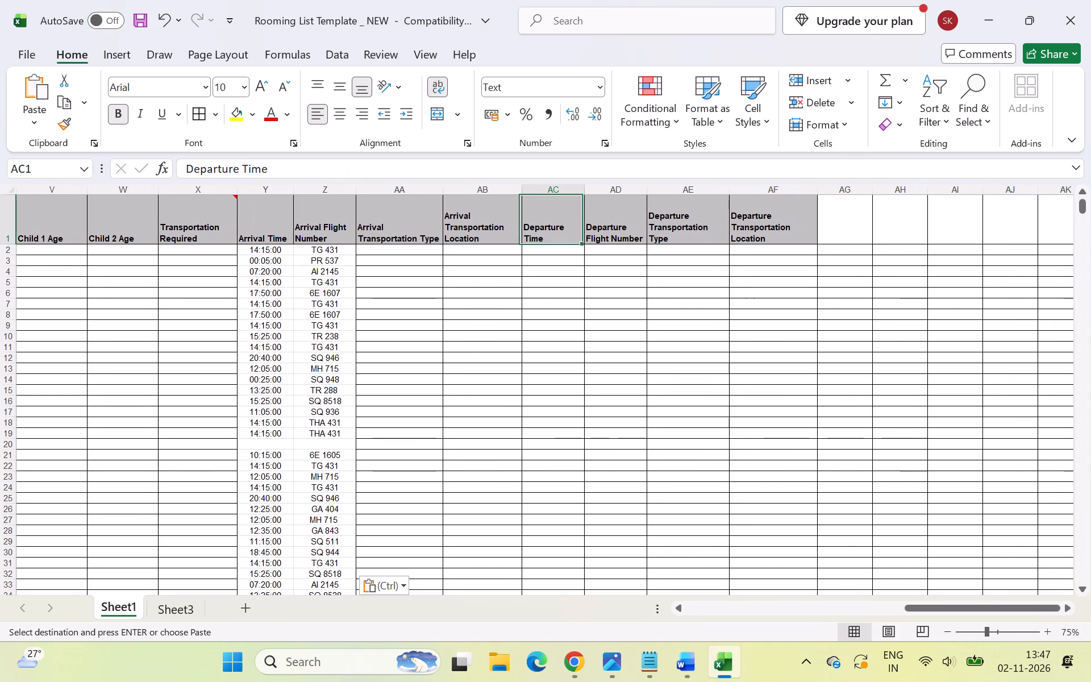
left_click(642, 239)
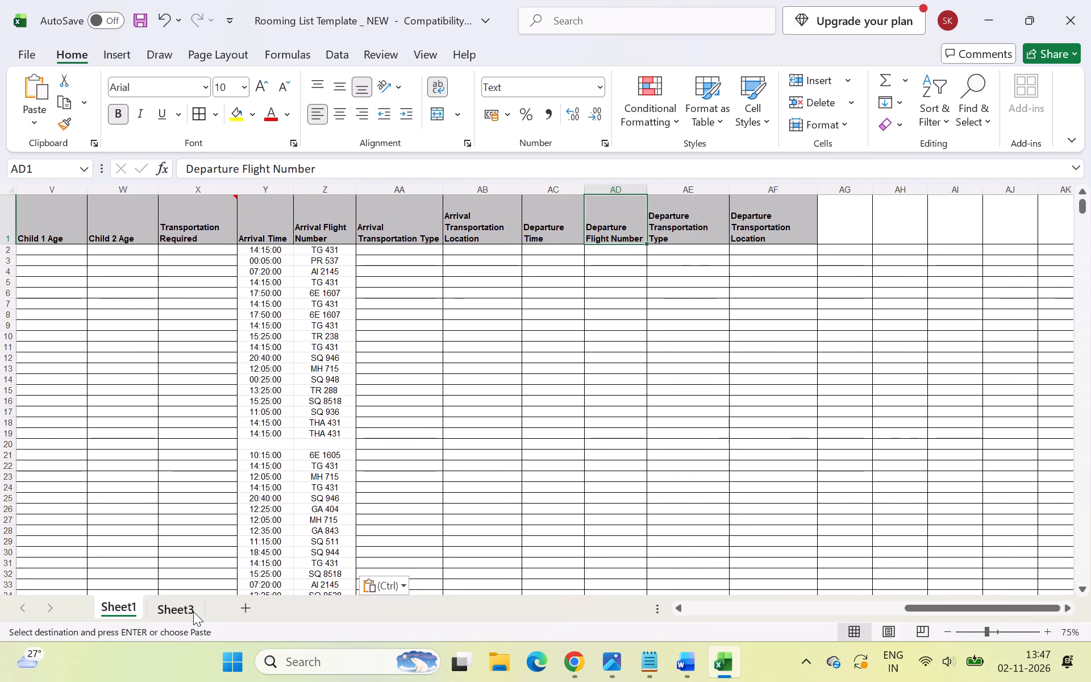
Look through Sheet3's columns from the arrival flight details to Extra Notes for departure time and flight data.
left_click(193, 612)
scroll(910, 428, "left", 2)
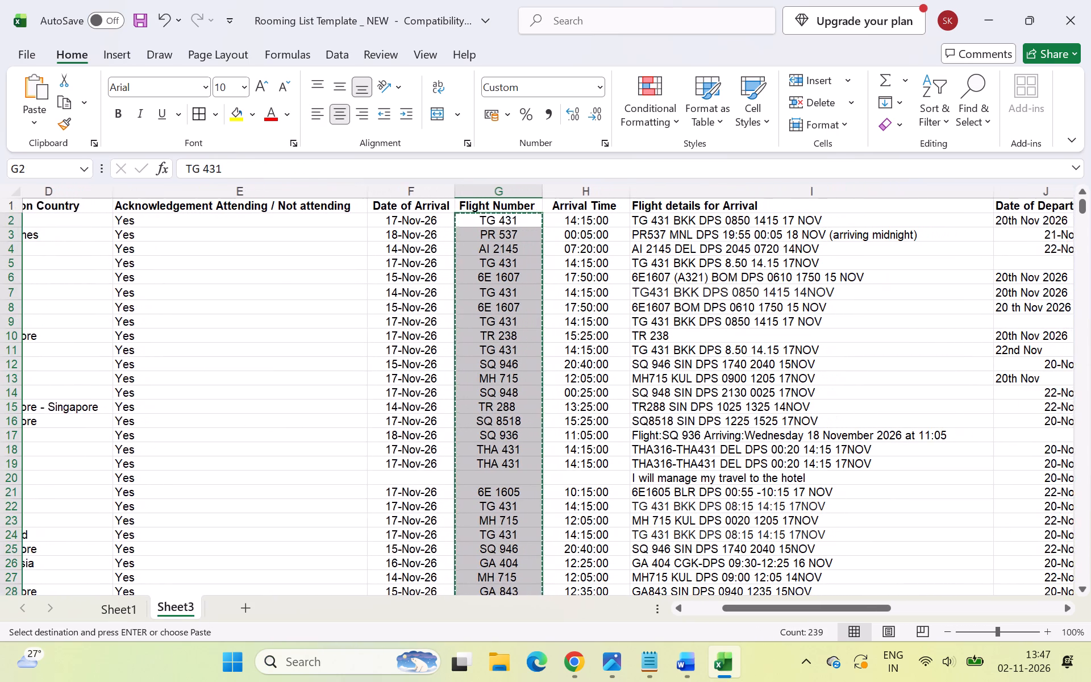
scroll(910, 428, "left", 4)
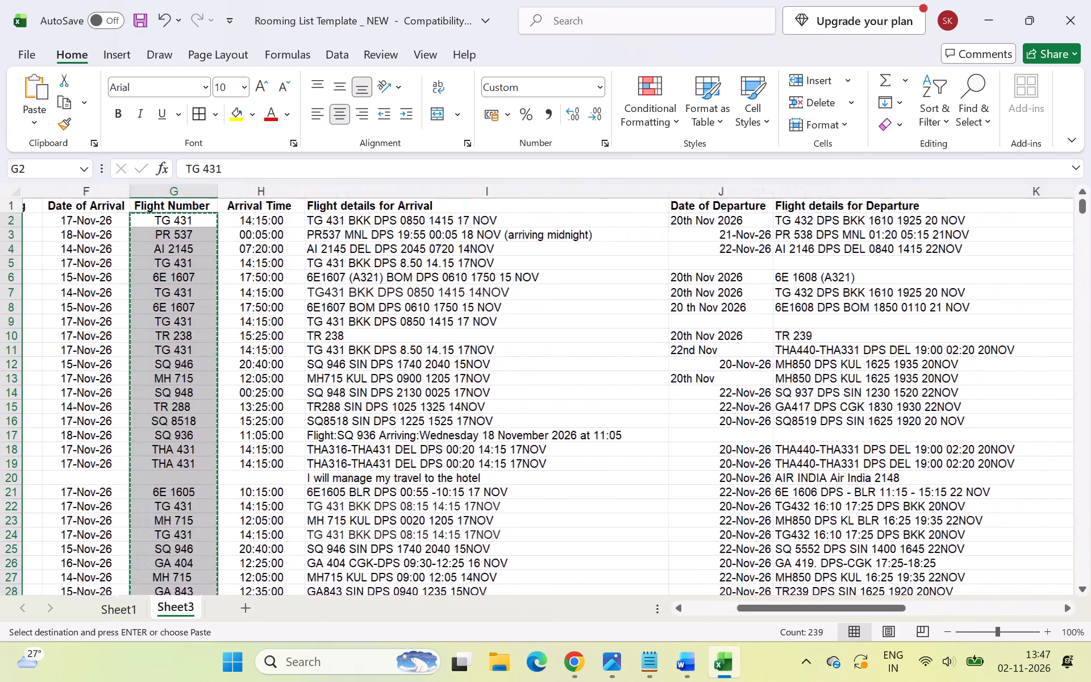
scroll(910, 428, "left", 8)
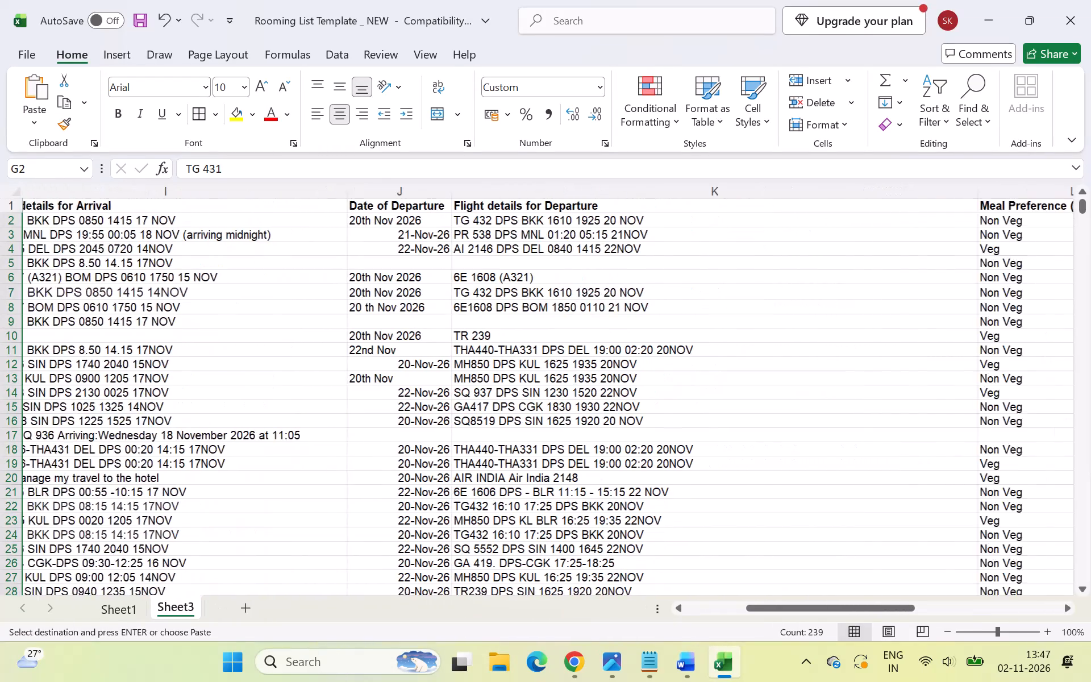
scroll(910, 428, "left", 4)
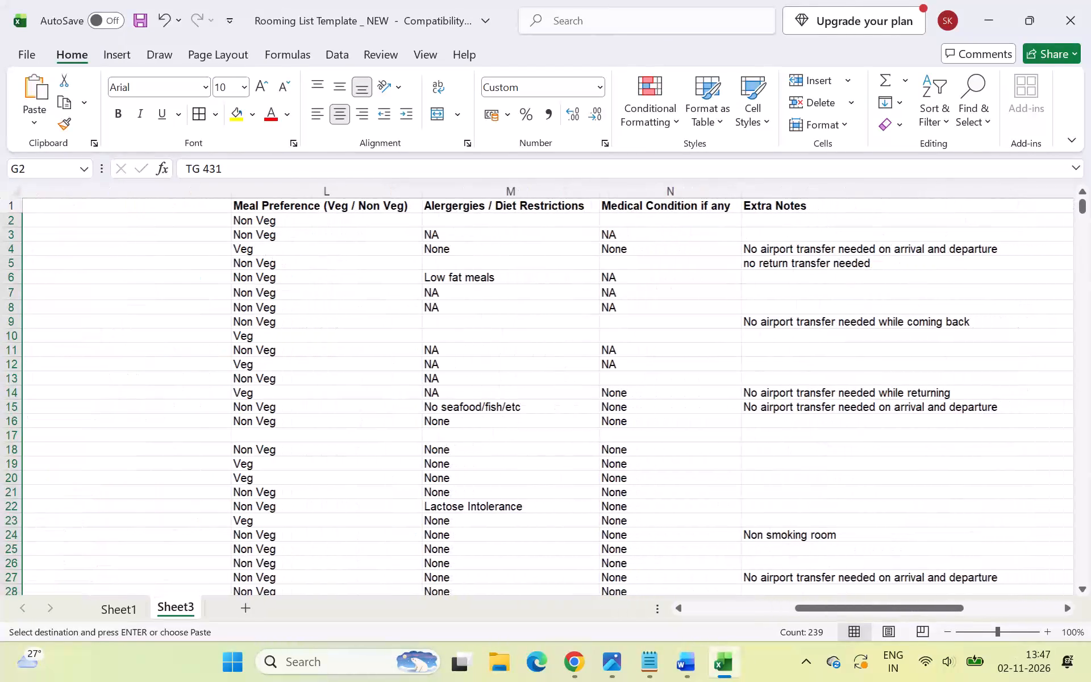
scroll(910, 428, "left", 2)
scroll(910, 428, "right", 3)
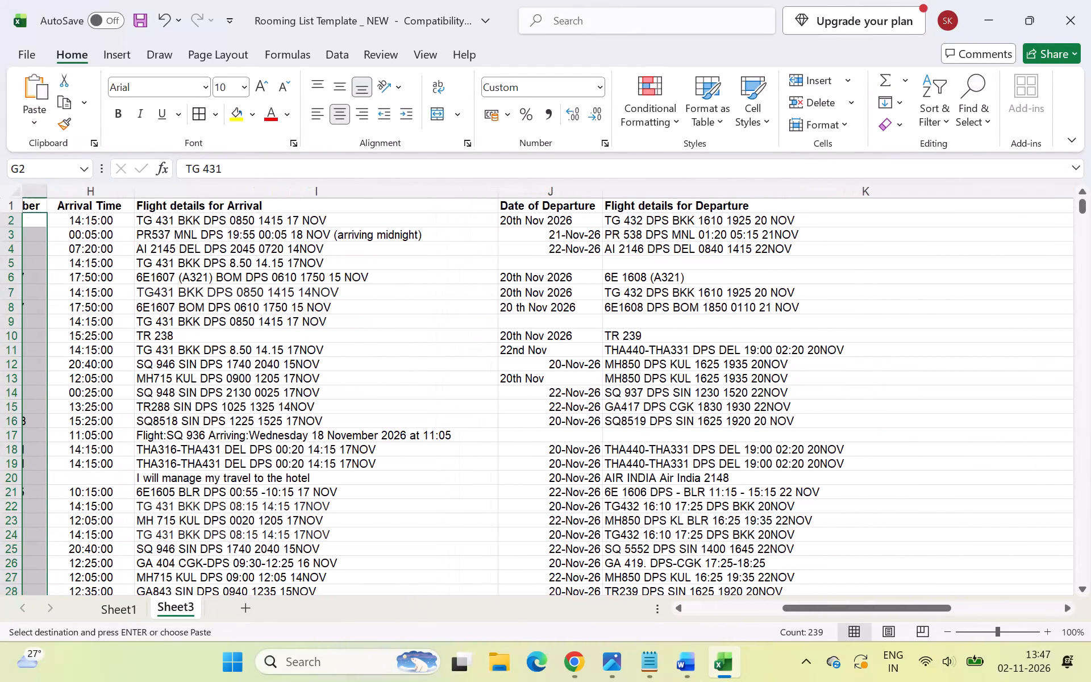
scroll(910, 428, "right", 1)
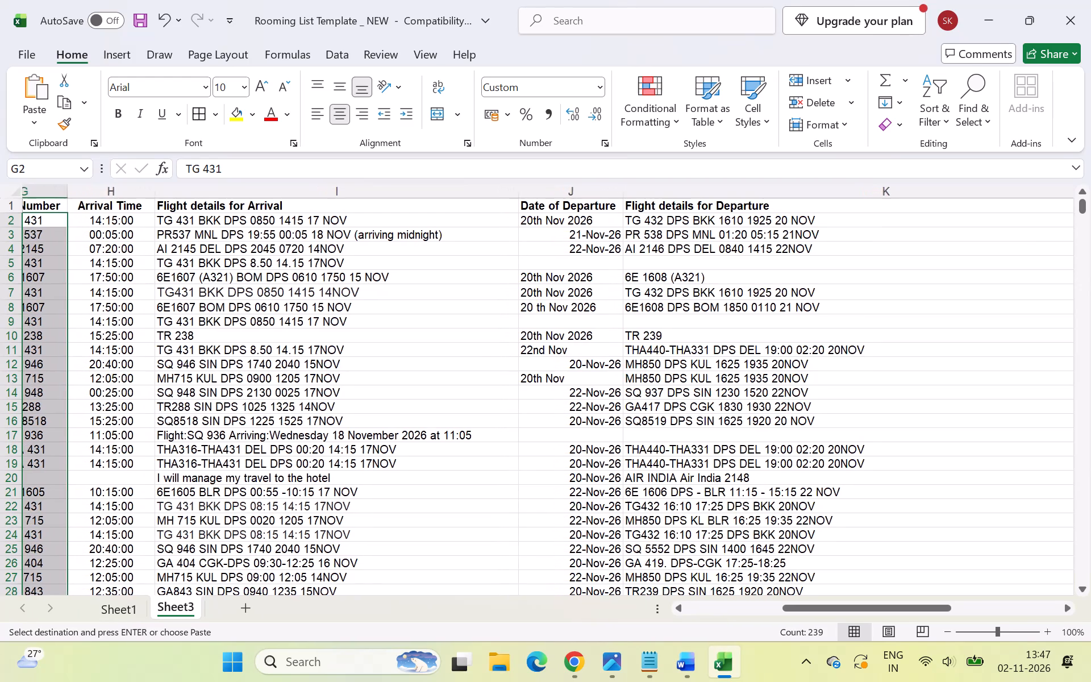
scroll(910, 428, "right", 1)
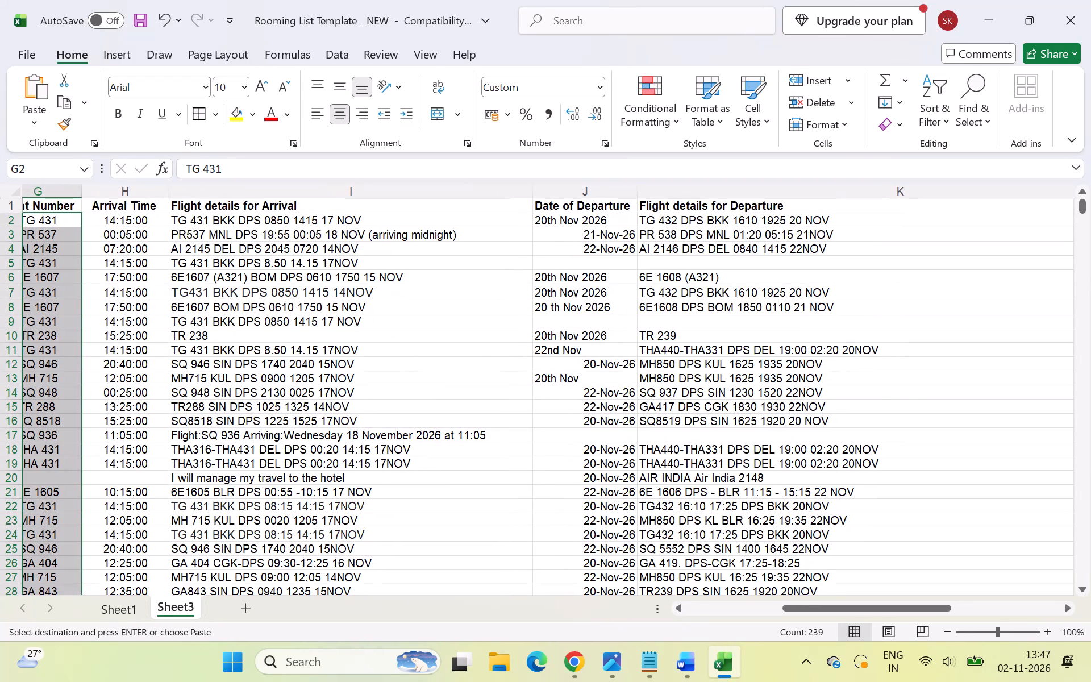
scroll(910, 428, "right", 2)
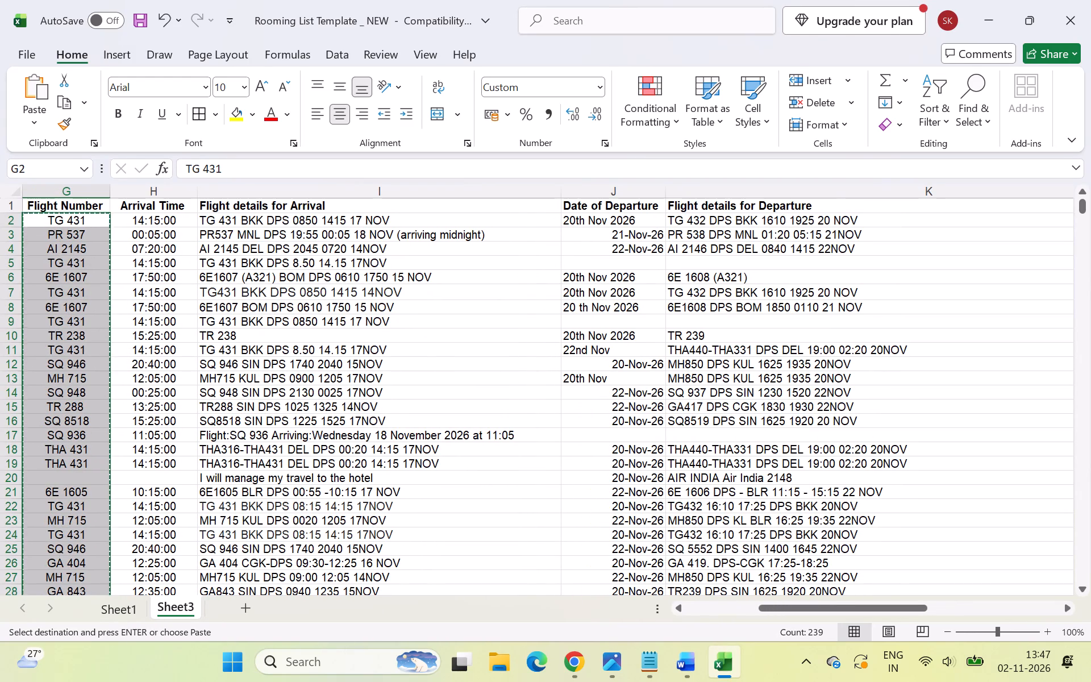
Copy the departure flight details in cells K2:K254 of Sheet3.
left_click_drag(714, 218, 759, 550)
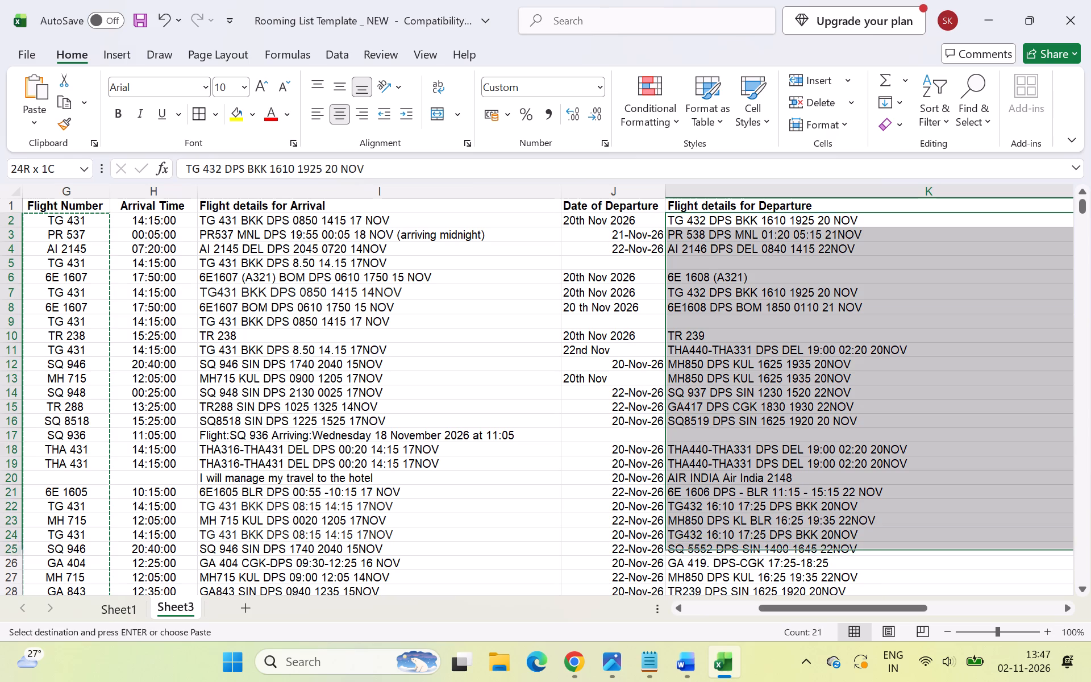
left_click_drag(759, 550, 759, 642)
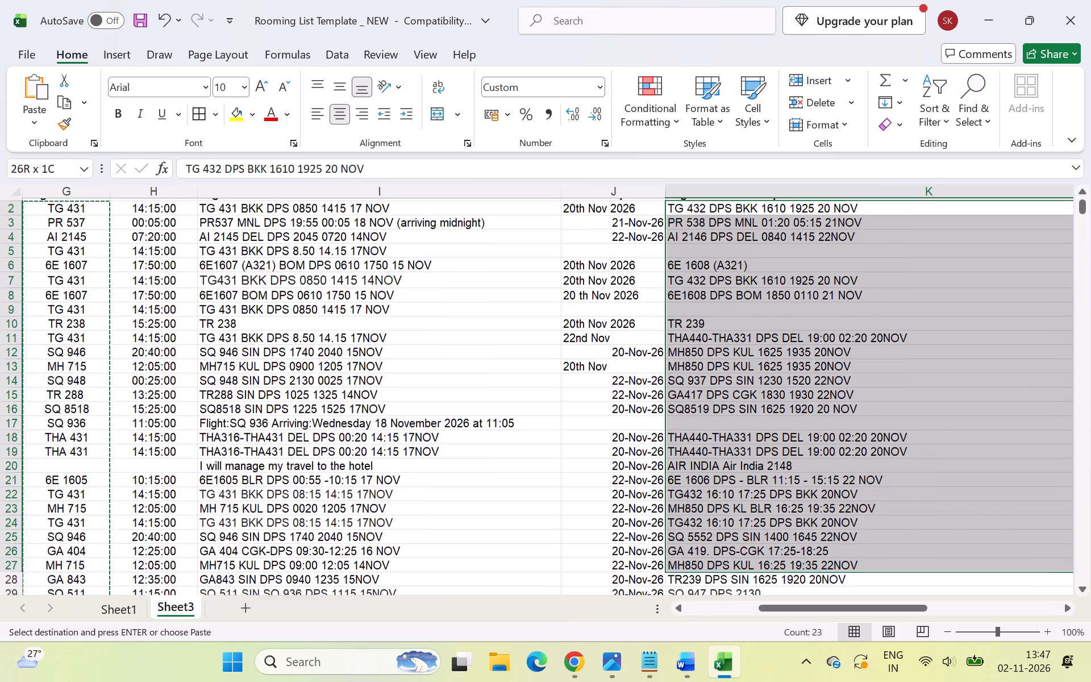
left_click_drag(759, 642, 750, 679)
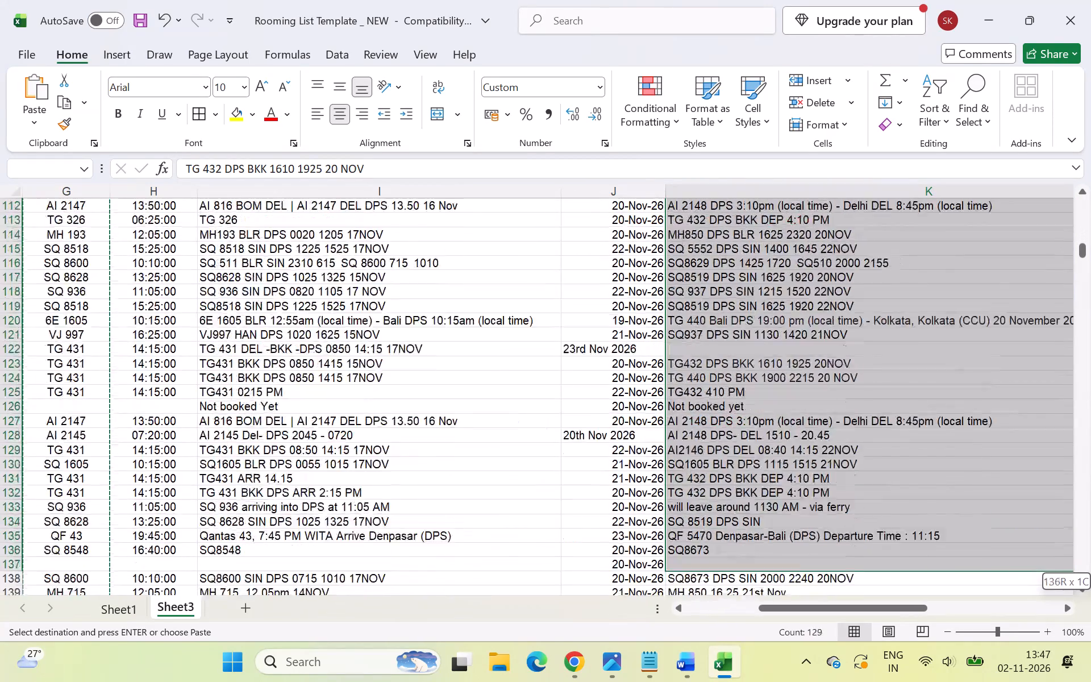
left_click_drag(750, 679, 754, 655)
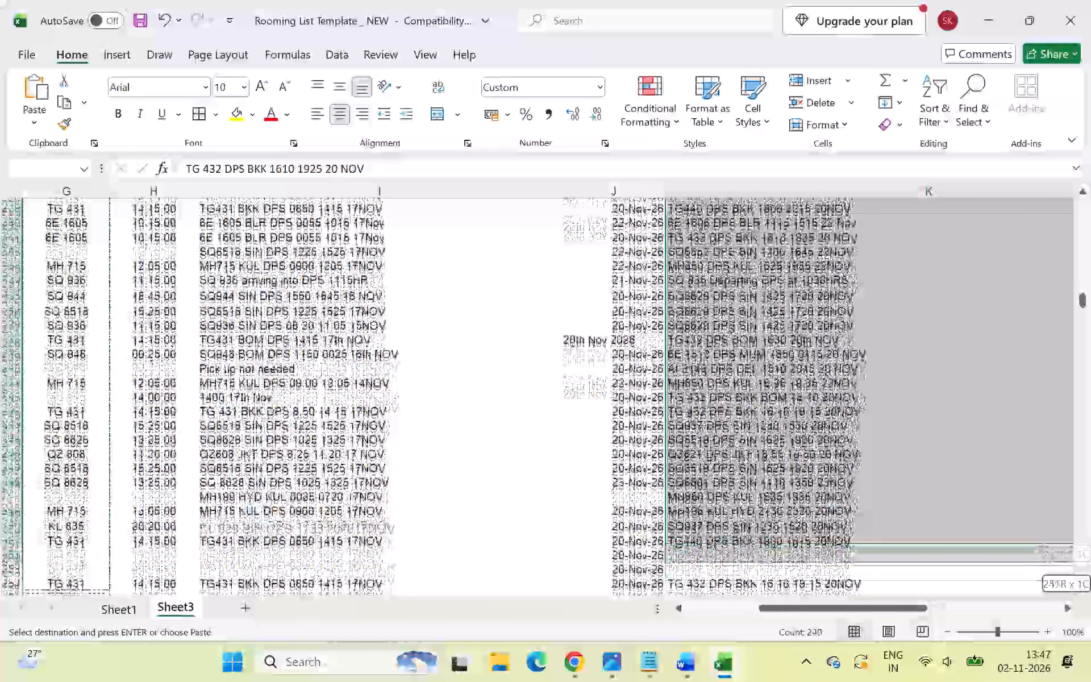
left_click_drag(754, 655, 788, 576)
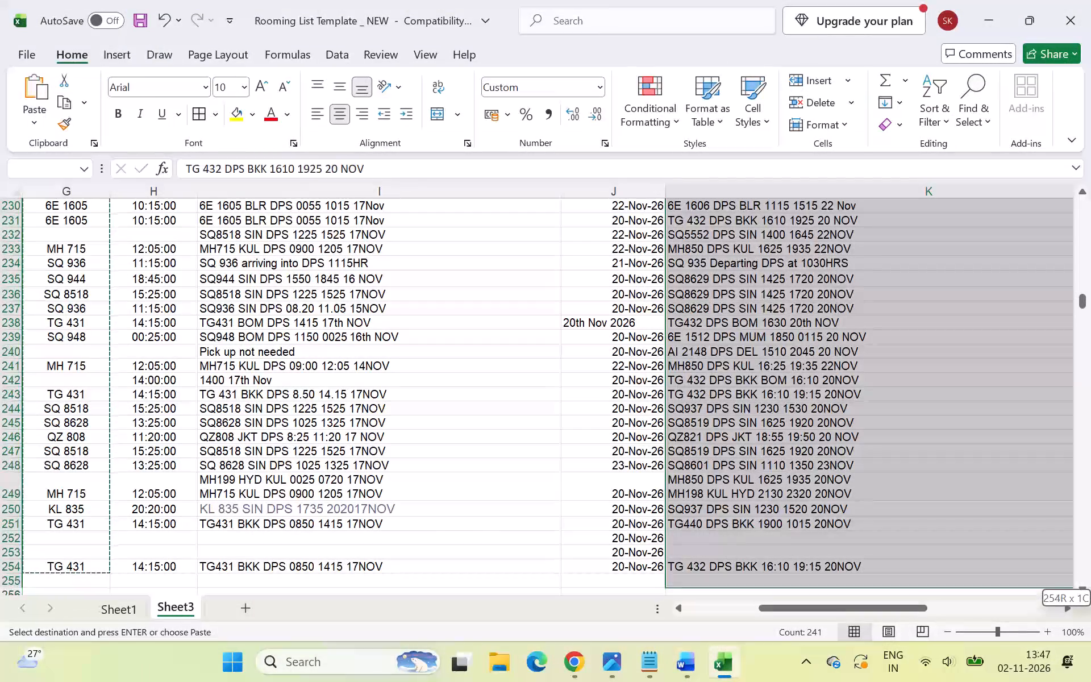
left_click_drag(788, 576, 793, 565)
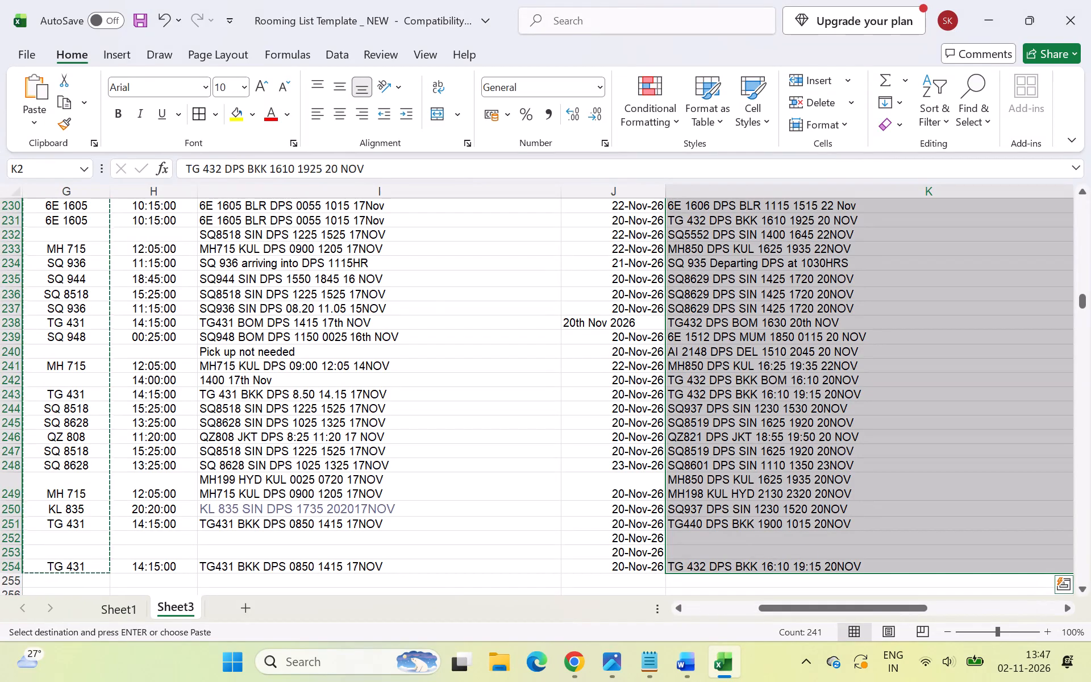
key("ctrl+c")
Paste the copied departure flight details into Sheet1's Departure Flight Number column, starting at cell AD2.
scroll(793, 527, "up", 6)
scroll(793, 526, "up", 20)
scroll(793, 526, "up", 4)
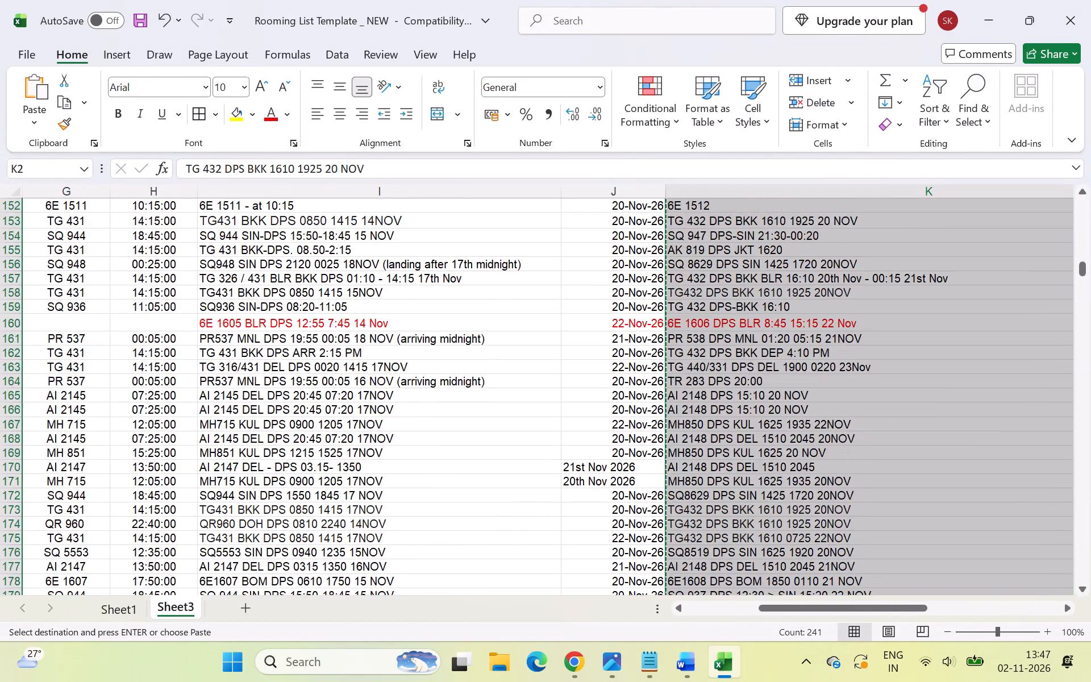
scroll(815, 538, "up", 20)
scroll(815, 538, "up", 20)
scroll(815, 538, "up", 8)
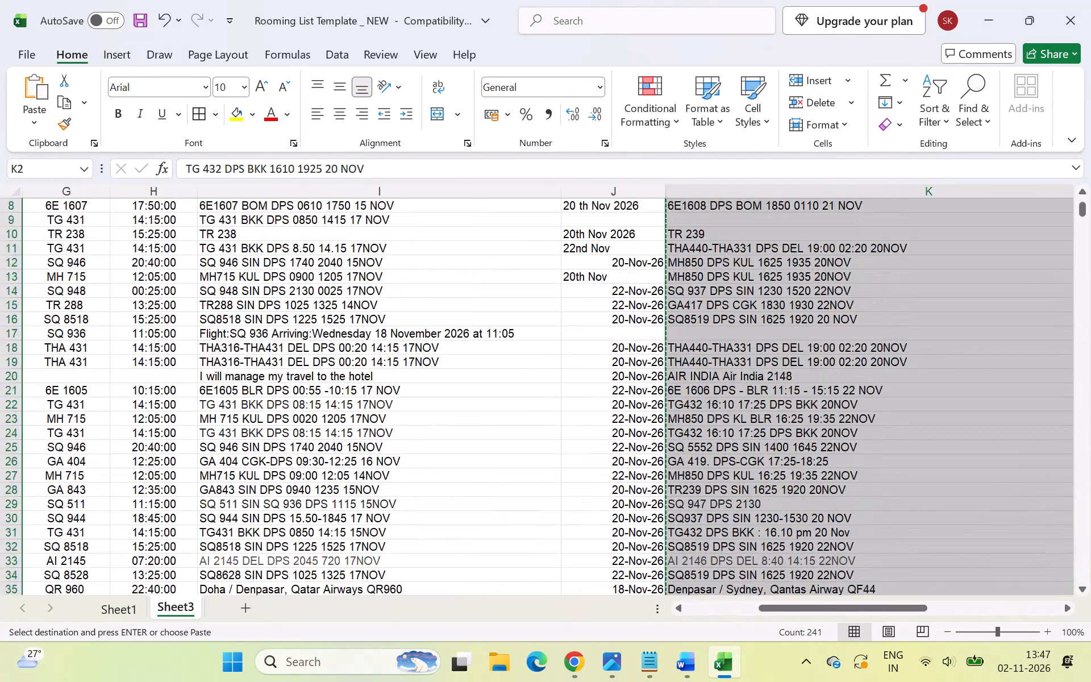
scroll(817, 540, "up", 12)
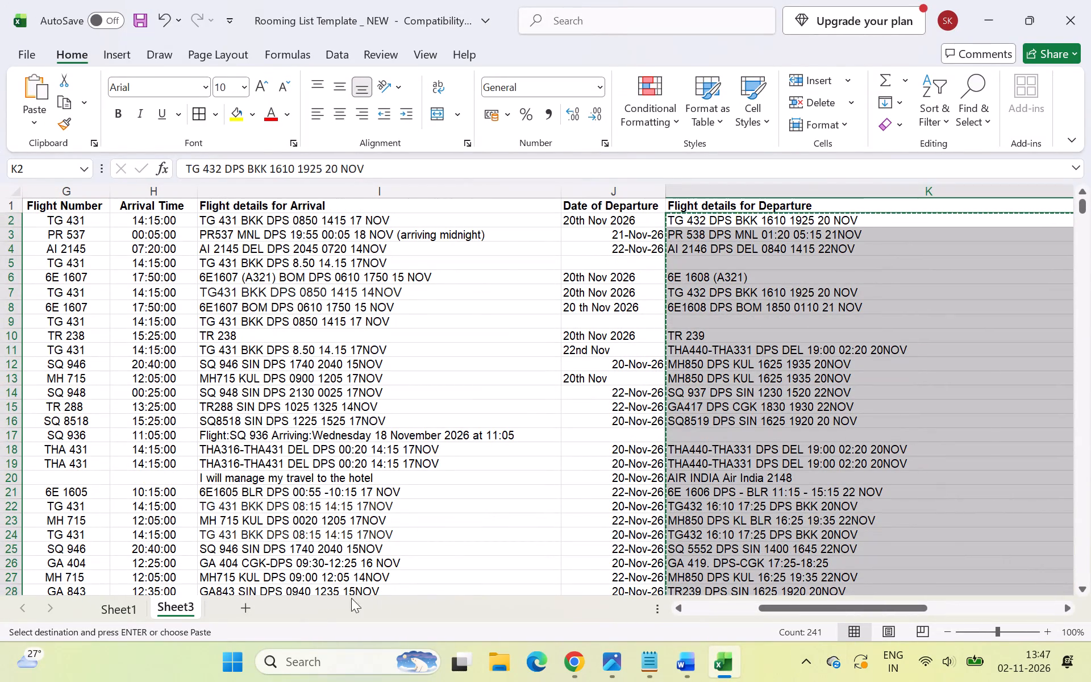
left_click(125, 618)
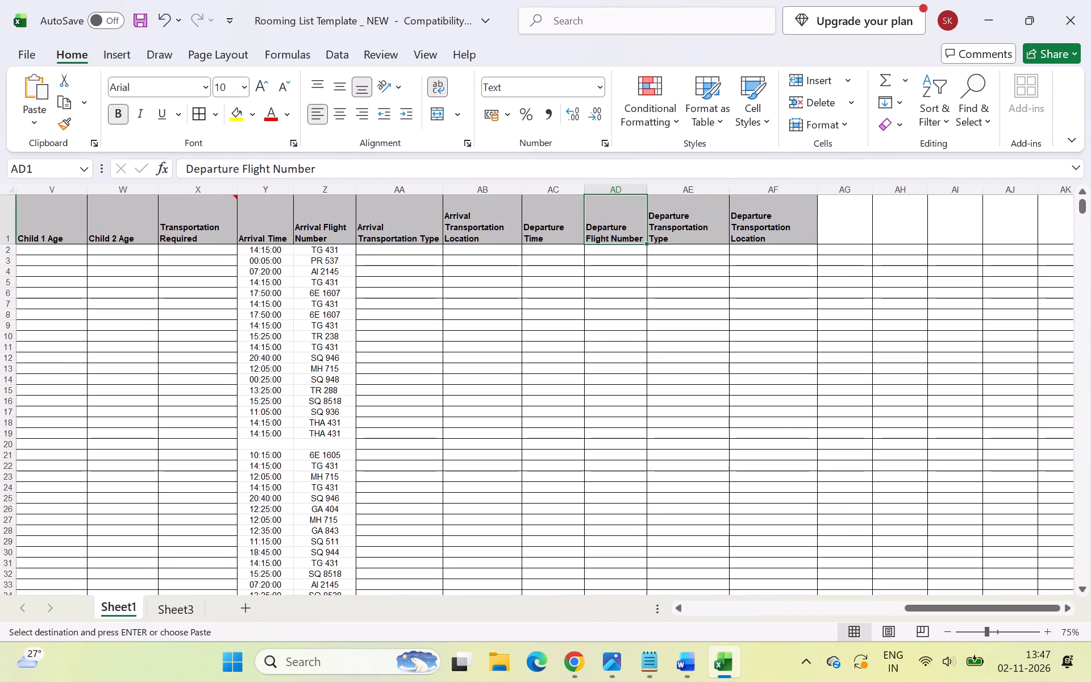
left_click(614, 250)
left_click_drag(611, 249, 615, 515)
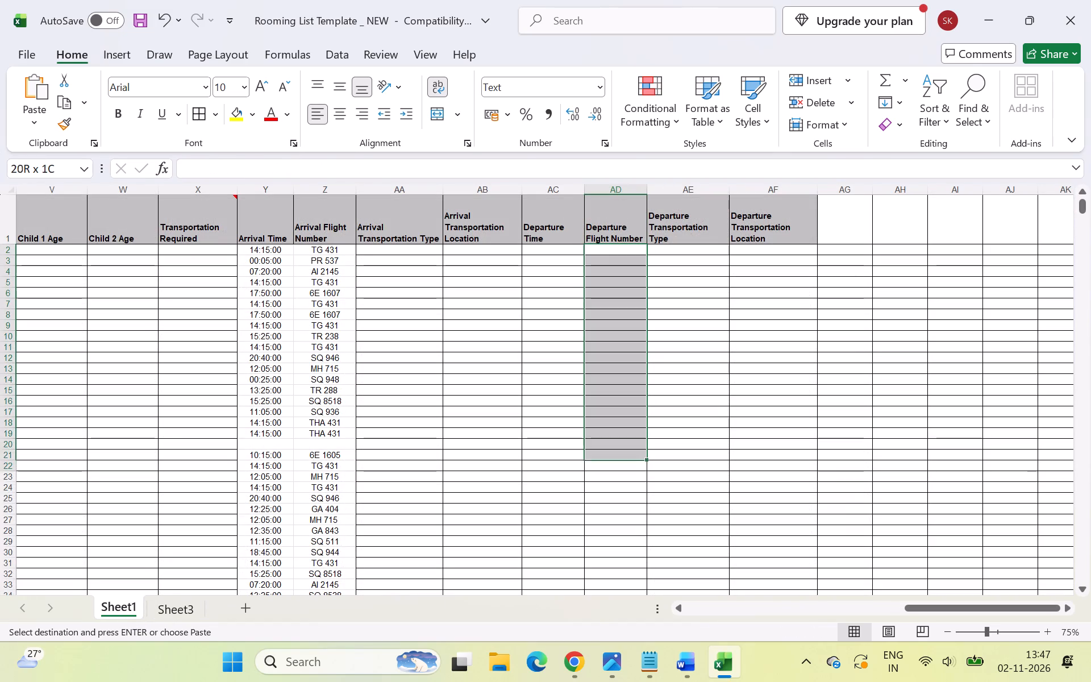
left_click_drag(615, 515, 606, 650)
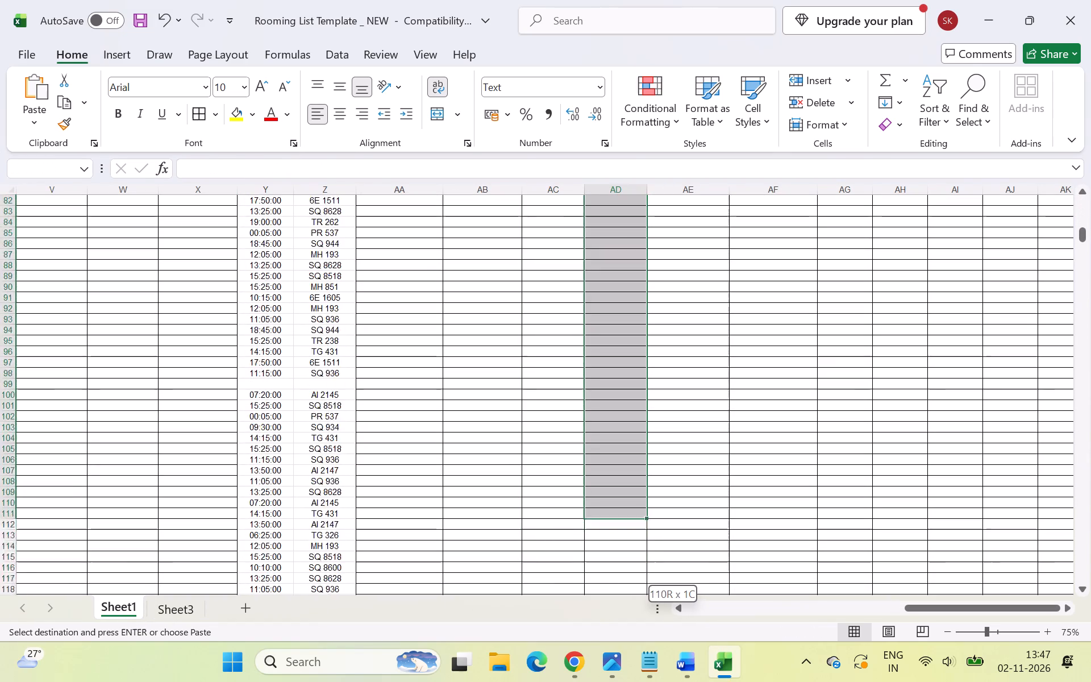
left_click_drag(606, 650, 602, 663)
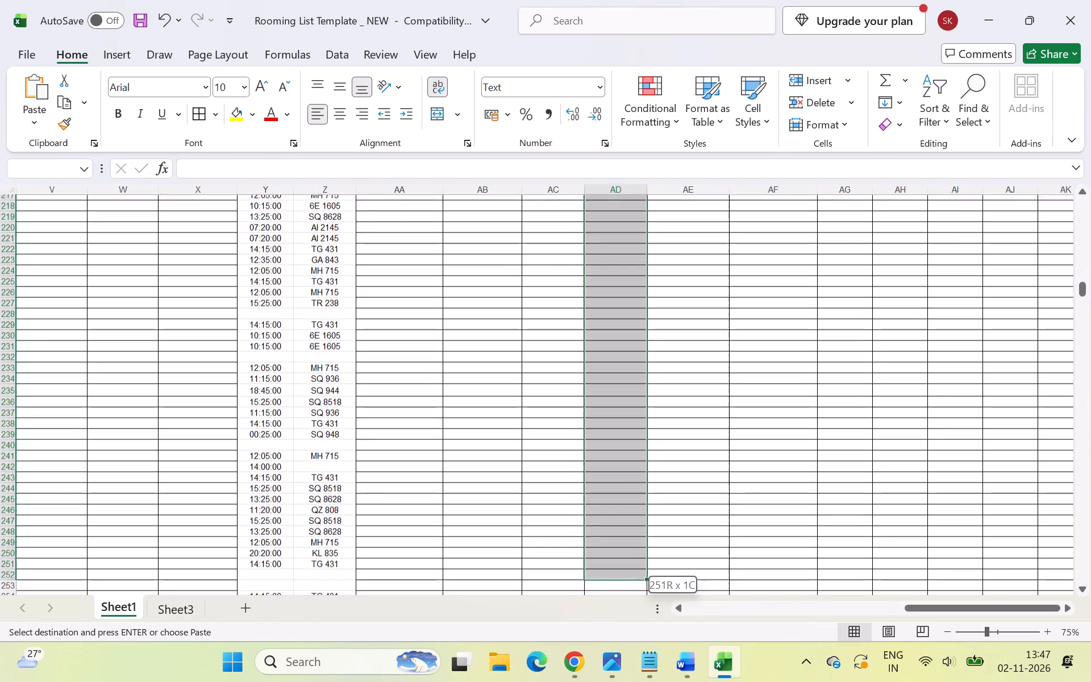
left_click_drag(602, 663, 684, 323)
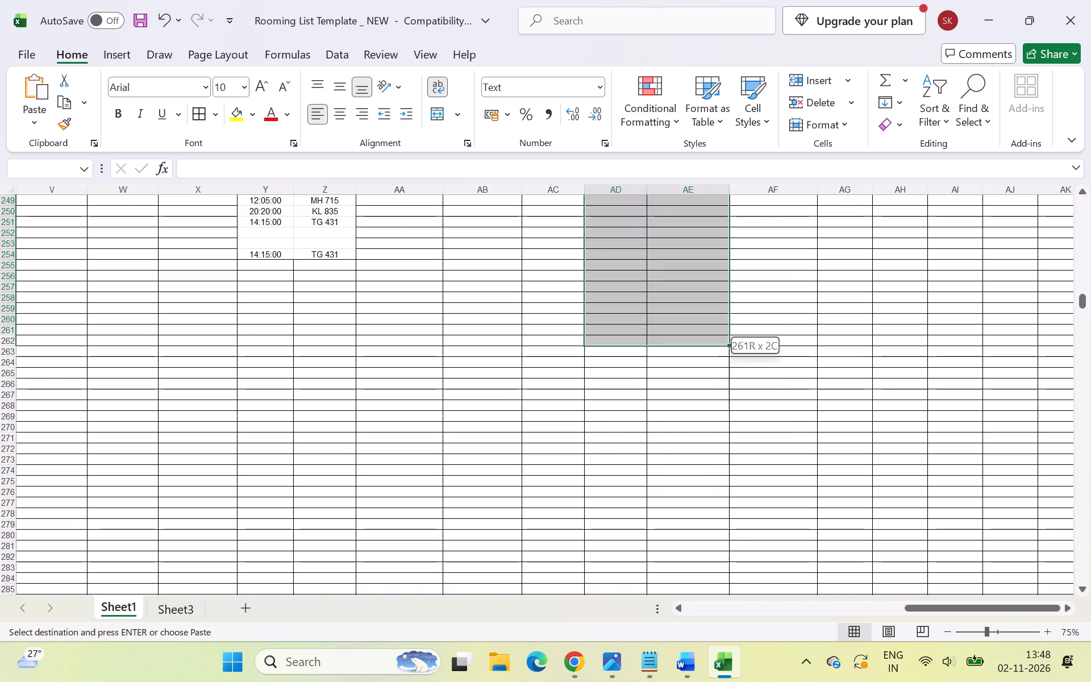
left_click_drag(684, 323, 622, 256)
key("ctrl+v")
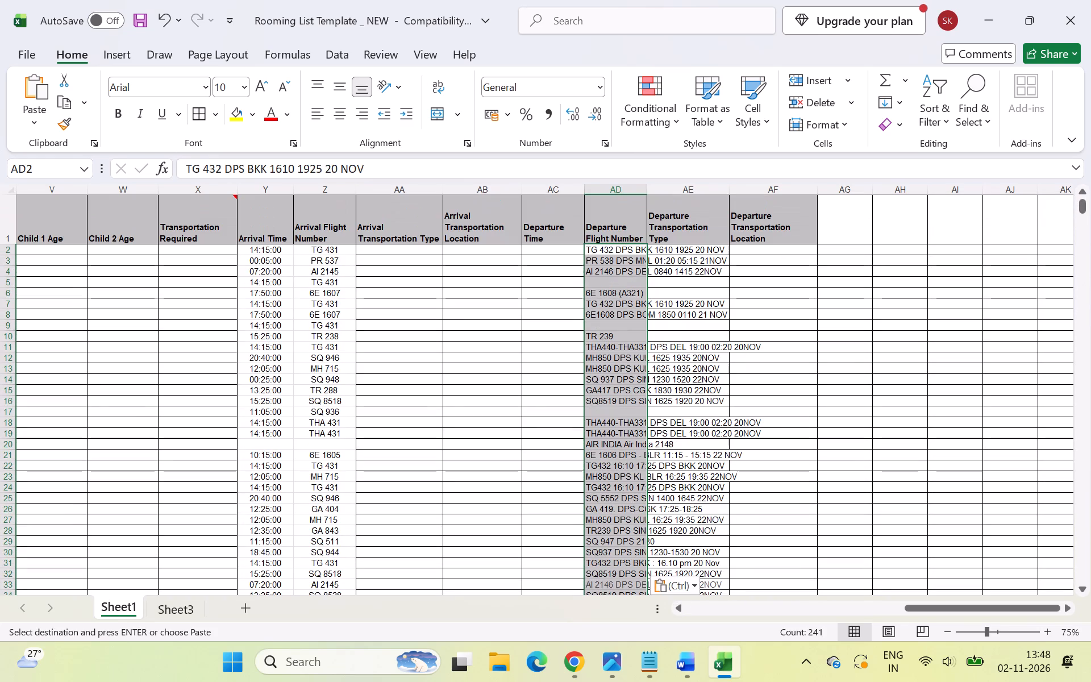
Widen Sheet1's column AD to fit the flight details, column AE to about 24, and column AF enough for its header.
left_click_drag(644, 188, 737, 193)
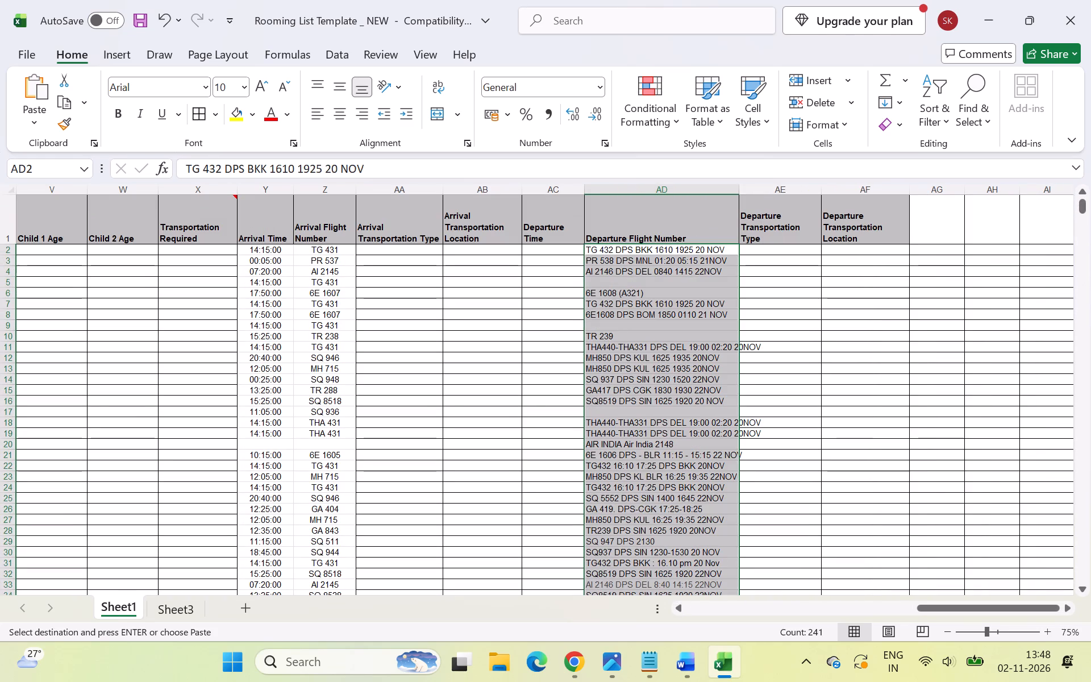
left_click_drag(736, 186, 774, 192)
left_click_drag(857, 192, 892, 194)
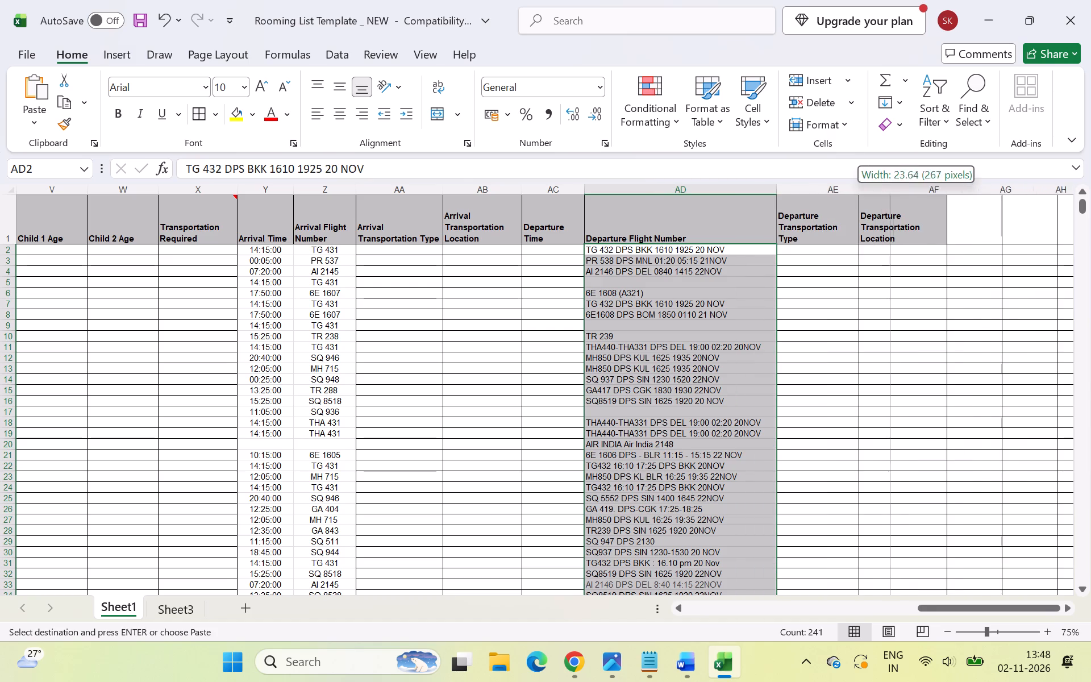
left_click_drag(892, 194, 892, 194)
left_click_drag(979, 188, 1007, 188)
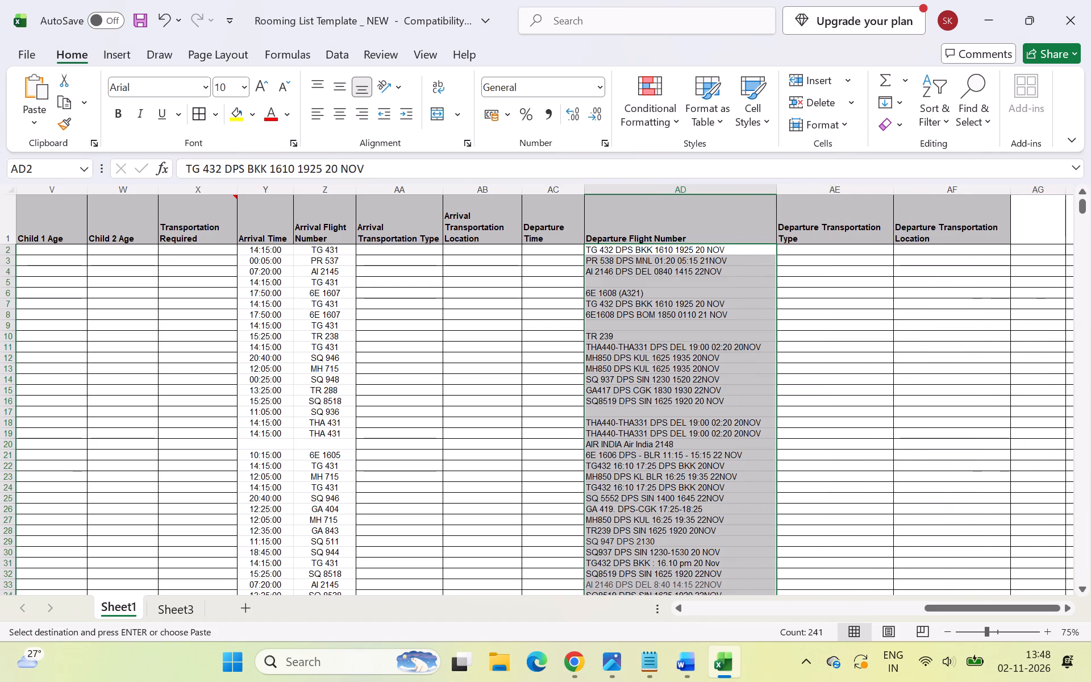
left_click(971, 322)
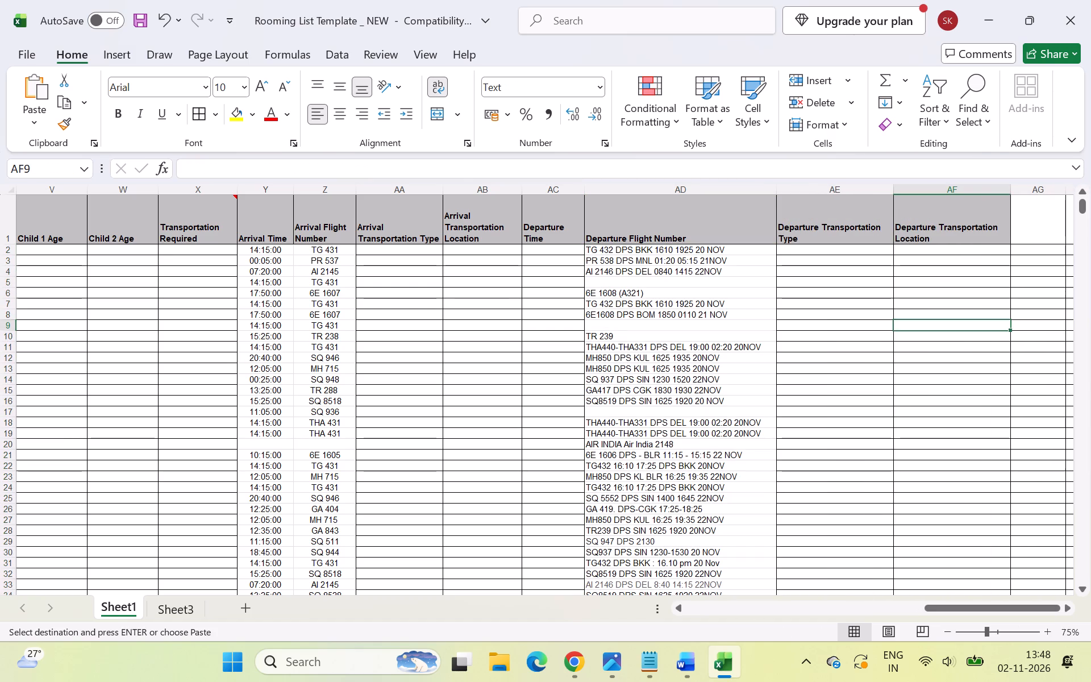
Review Sheet1's filled guest rows down to row 254 and across to the city and country columns for layout irregularities.
scroll(591, 286, "up", 2)
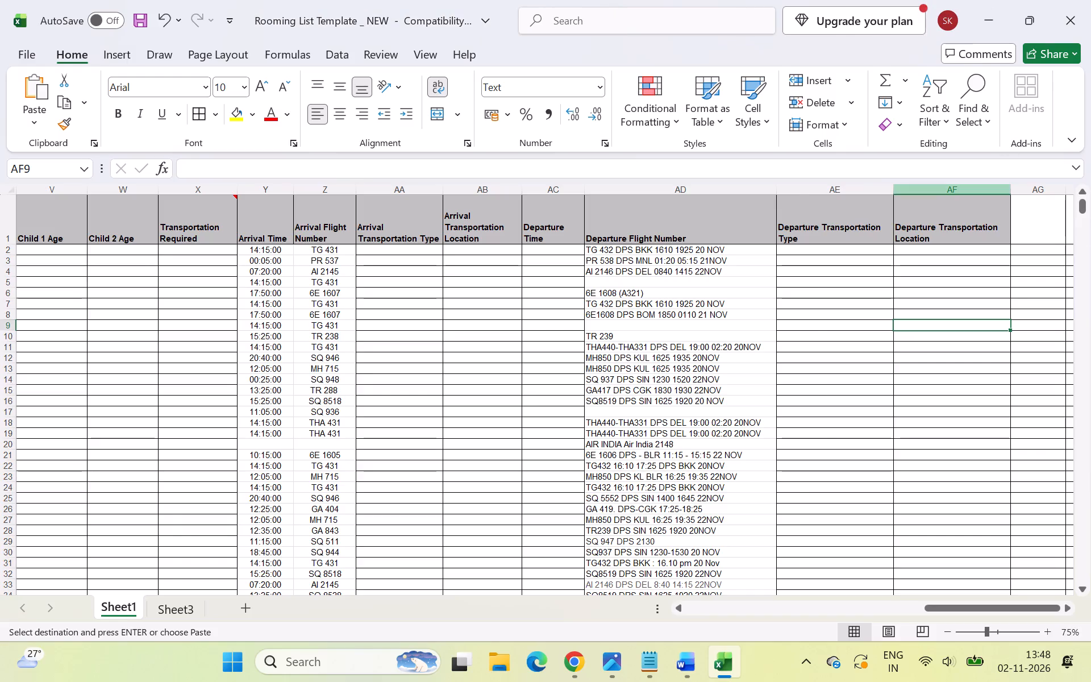
scroll(740, 347, "right", 14)
scroll(740, 347, "up", 4)
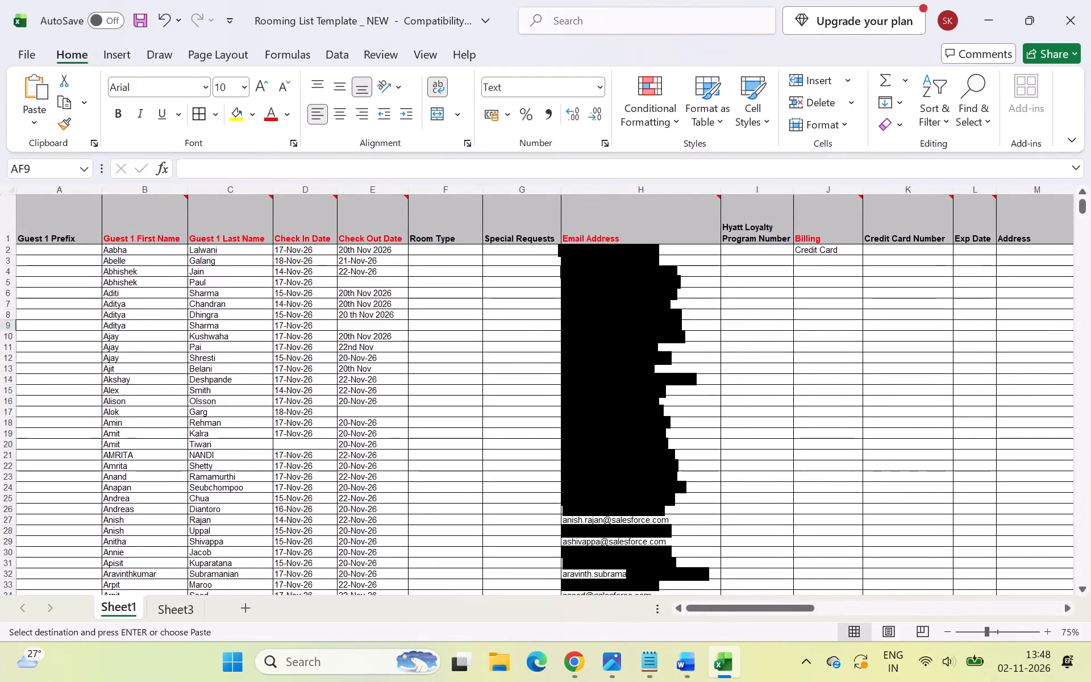
scroll(538, 302, "down", 9)
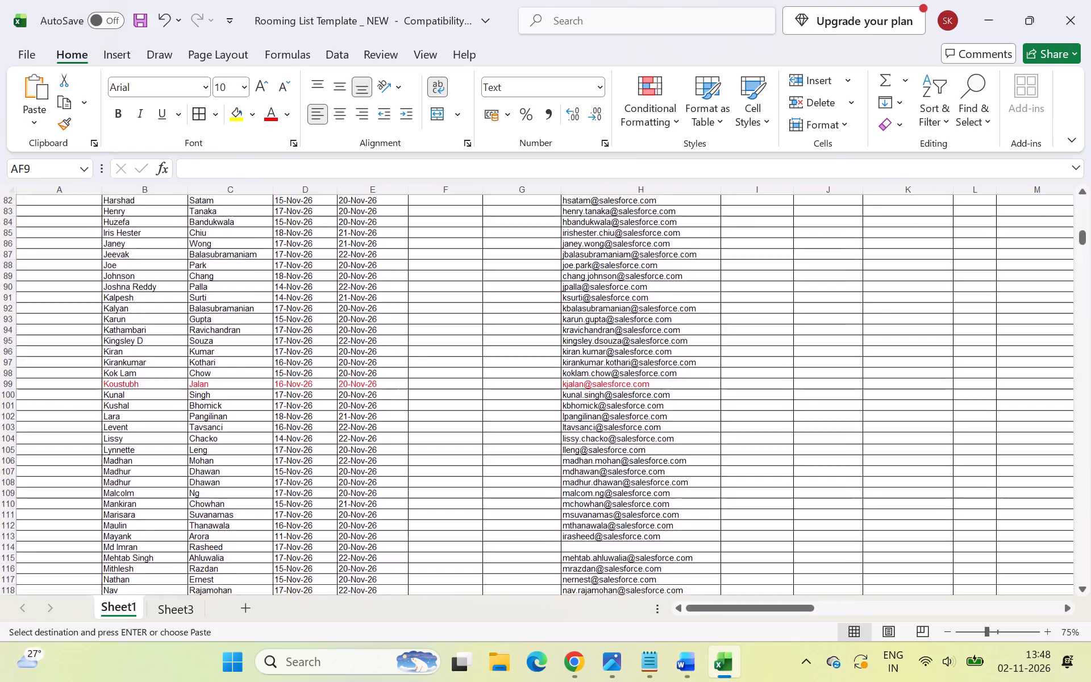
scroll(538, 302, "down", 8)
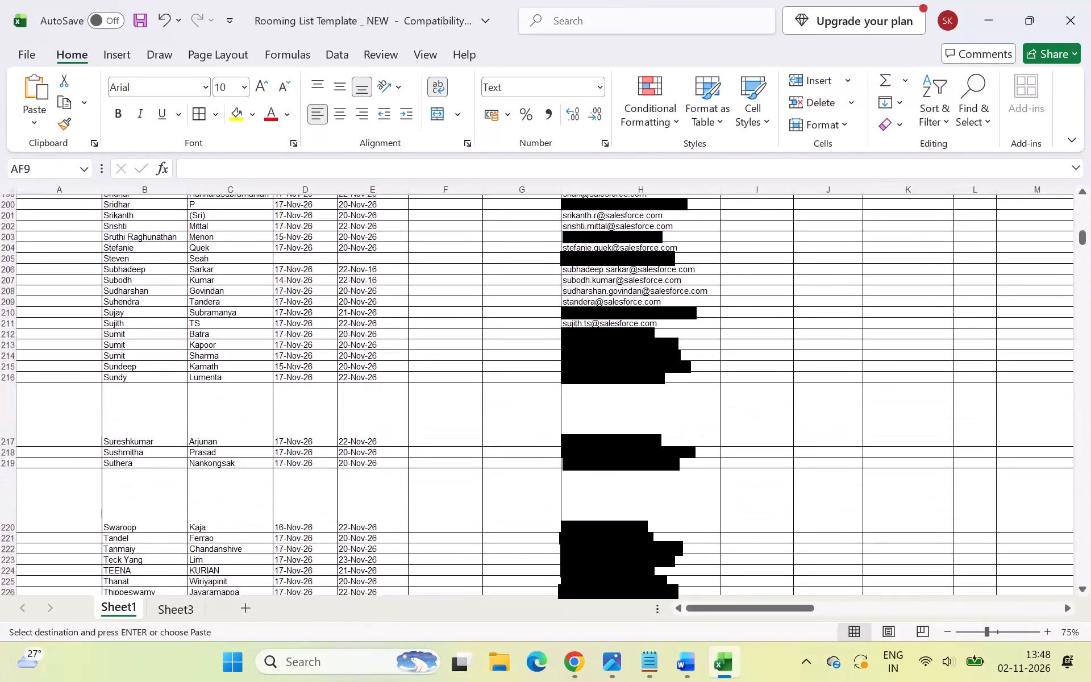
scroll(538, 302, "down", 2)
scroll(538, 302, "up", 5)
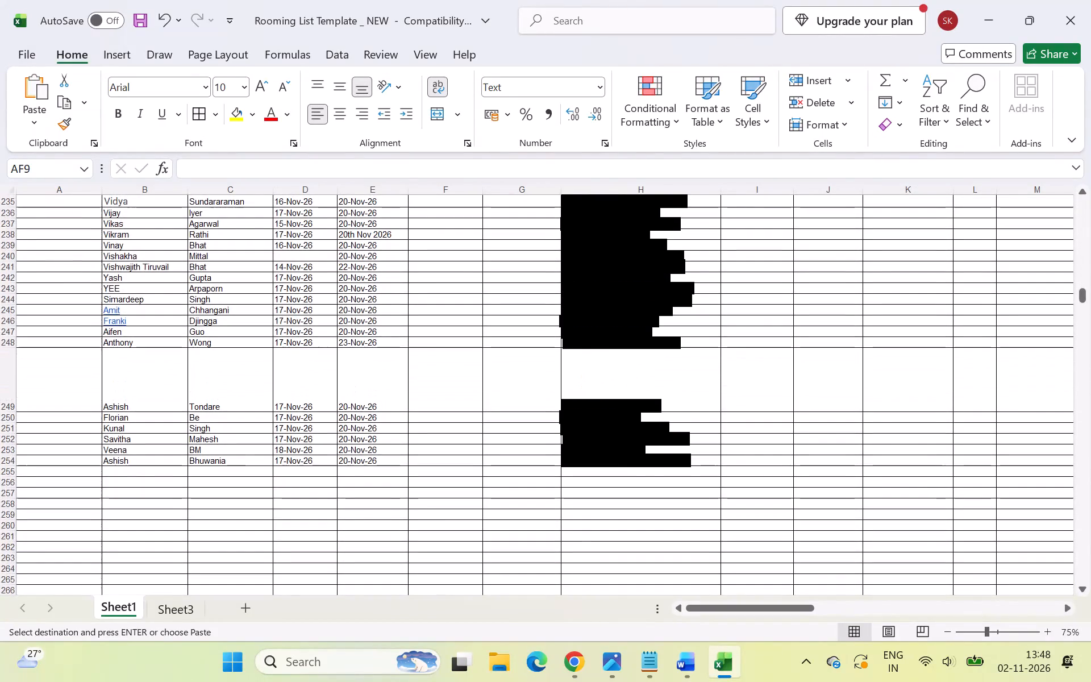
scroll(356, 378, "left", 2)
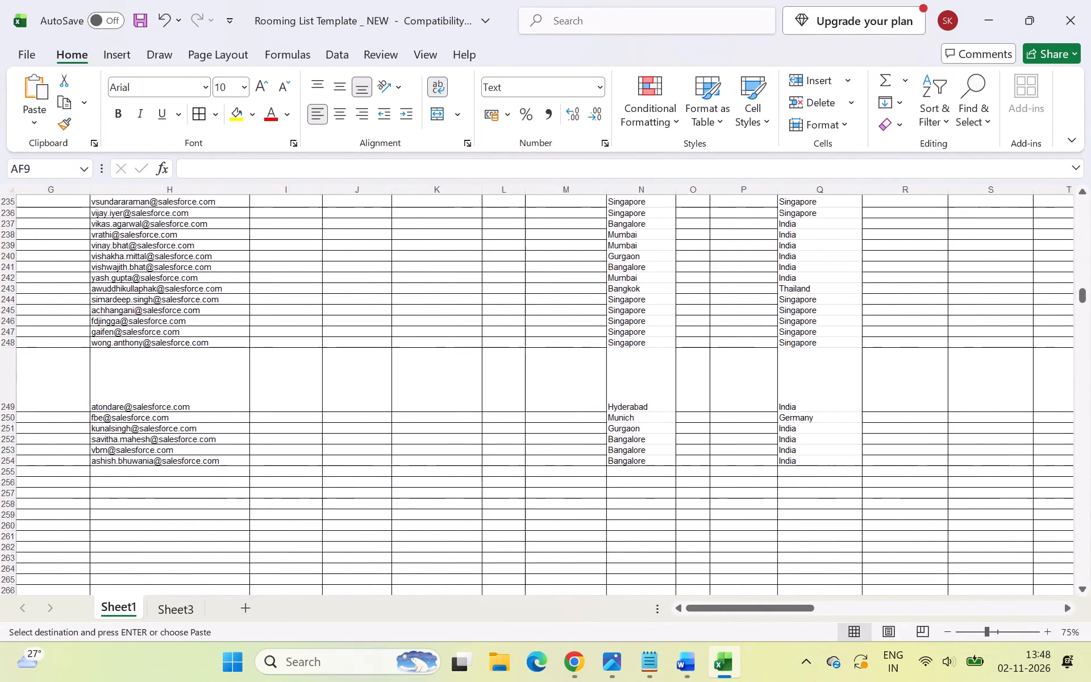
scroll(356, 378, "left", 2)
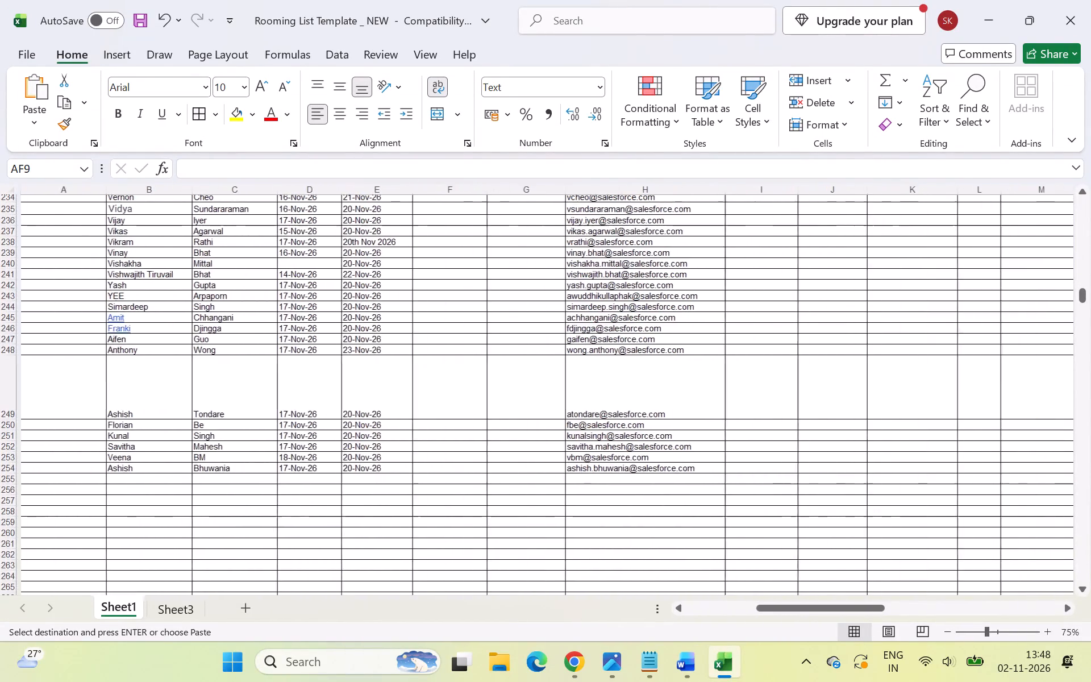
scroll(356, 378, "left", 4)
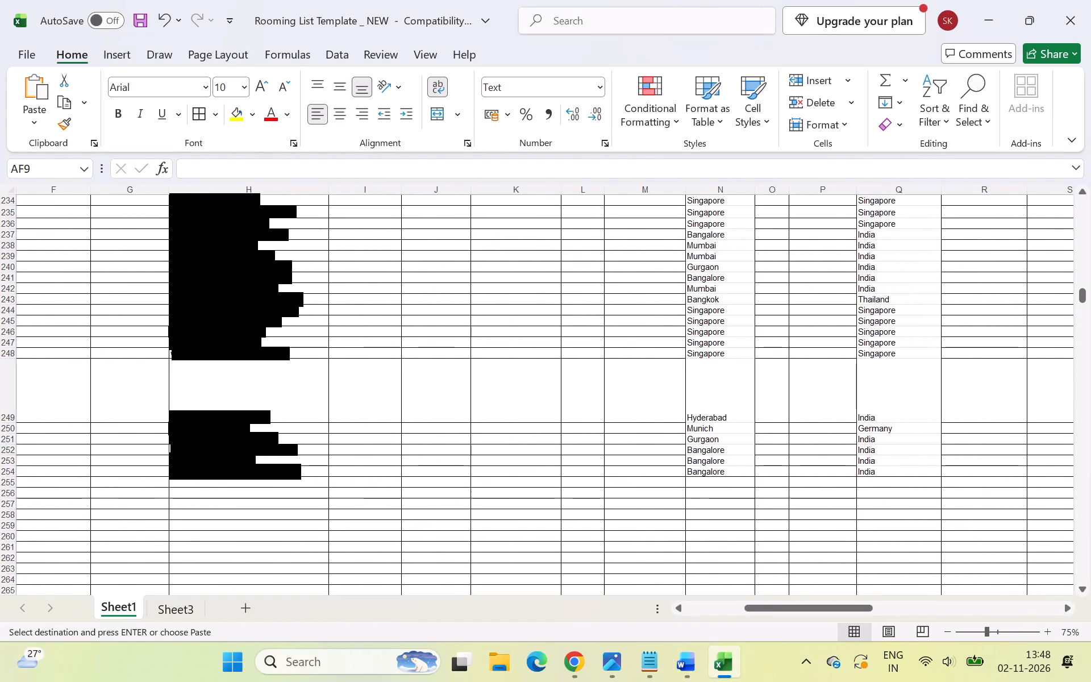
Reduce the oversized height of row 249 in Sheet1 to roughly match its neighbouring rows.
left_click_drag(7, 425, 3, 375)
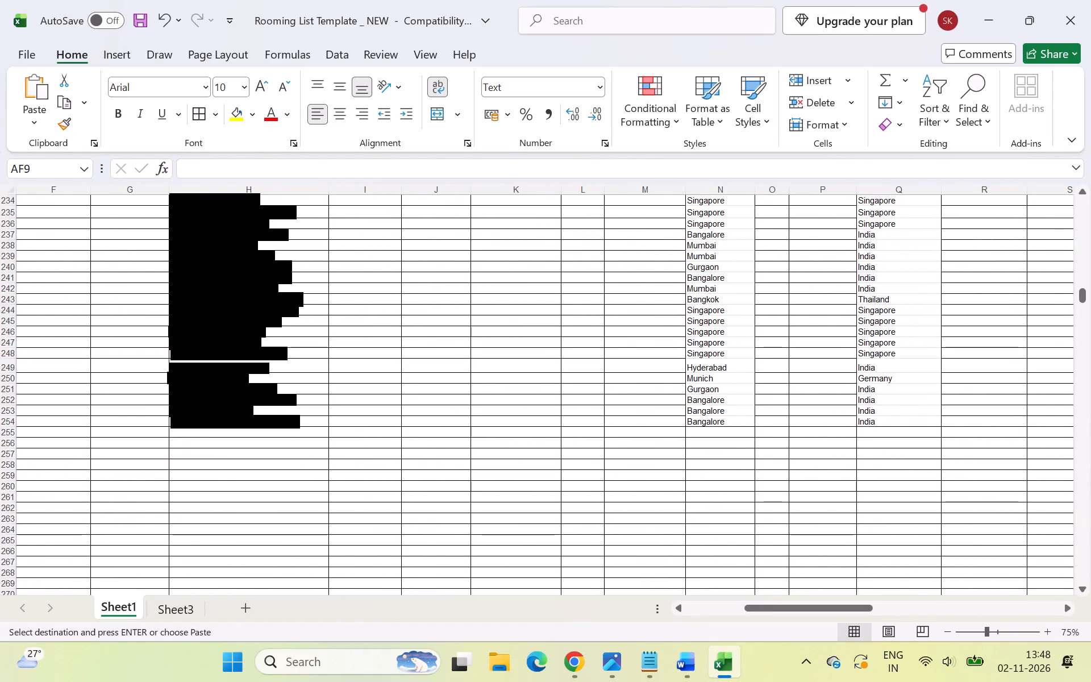
Apply all borders to every cell of Sheet1.
left_click(13, 423)
scroll(13, 423, "right", 2)
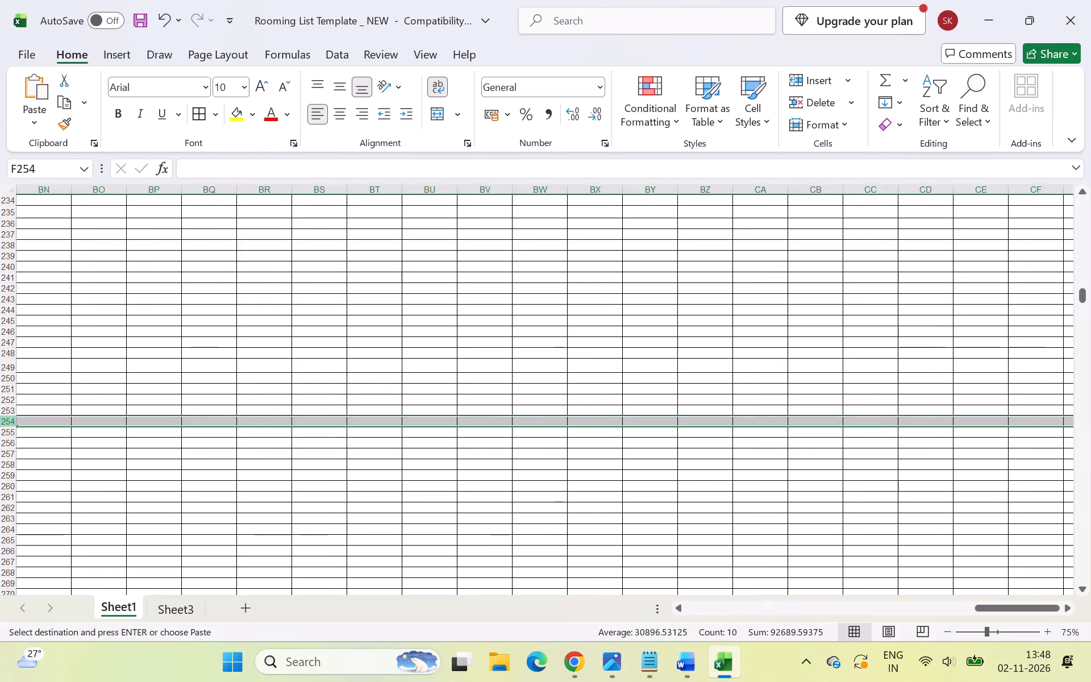
scroll(13, 423, "right", 6)
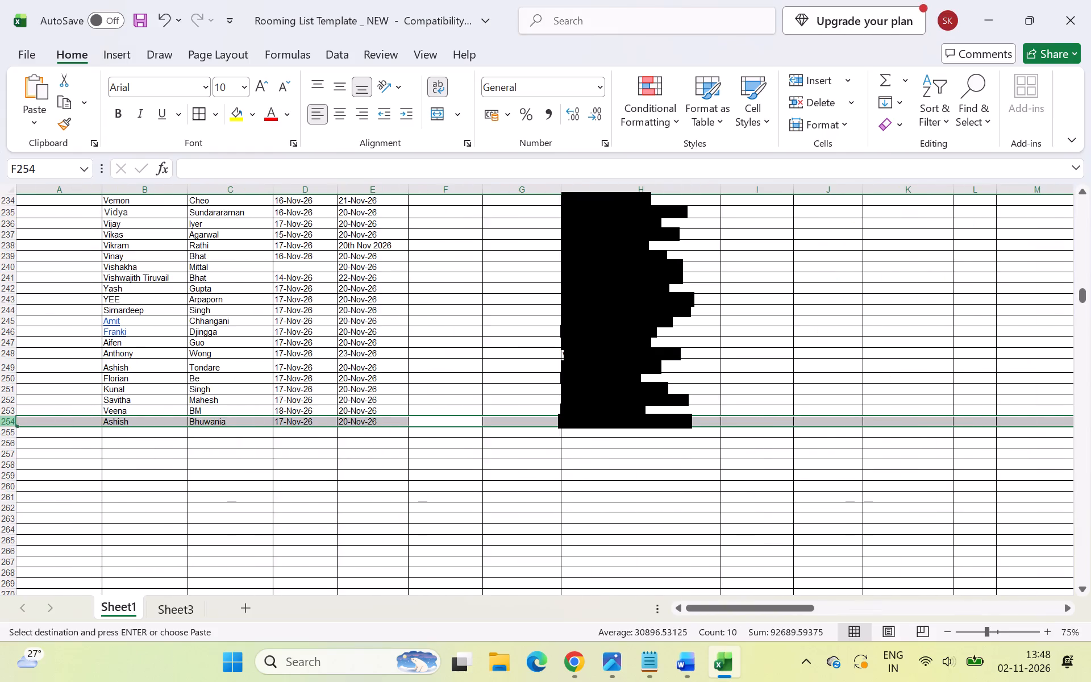
scroll(13, 423, "up", 16)
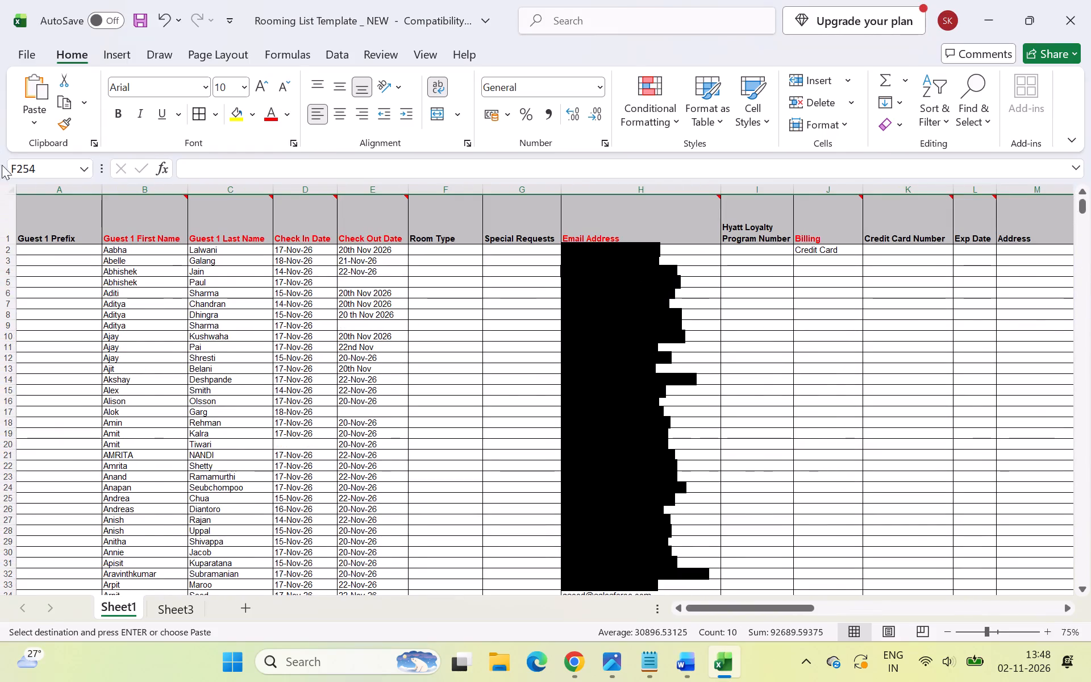
left_click(6, 185)
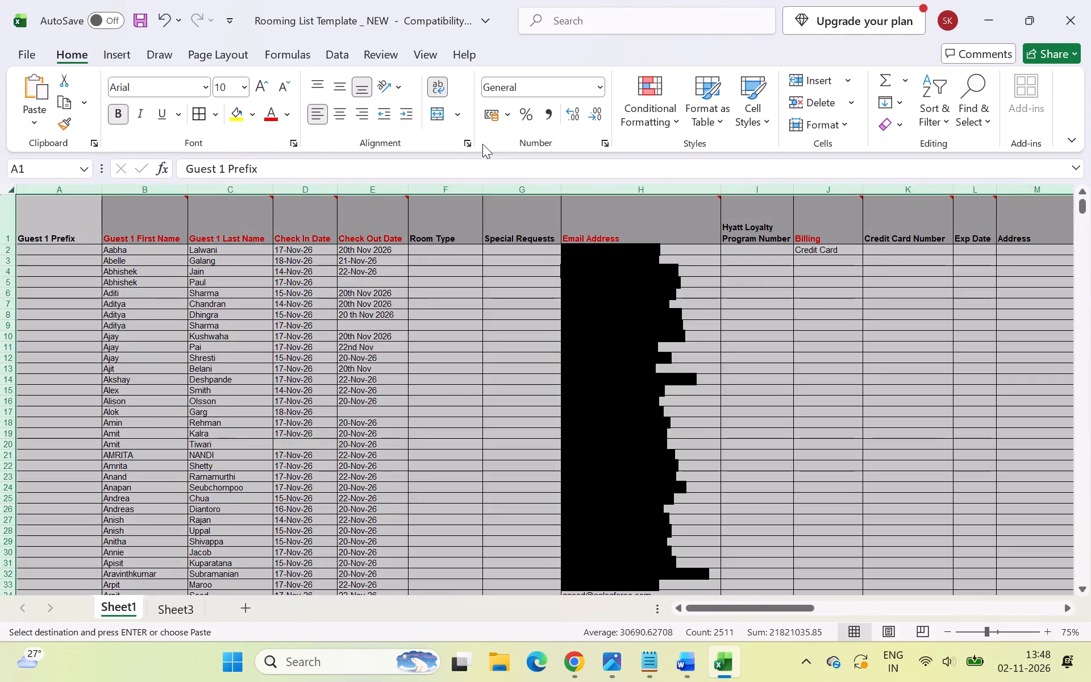
left_click(202, 119)
left_click(329, 326)
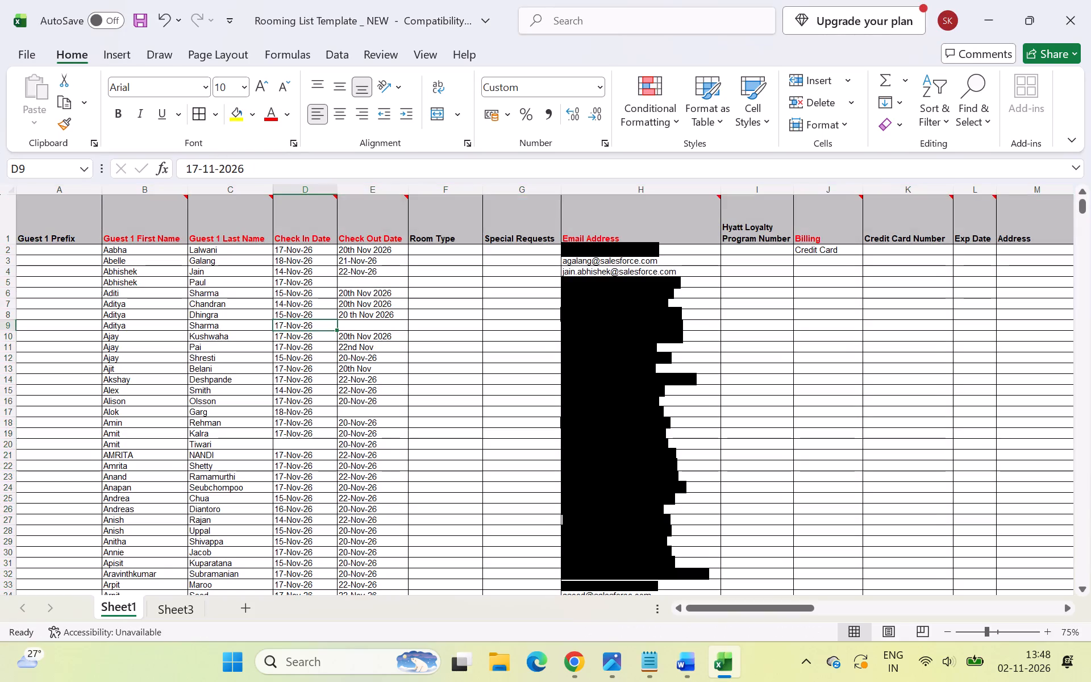
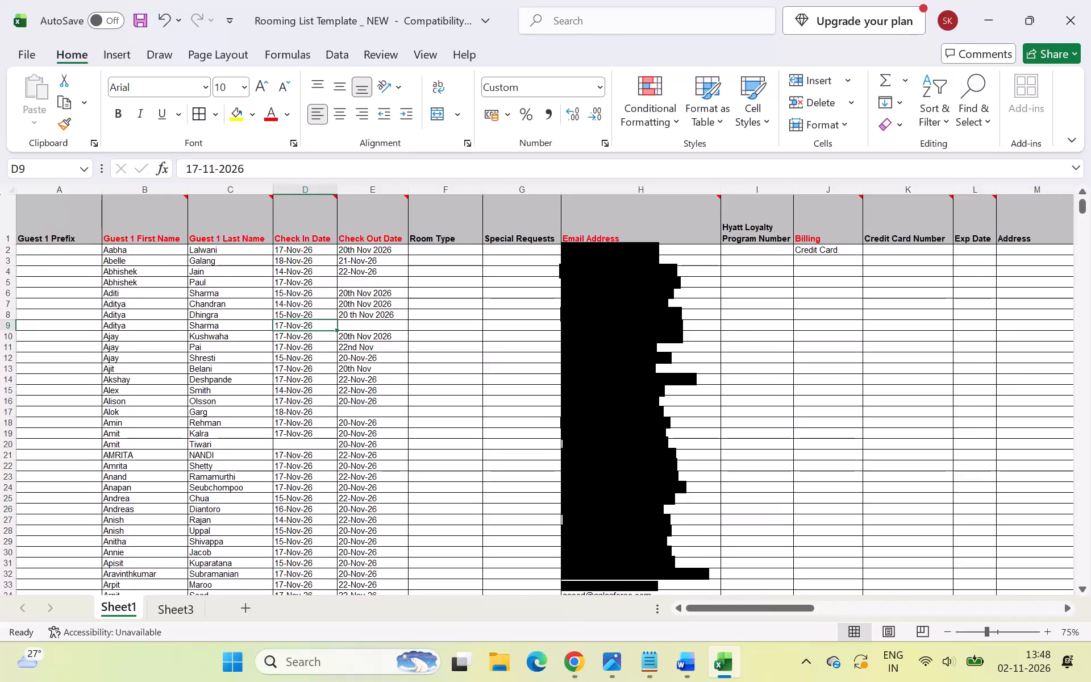
Review Sheet1's guest rows from row 2 downward, checking names, dates, email entries and borders for consistency.
scroll(306, 314, "right", 1)
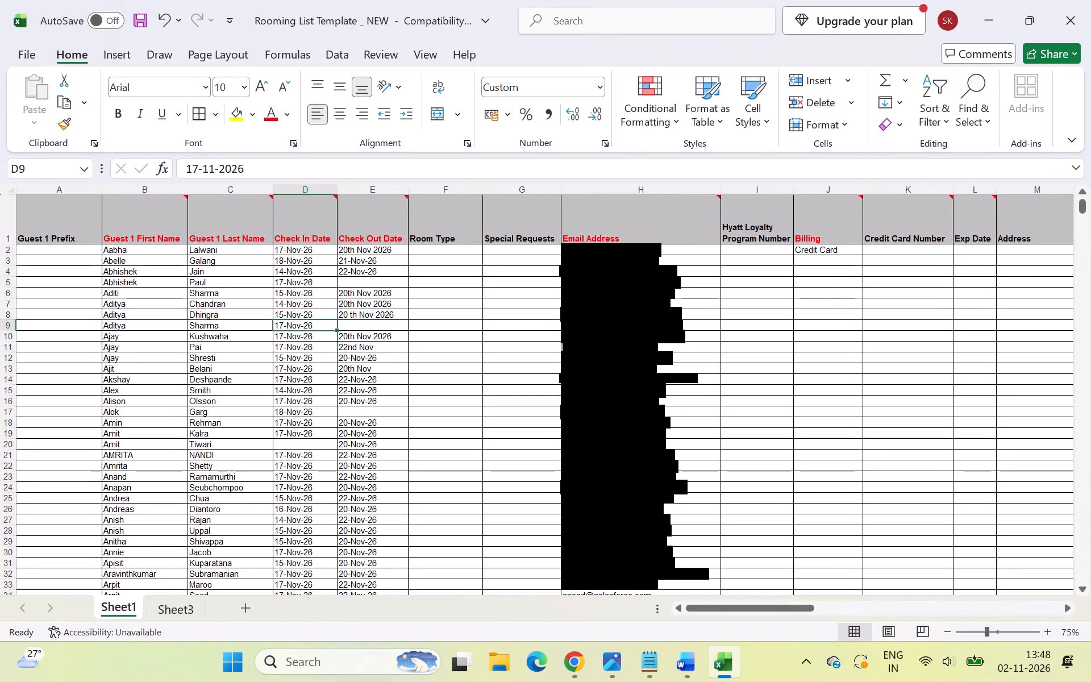
left_click(78, 251)
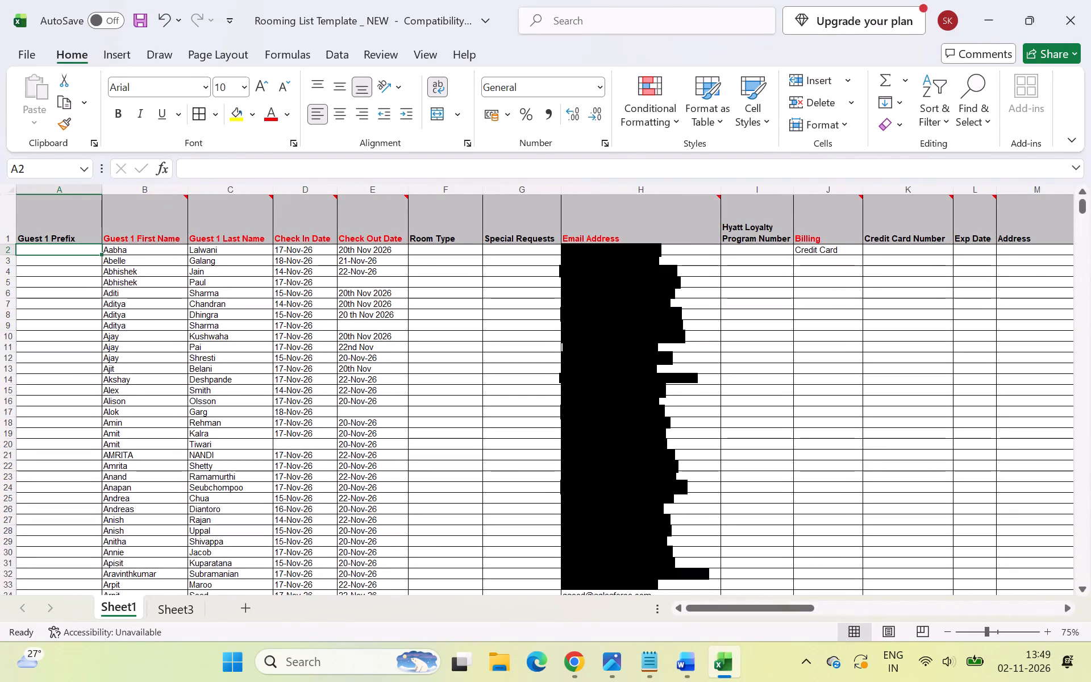
scroll(128, 427, "down", 1)
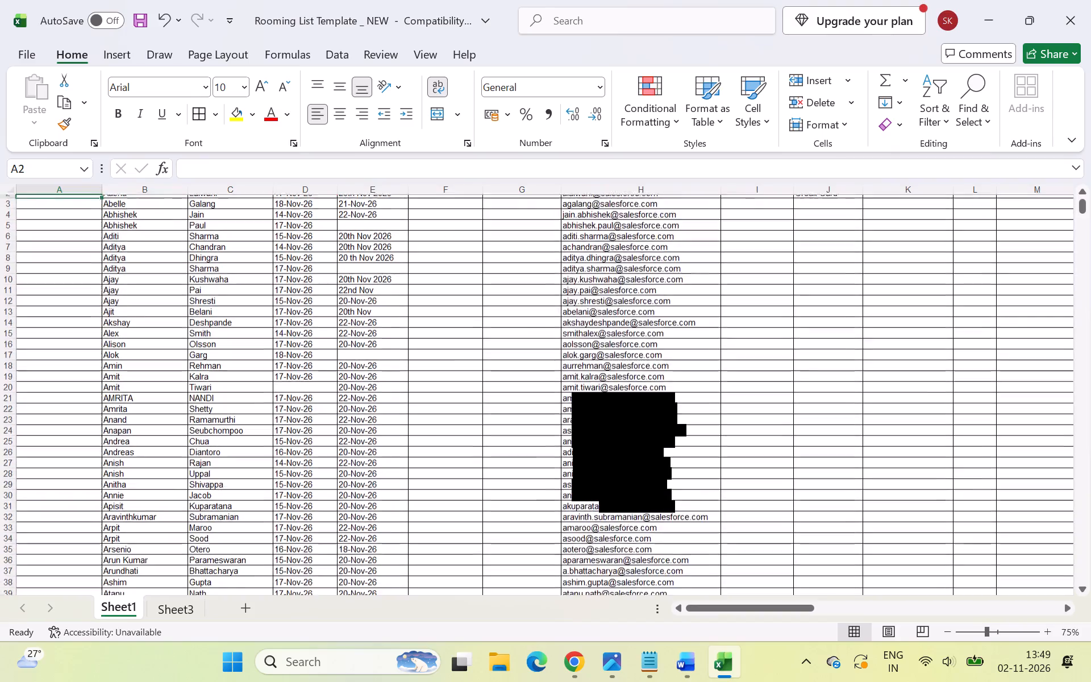
scroll(128, 427, "down", 1)
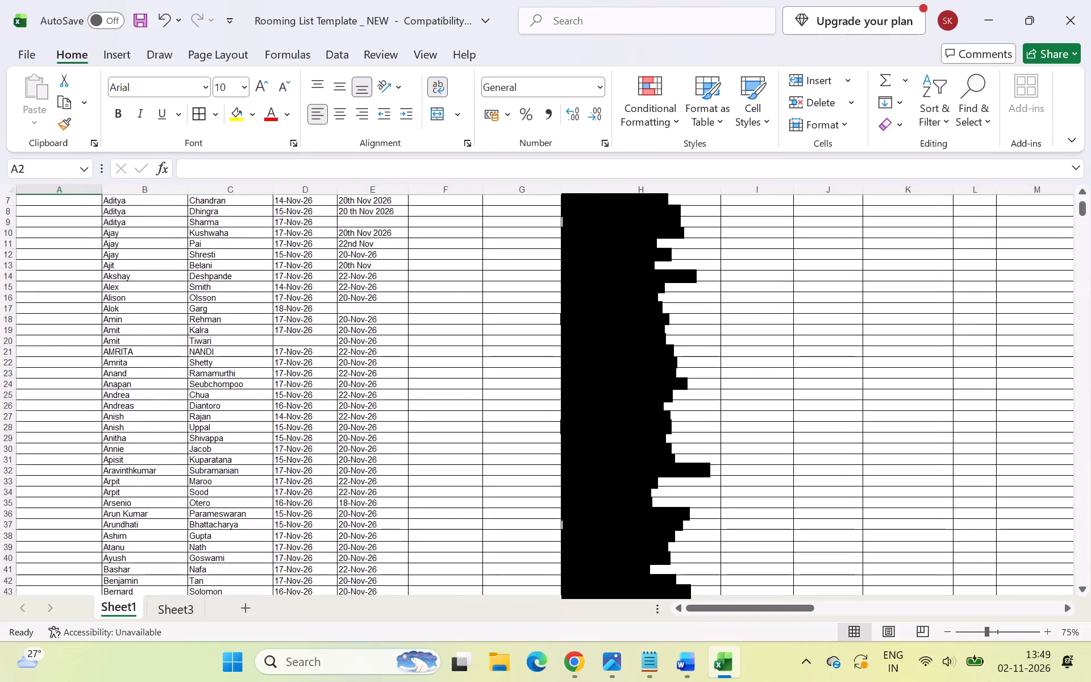
scroll(128, 427, "down", 2)
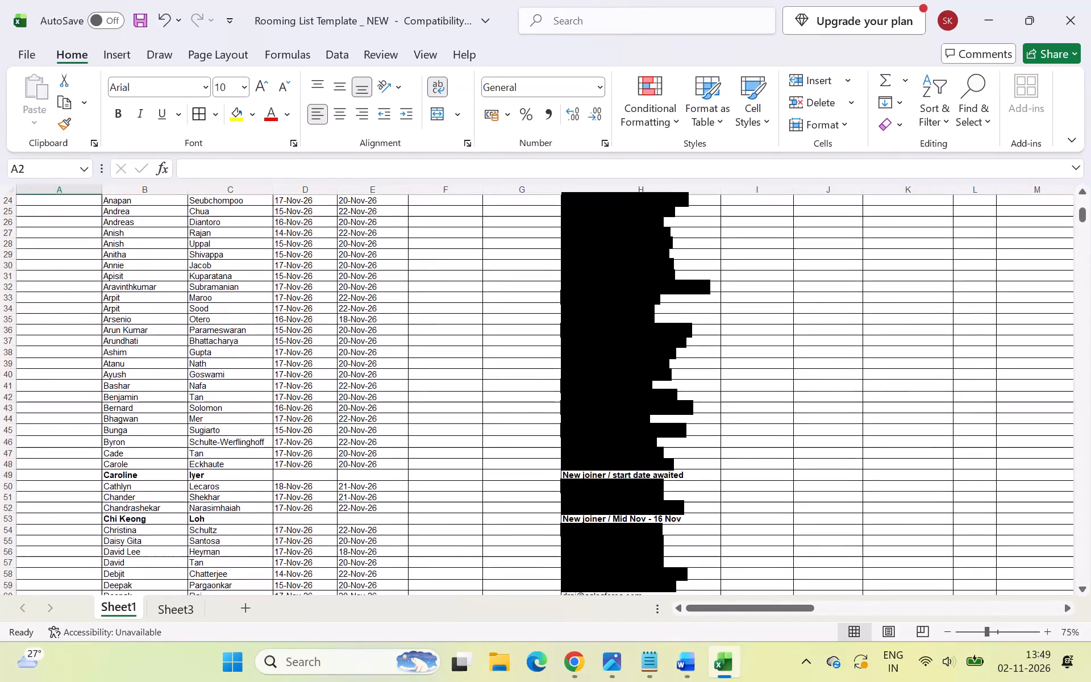
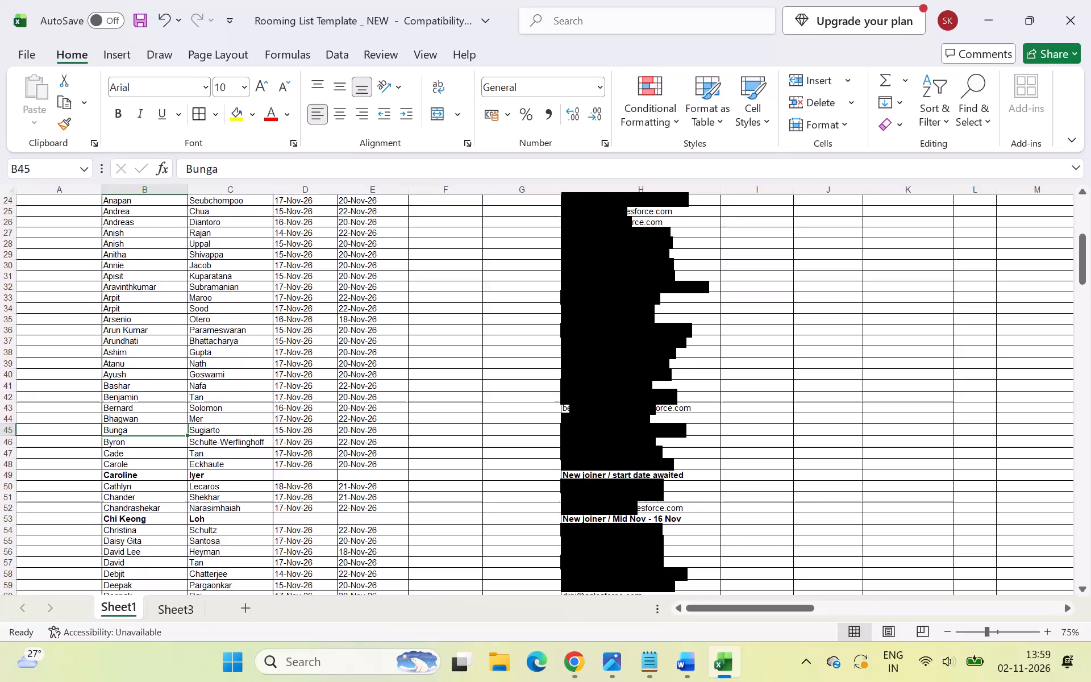
Search Sheet1 for all cells containing "dutta" and inspect the matching name and email entries.
key("ctrl+f")
type("dutta")
key("Return")
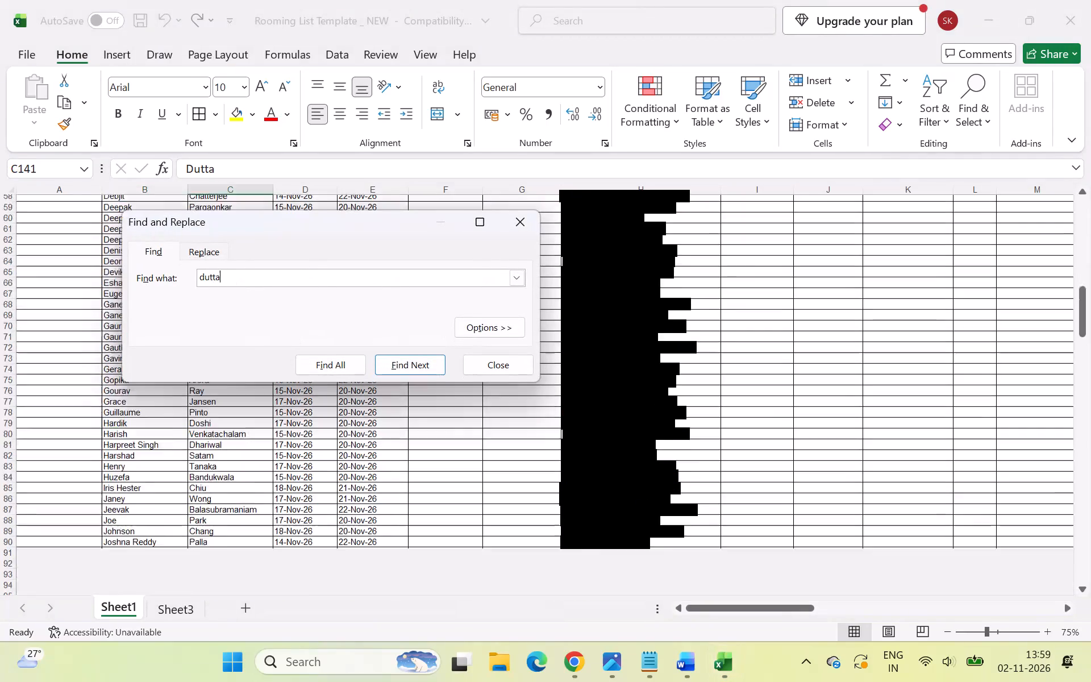
left_click(335, 372)
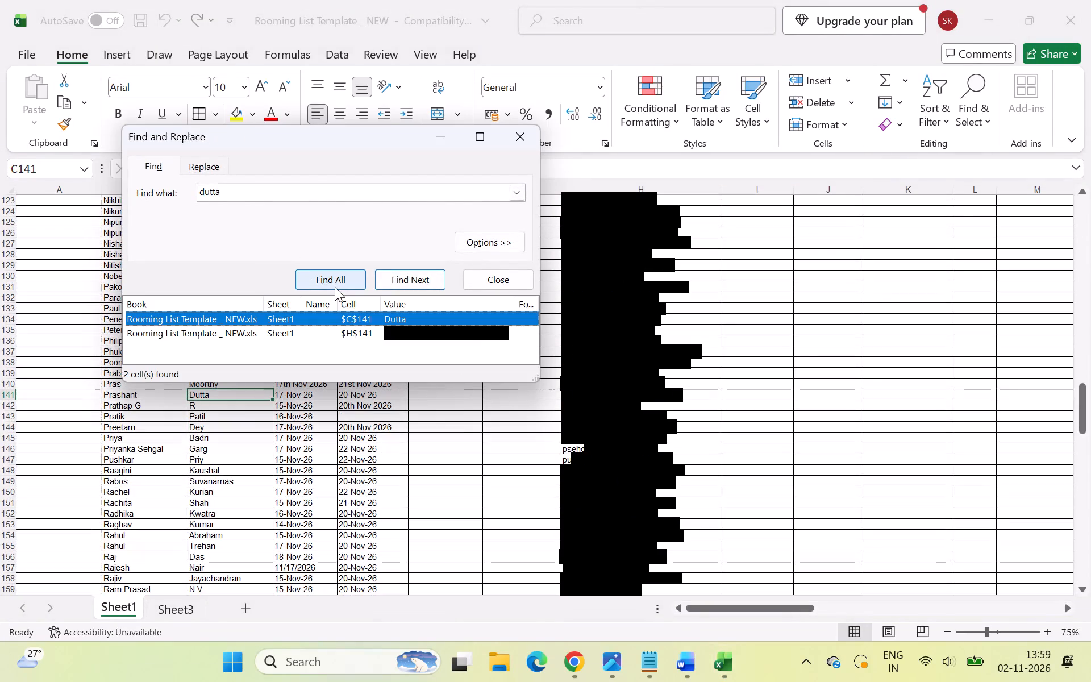
left_click(317, 337)
scroll(305, 407, "up", 1)
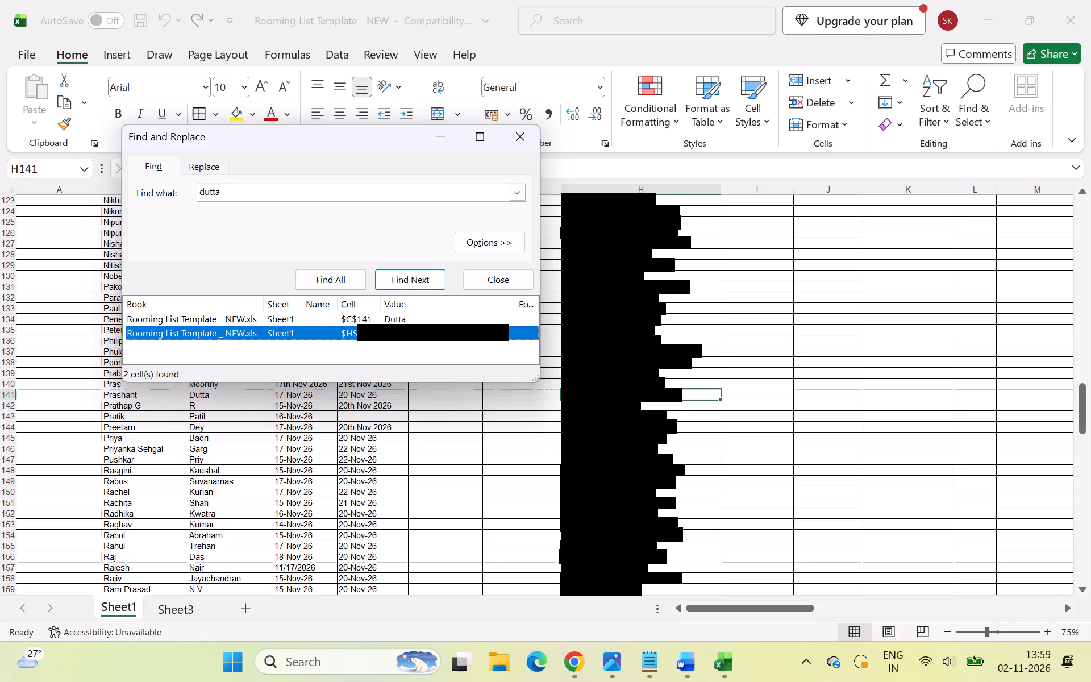
scroll(307, 411, "up", 2)
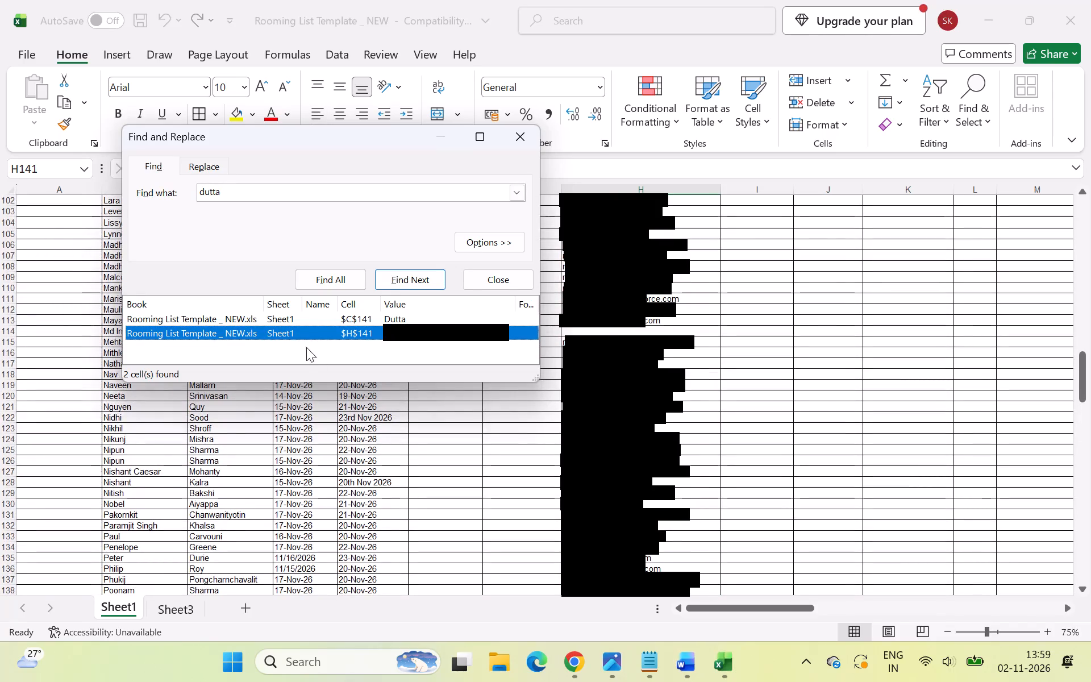
left_click(306, 338)
left_click(306, 338)
double_click(306, 338)
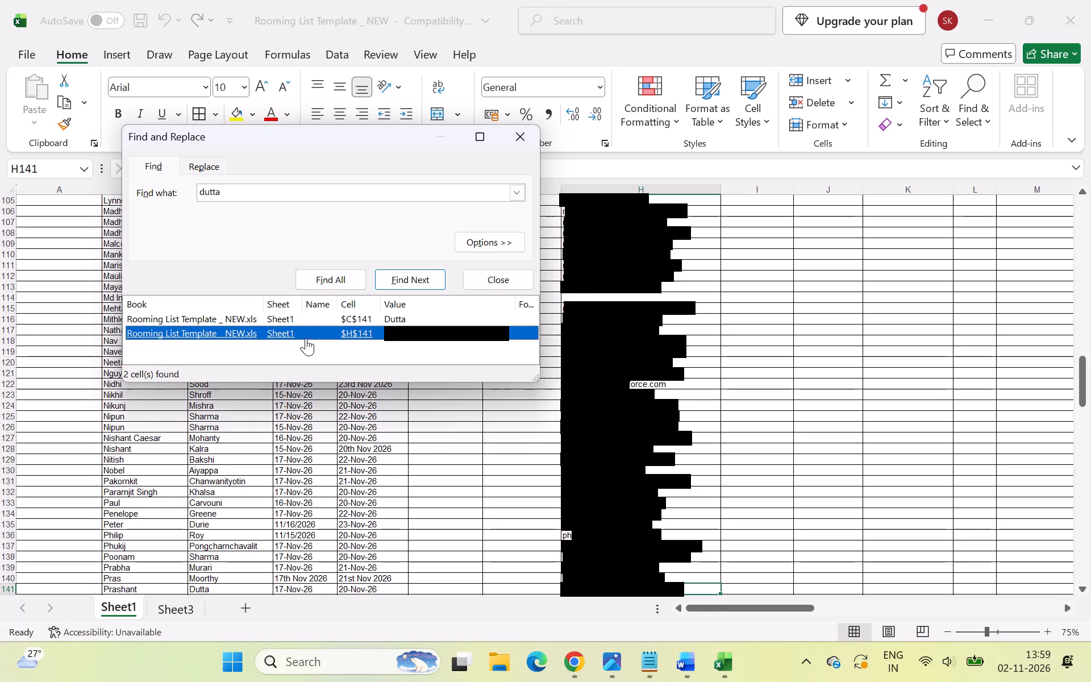
left_click(314, 317)
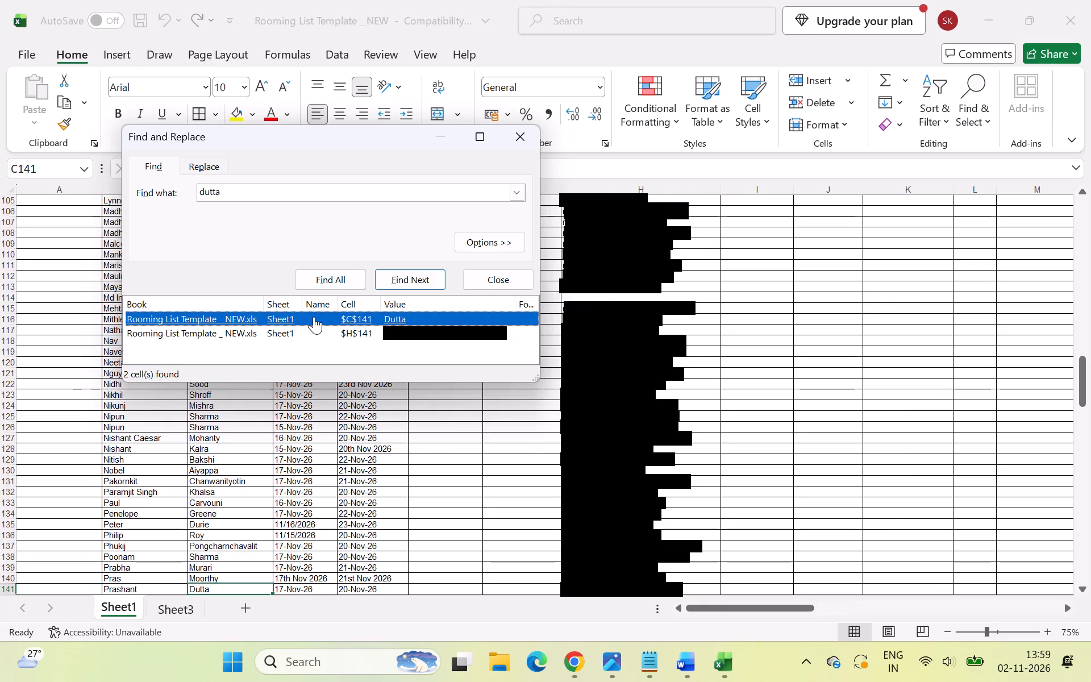
left_click(314, 317)
scroll(430, 370, "left", 1)
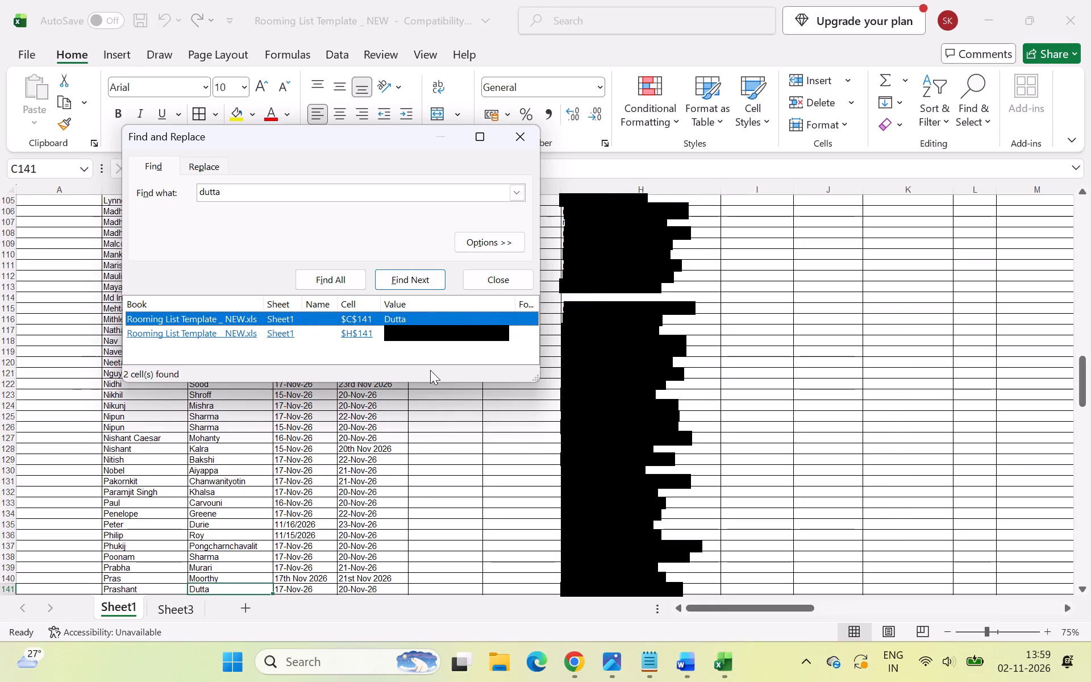
scroll(430, 370, "left", 1)
scroll(511, 303, "left", 2)
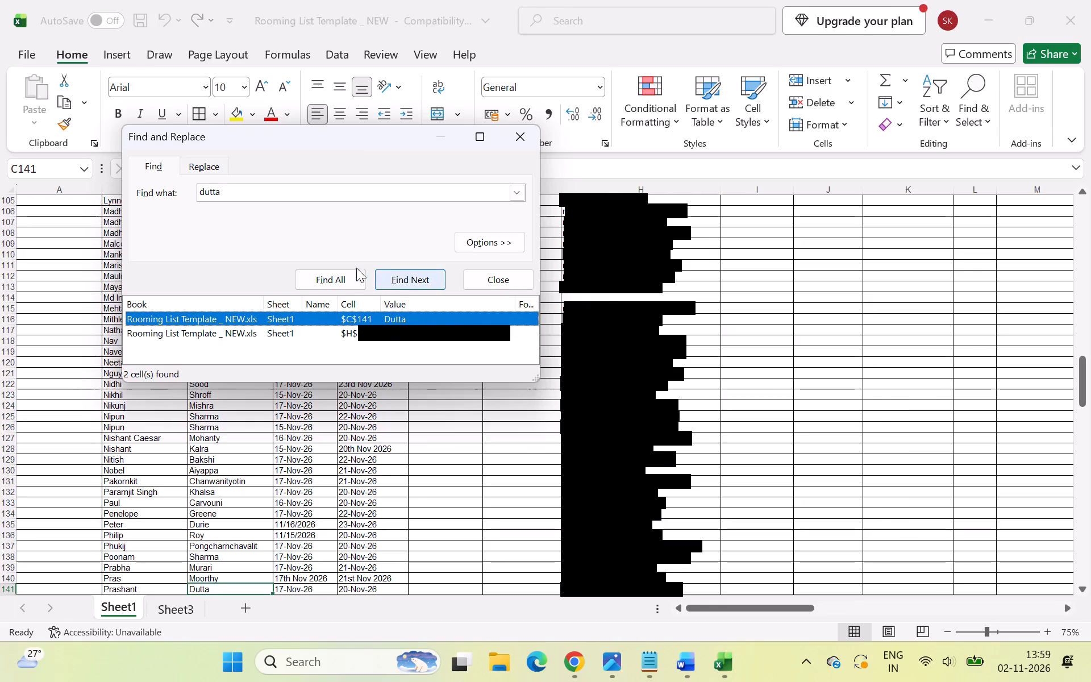
left_click(353, 271)
left_click(394, 334)
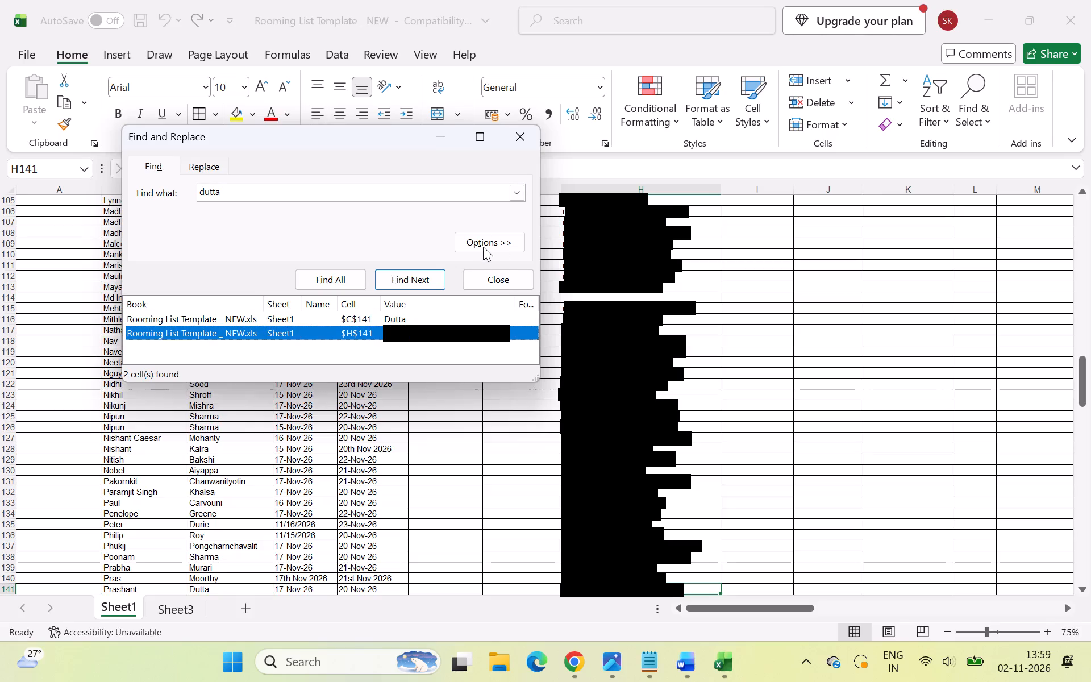
left_click(422, 319)
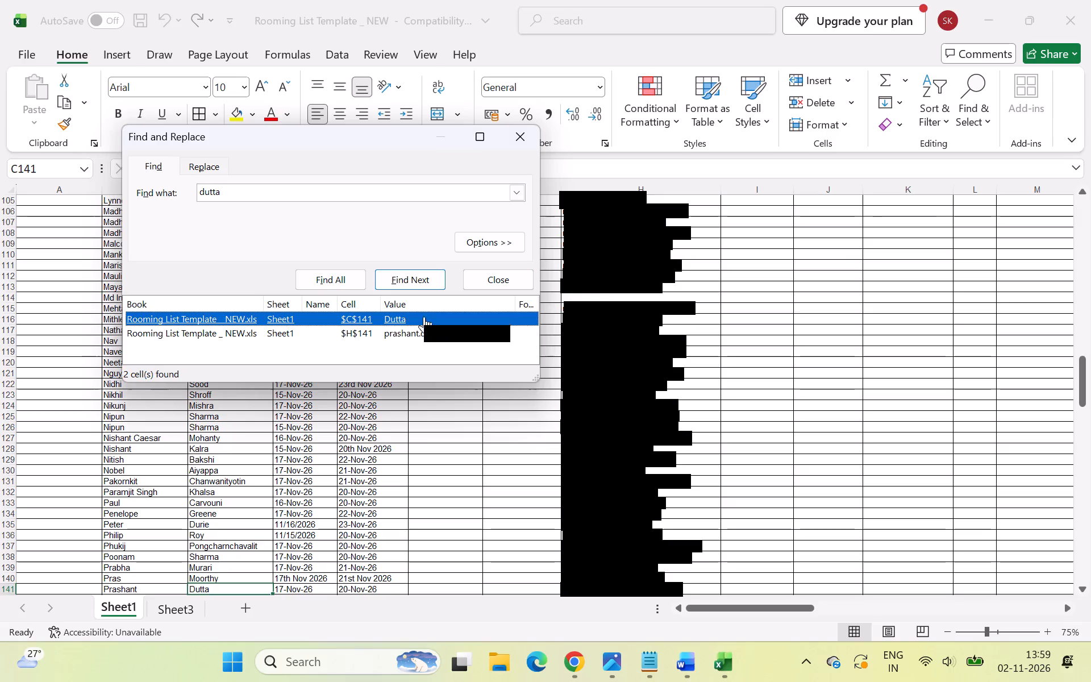
left_click(424, 335)
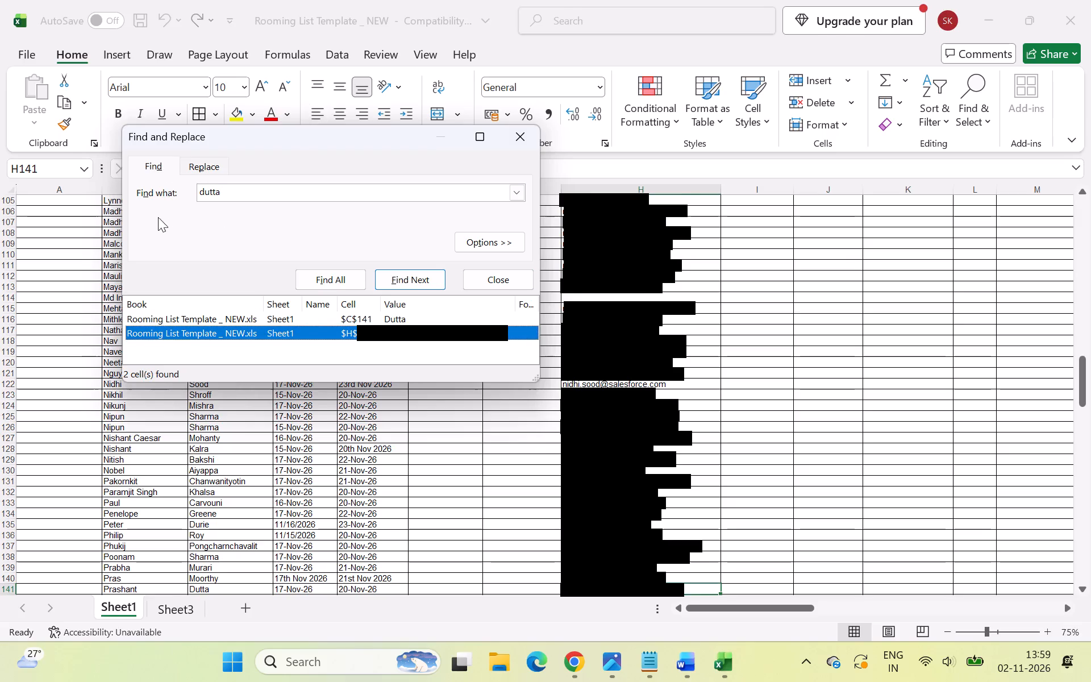
left_click(164, 139)
left_click(330, 277)
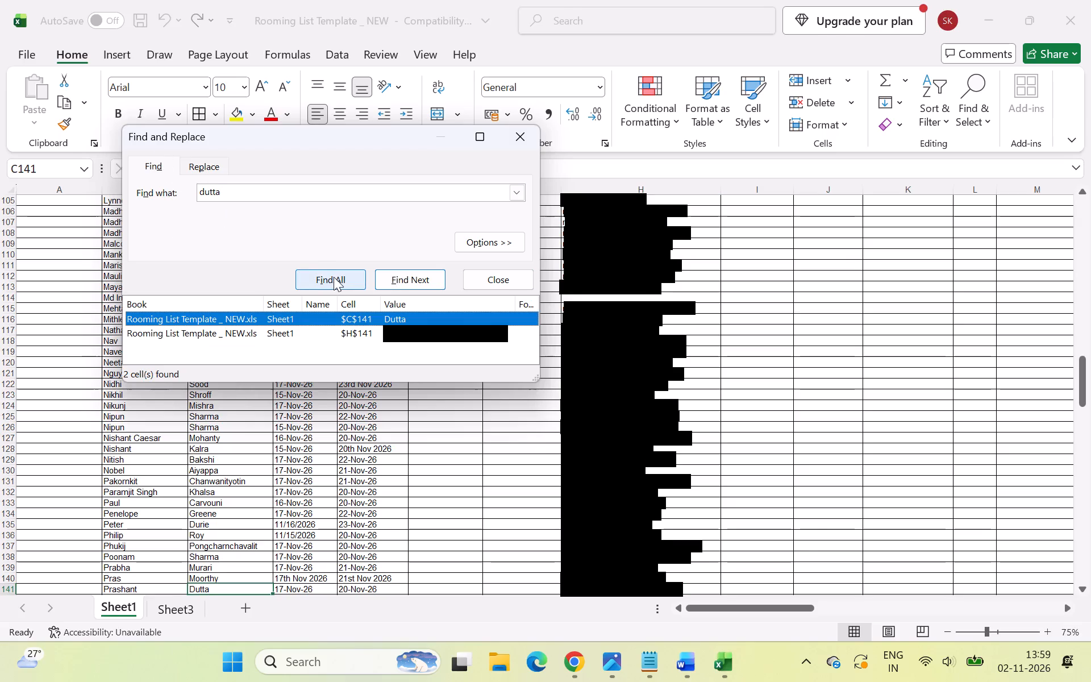
left_click(394, 334)
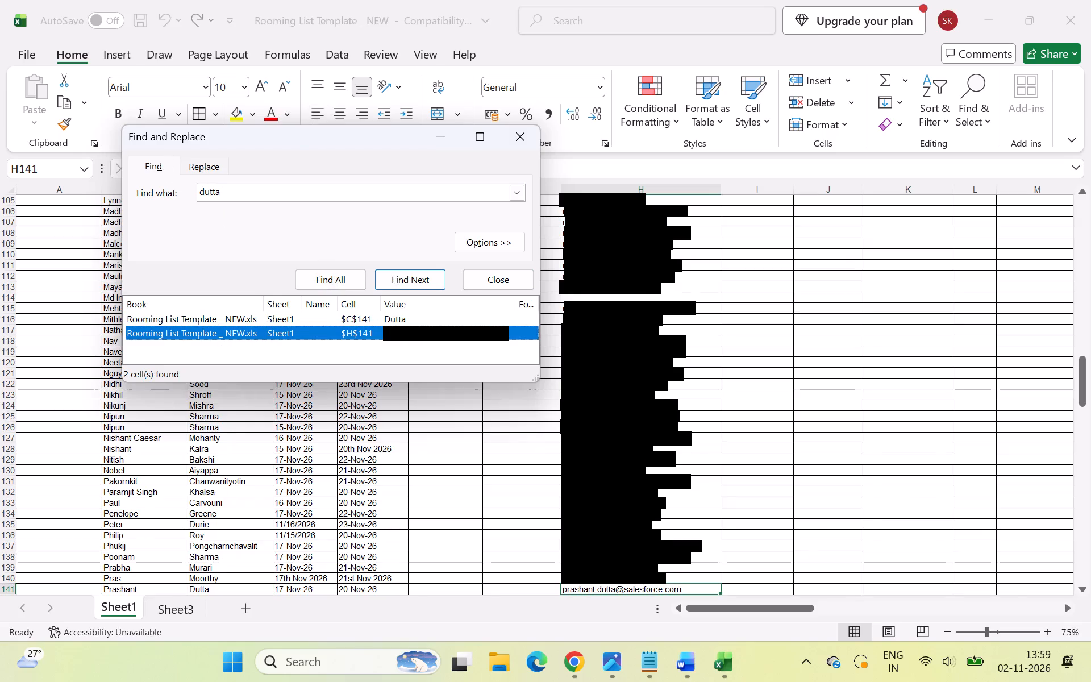
scroll(594, 292, "up", 3)
left_click(388, 313)
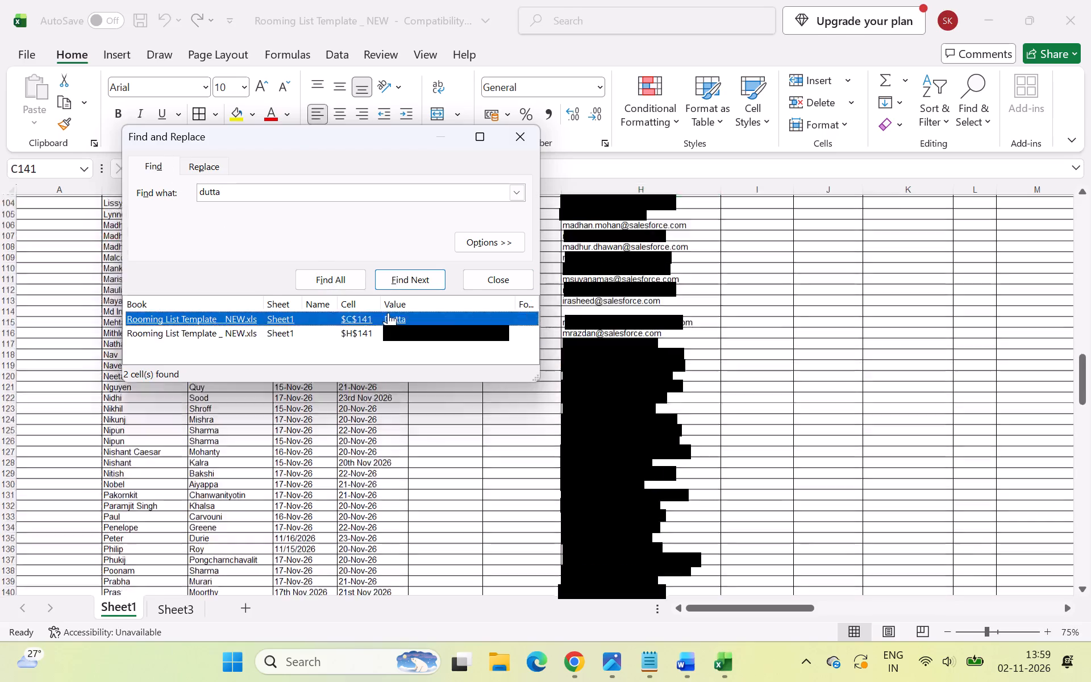
left_click(389, 319)
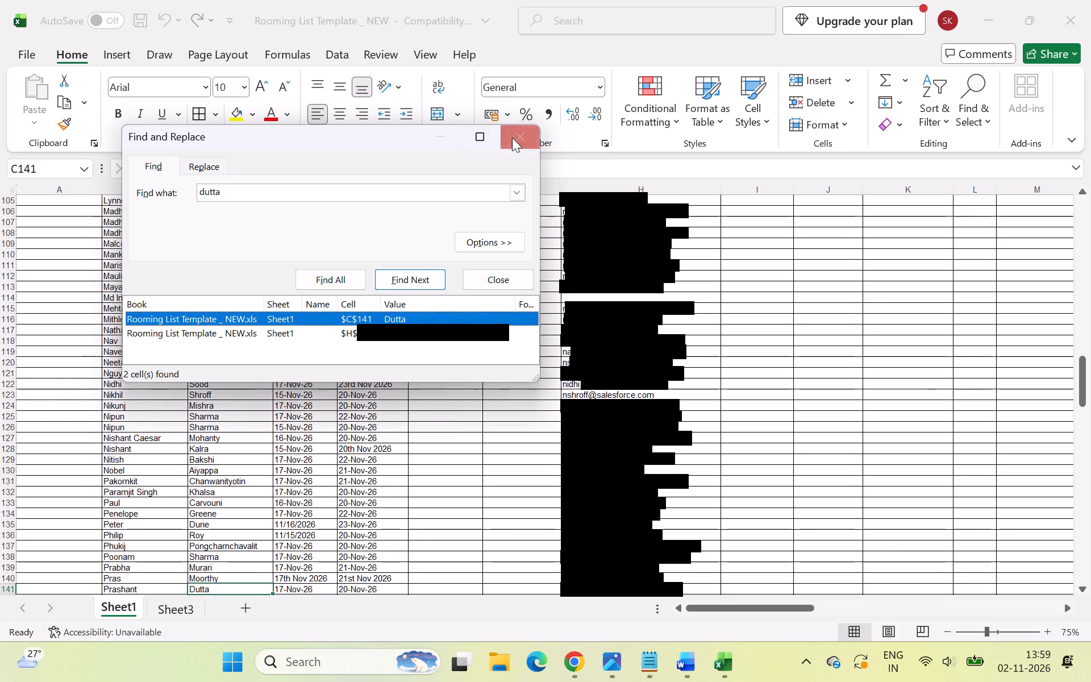
left_click(515, 138)
Mark the Dutta guest entry in row 141, columns B to H, with red text and an orange fill.
scroll(626, 374, "down", 1)
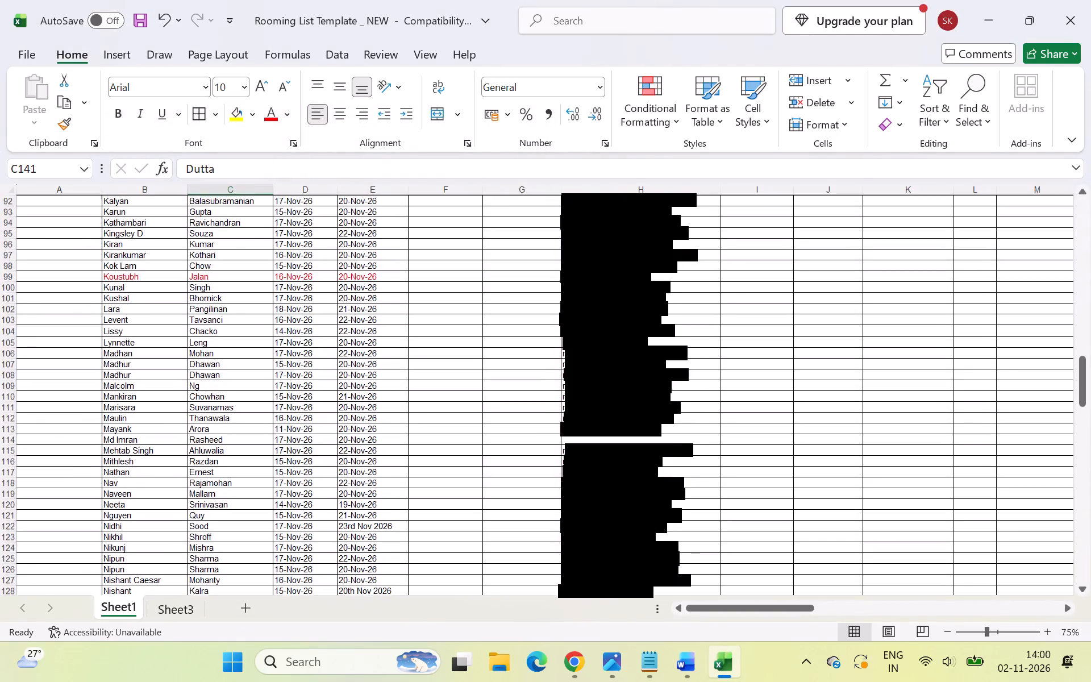
scroll(626, 374, "down", 2)
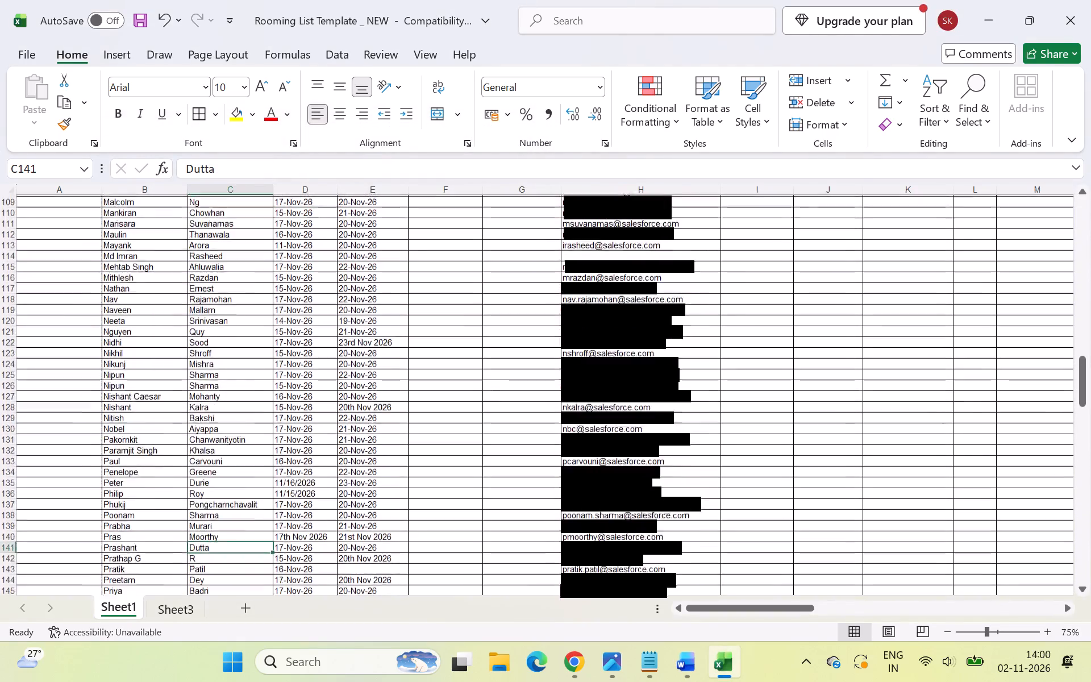
scroll(626, 374, "down", 1)
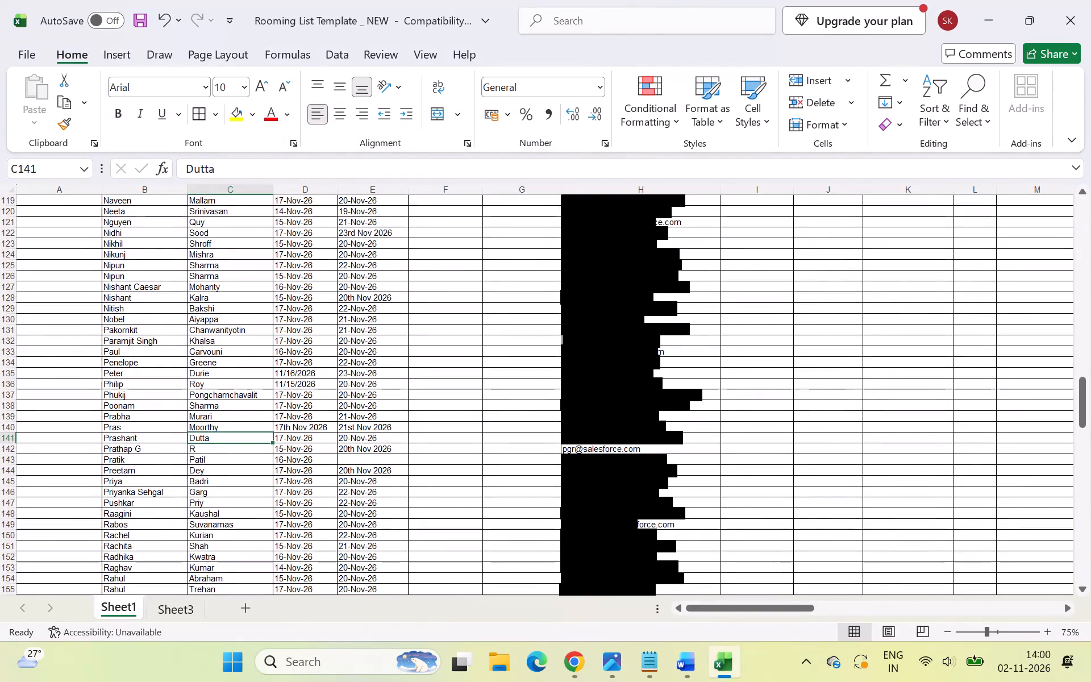
left_click_drag(124, 443, 327, 444)
left_click(309, 438)
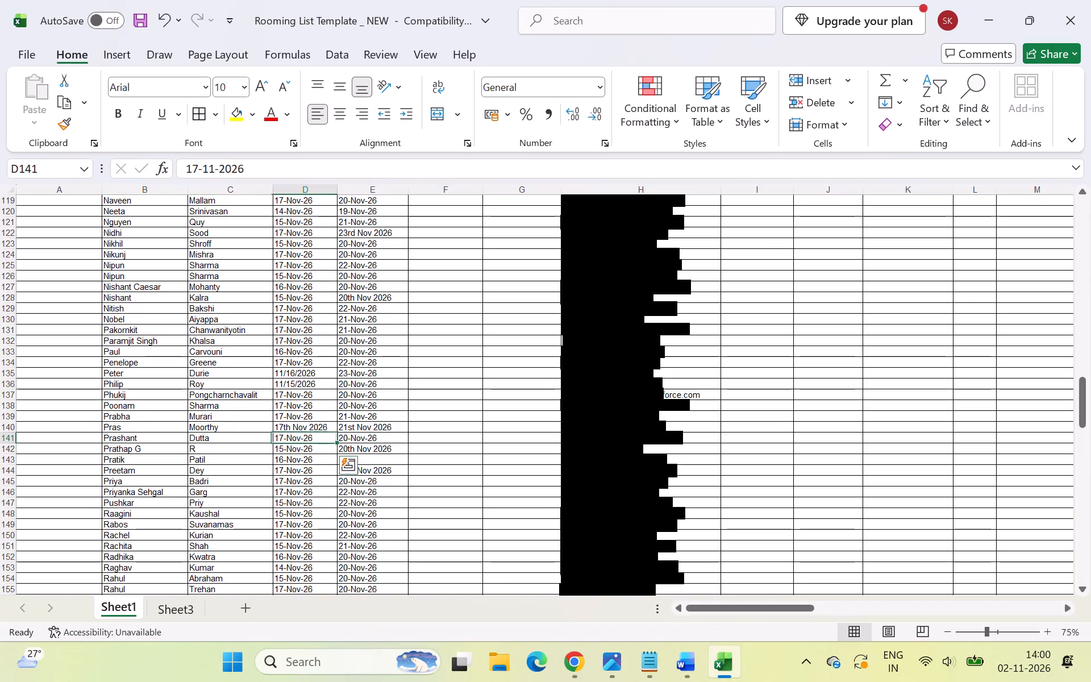
left_click_drag(113, 440, 479, 443)
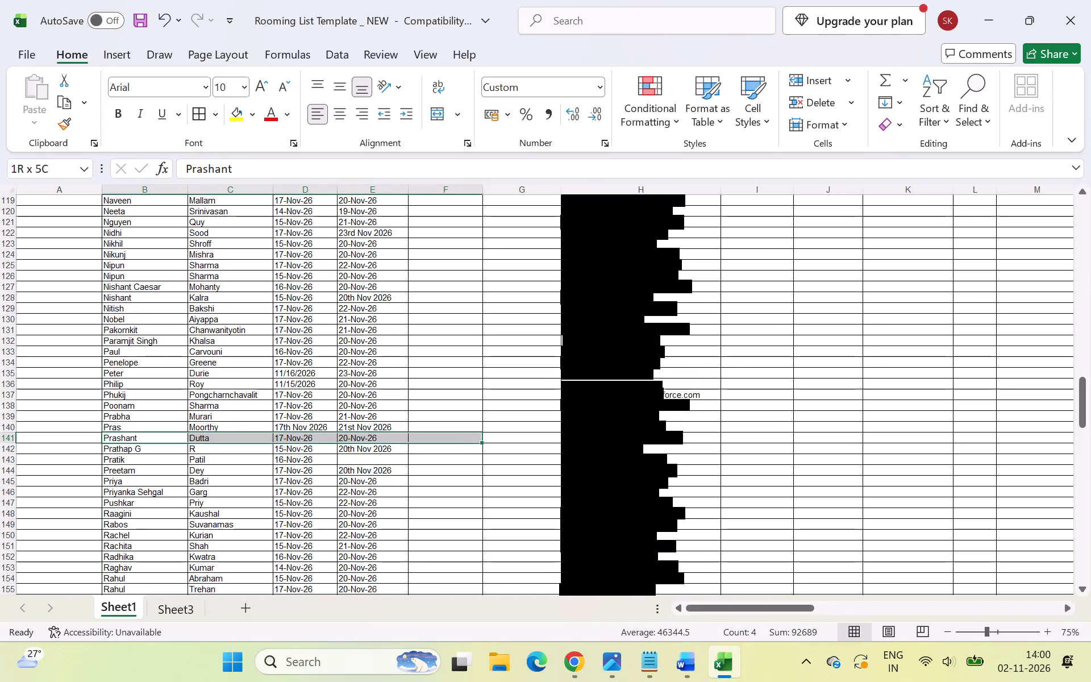
left_click_drag(479, 443, 667, 442)
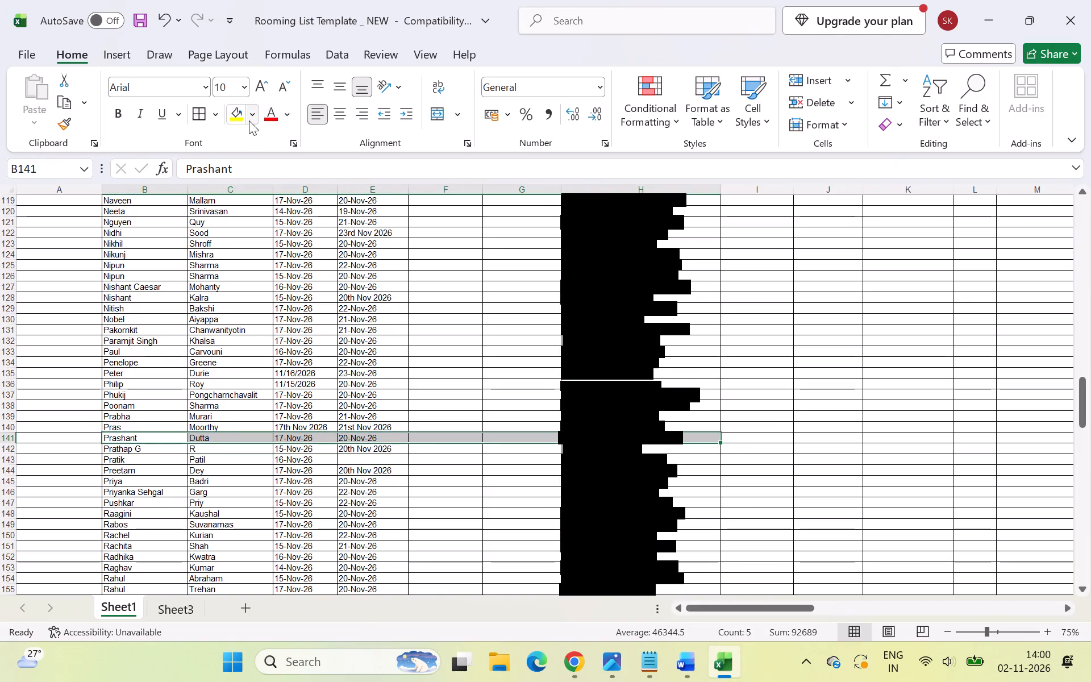
left_click(276, 118)
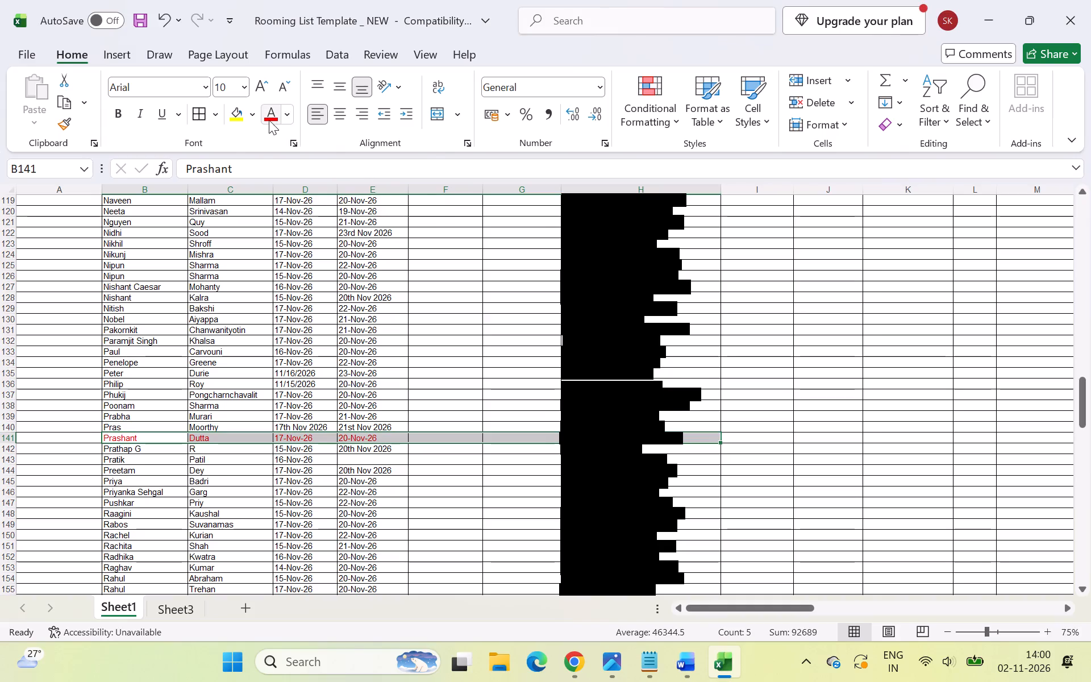
left_click(252, 118)
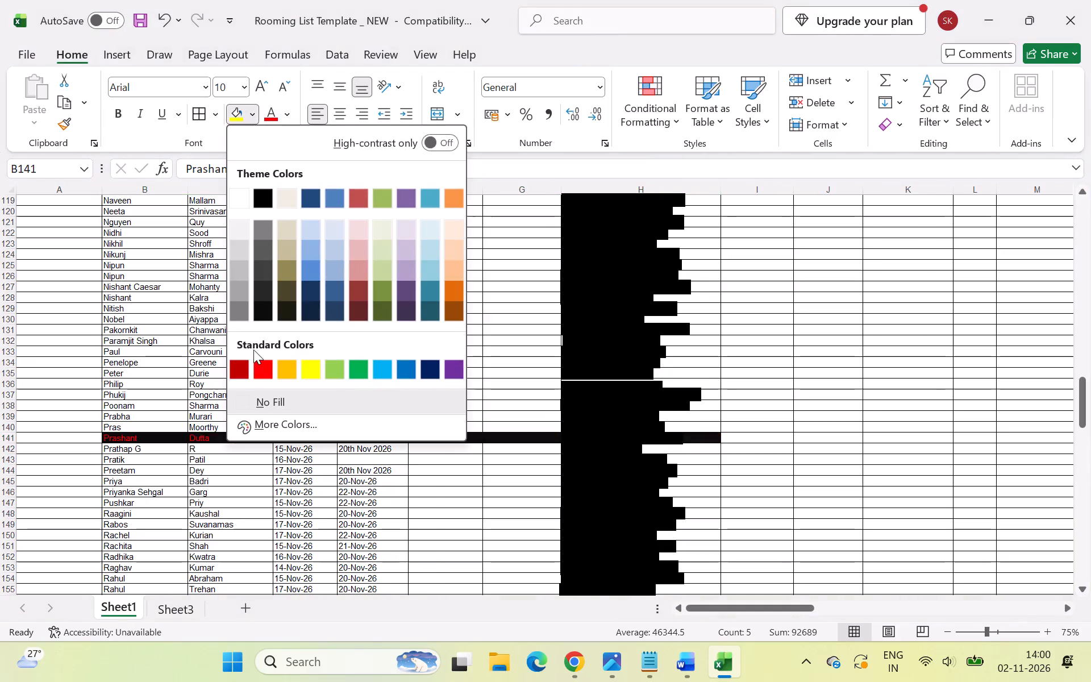
left_click(282, 363)
left_click(209, 355)
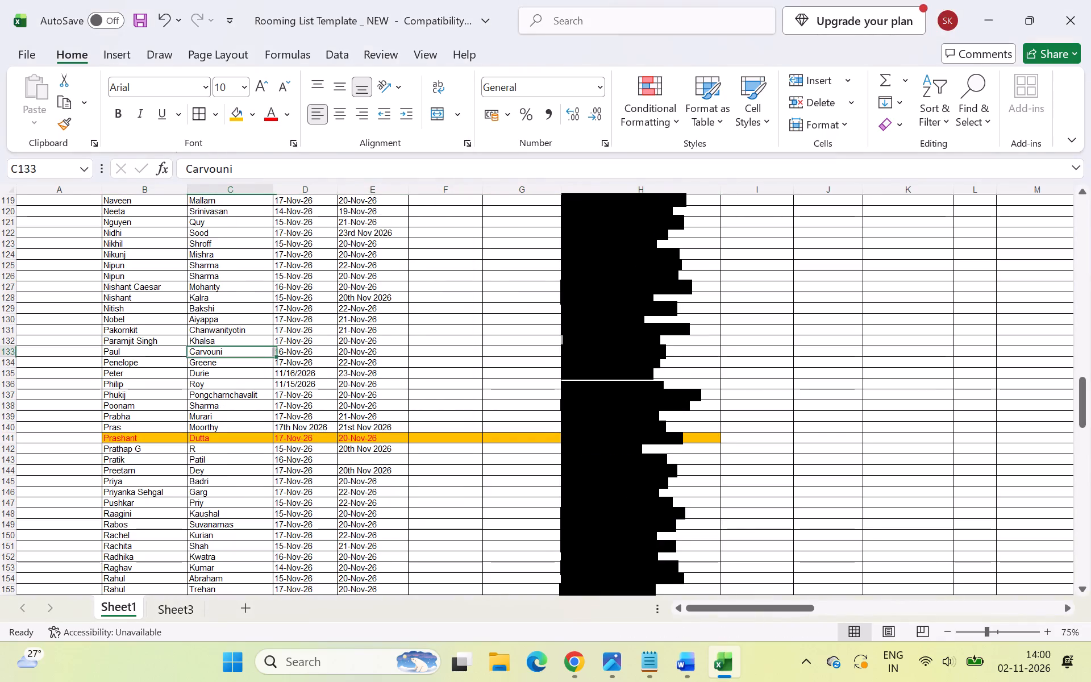
Switch to Sheet3, which holds the source flight details.
left_click(176, 618)
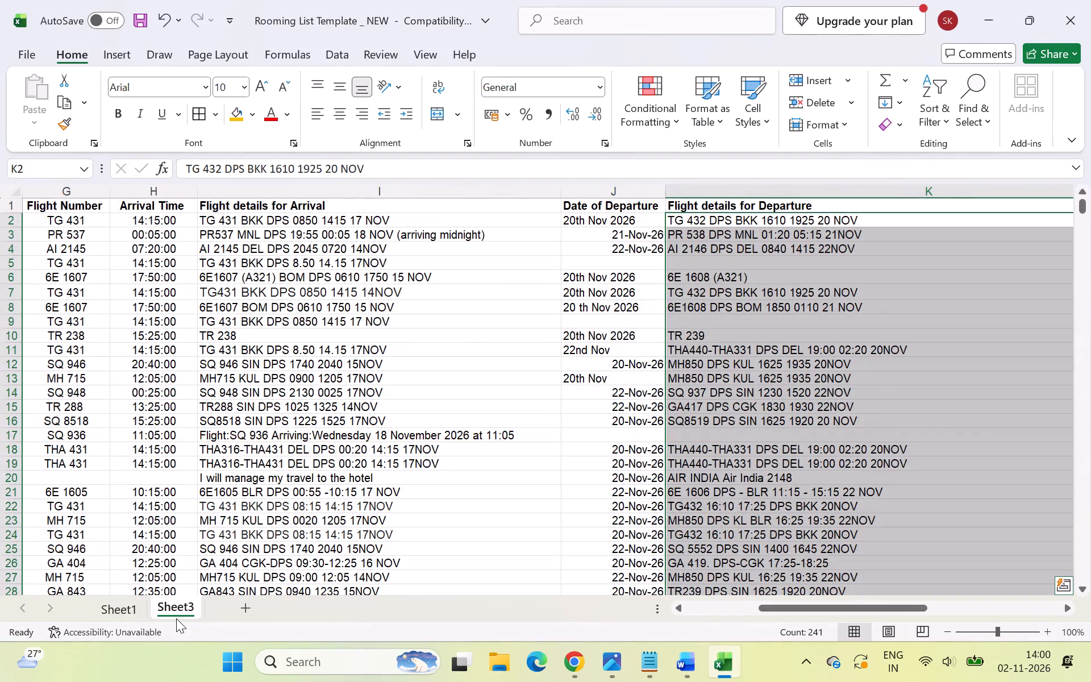
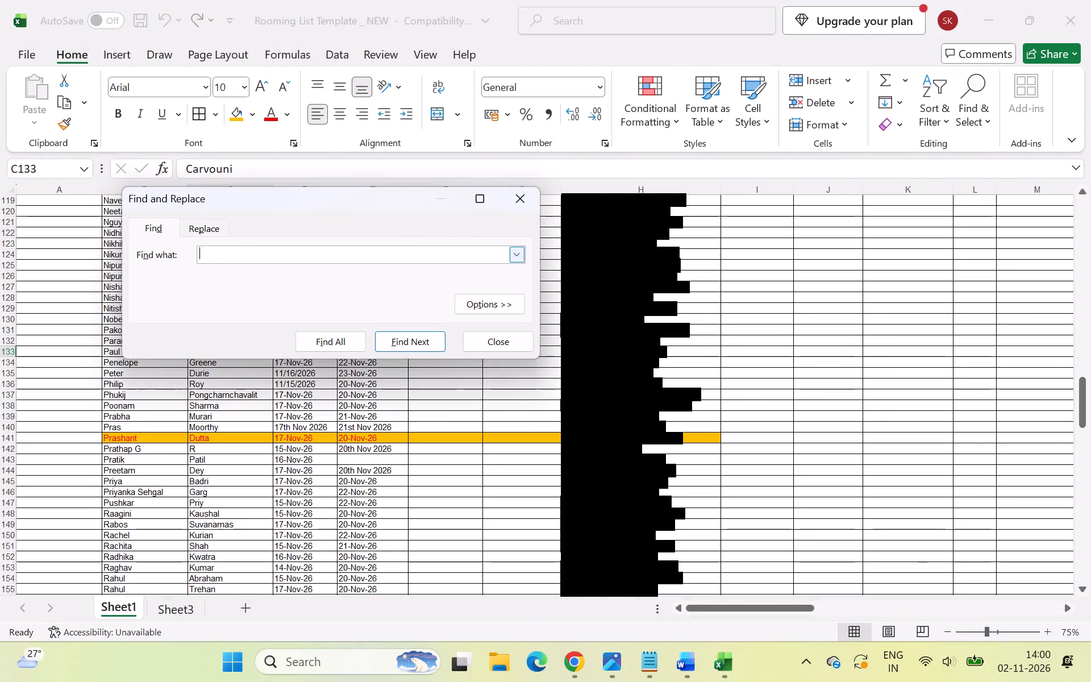
Search Sheet1 for "wong" and fill the matching guest entry in row 63, columns B to H, with orange.
type("wong")
left_click(327, 347)
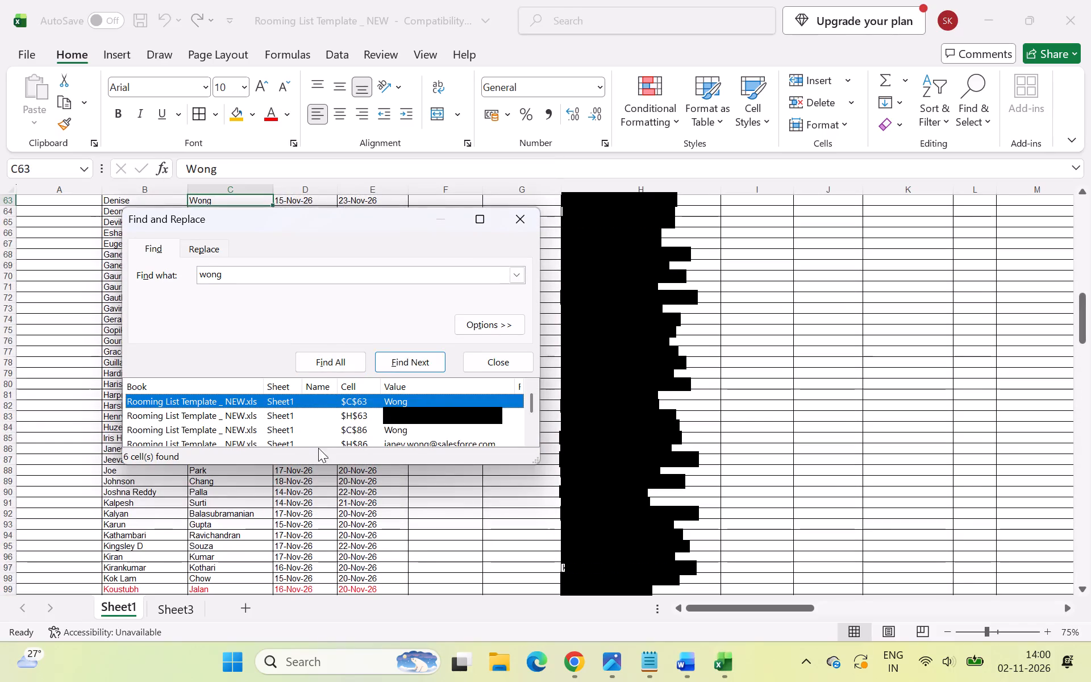
left_click(369, 414)
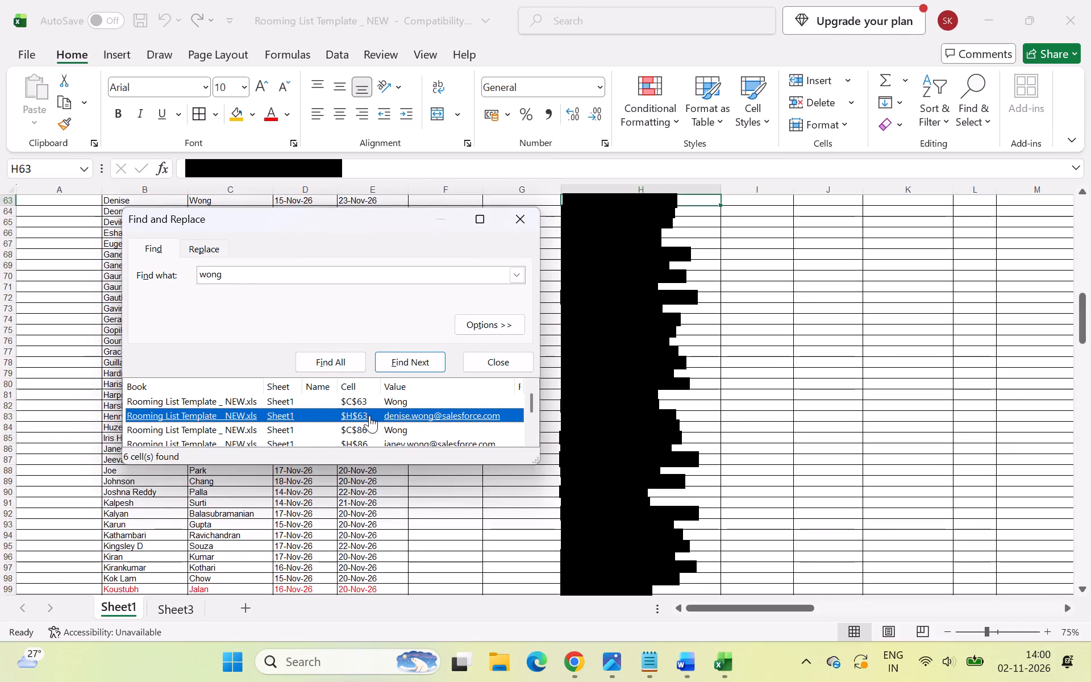
left_click(369, 415)
left_click(535, 225)
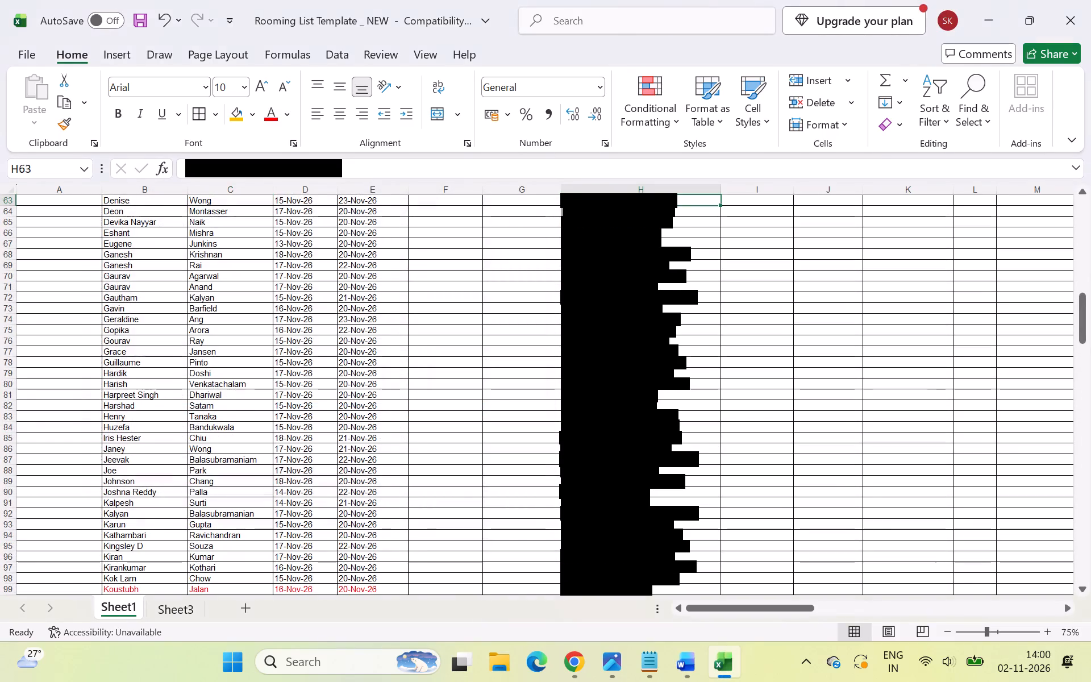
scroll(470, 332, "up", 2)
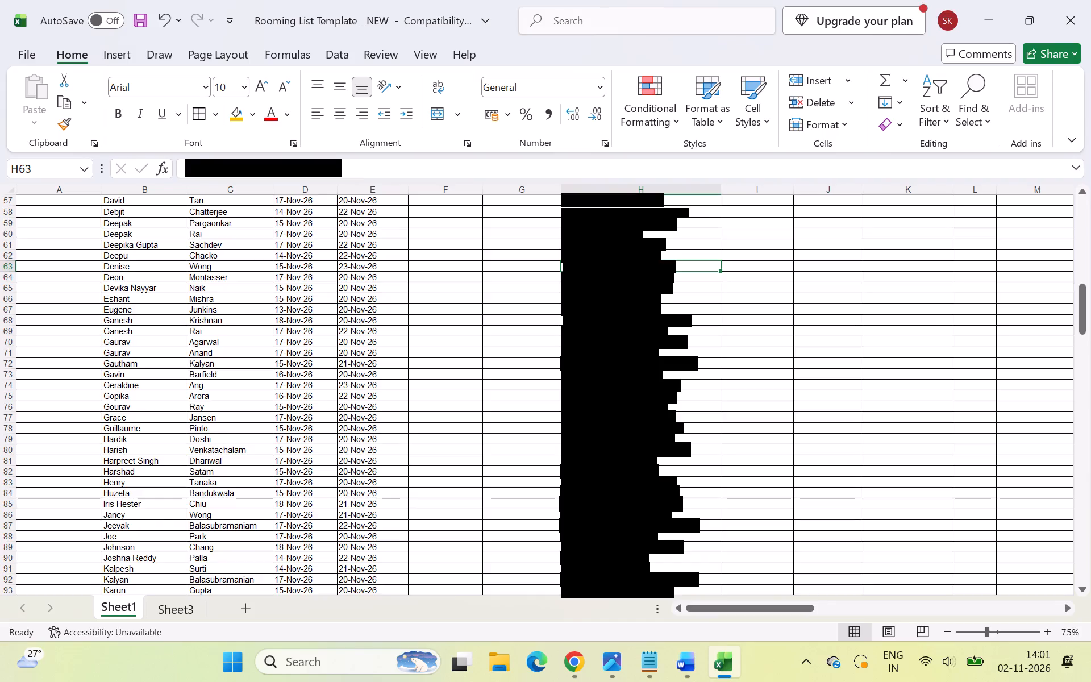
left_click_drag(125, 268, 674, 273)
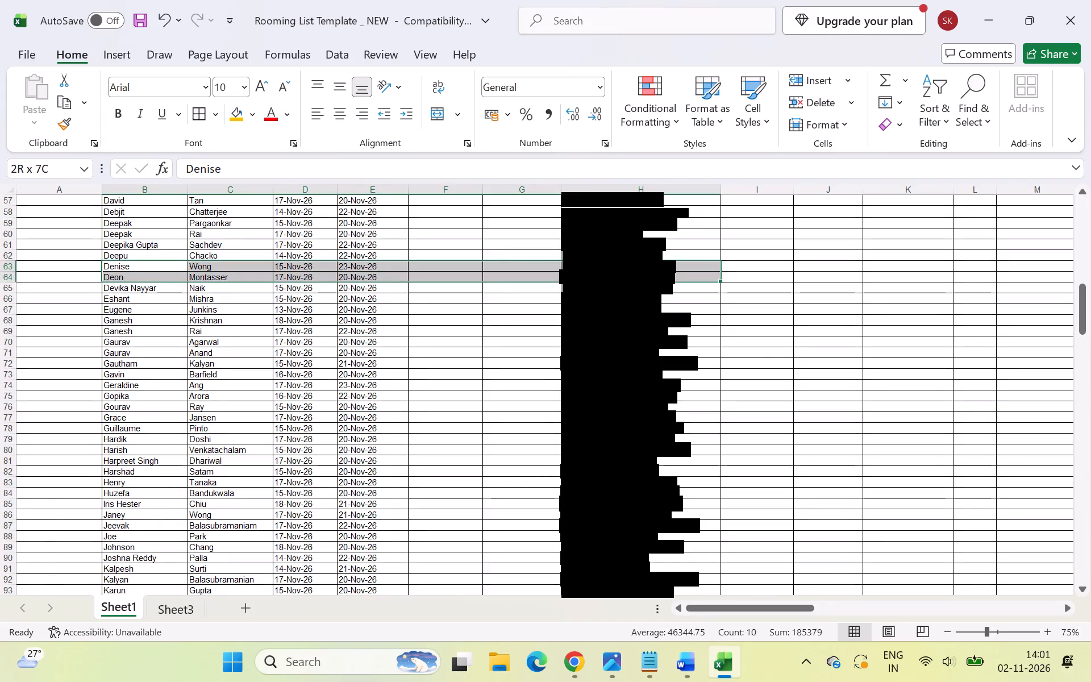
left_click_drag(674, 273, 674, 268)
left_click(233, 110)
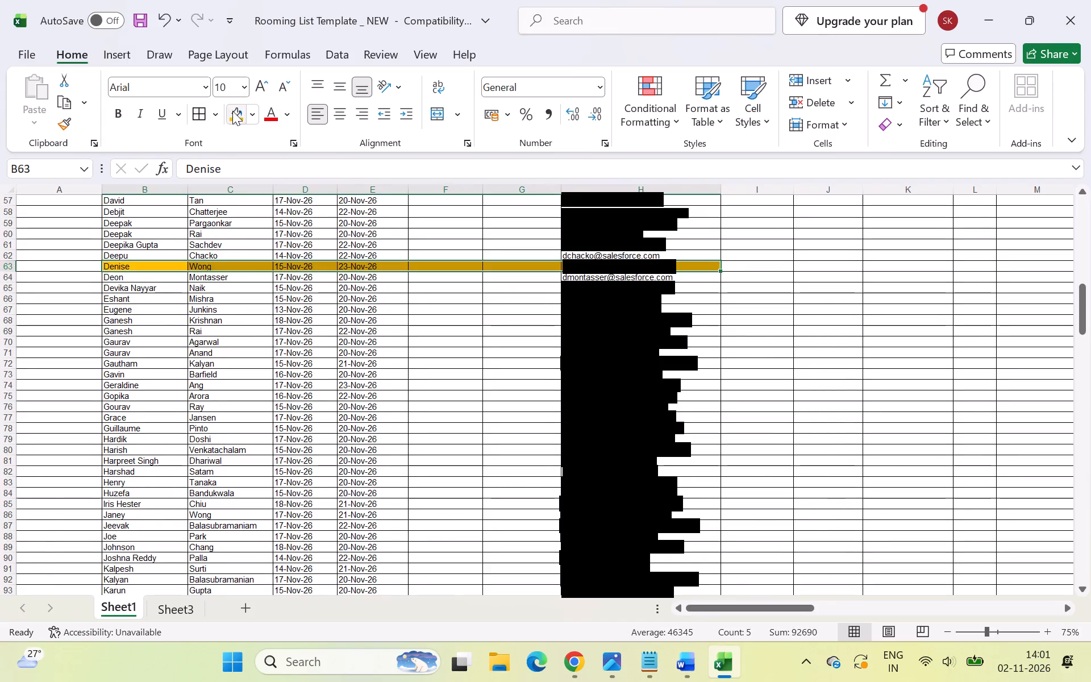
left_click(324, 344)
Examine the arrival and departure flight columns in Sheet1, including row 70, and return to the guest names around the highlighted entry.
scroll(666, 288, "left", 2)
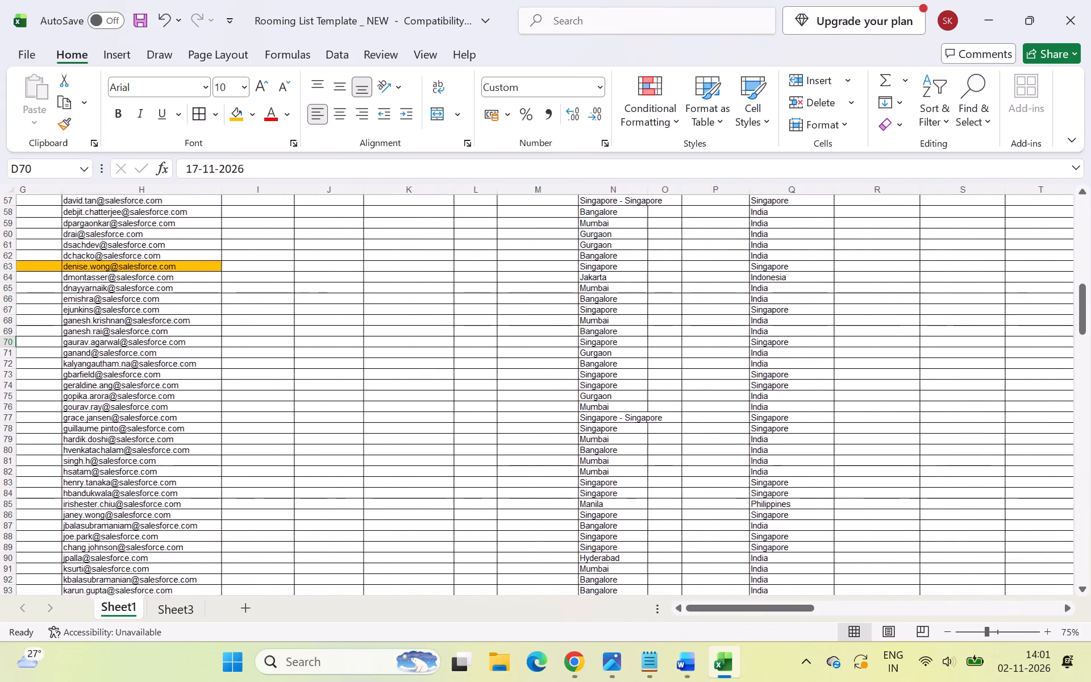
scroll(666, 288, "left", 10)
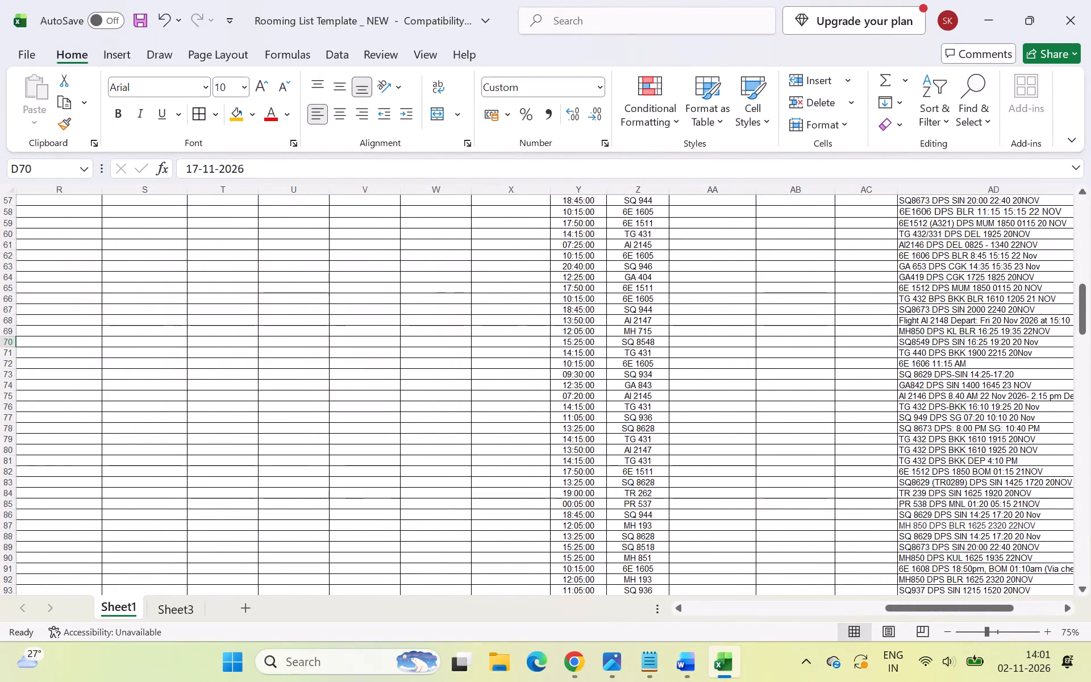
left_click(1, 344)
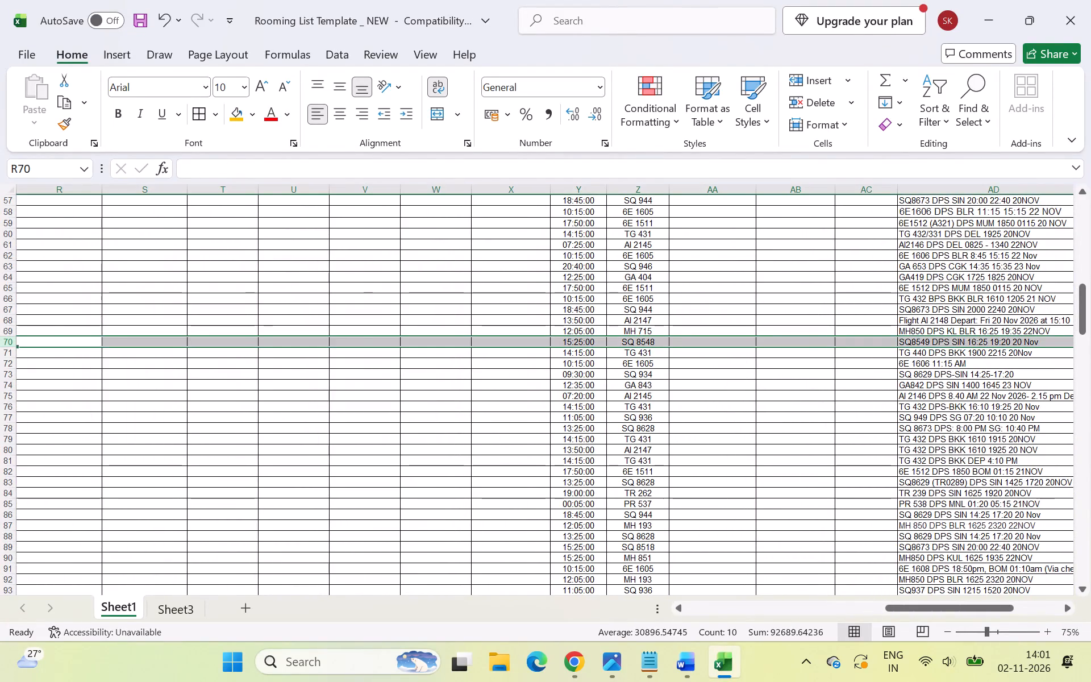
scroll(635, 359, "left", 8)
scroll(635, 359, "right", 5)
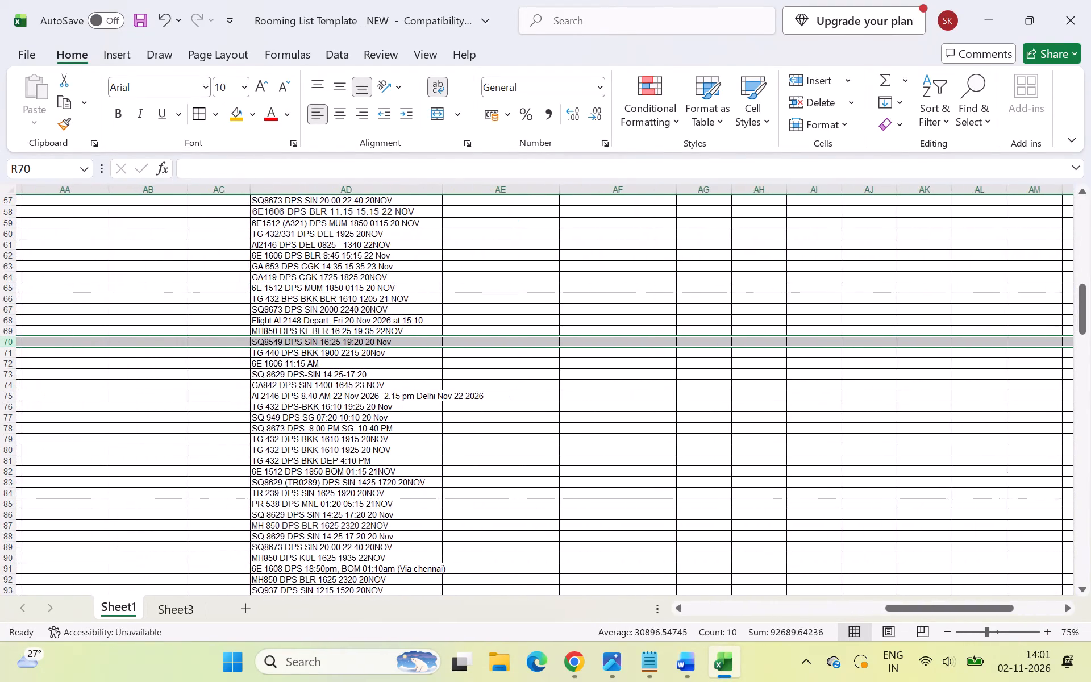
scroll(635, 359, "right", 5)
scroll(635, 359, "left", 9)
scroll(635, 359, "up", 1)
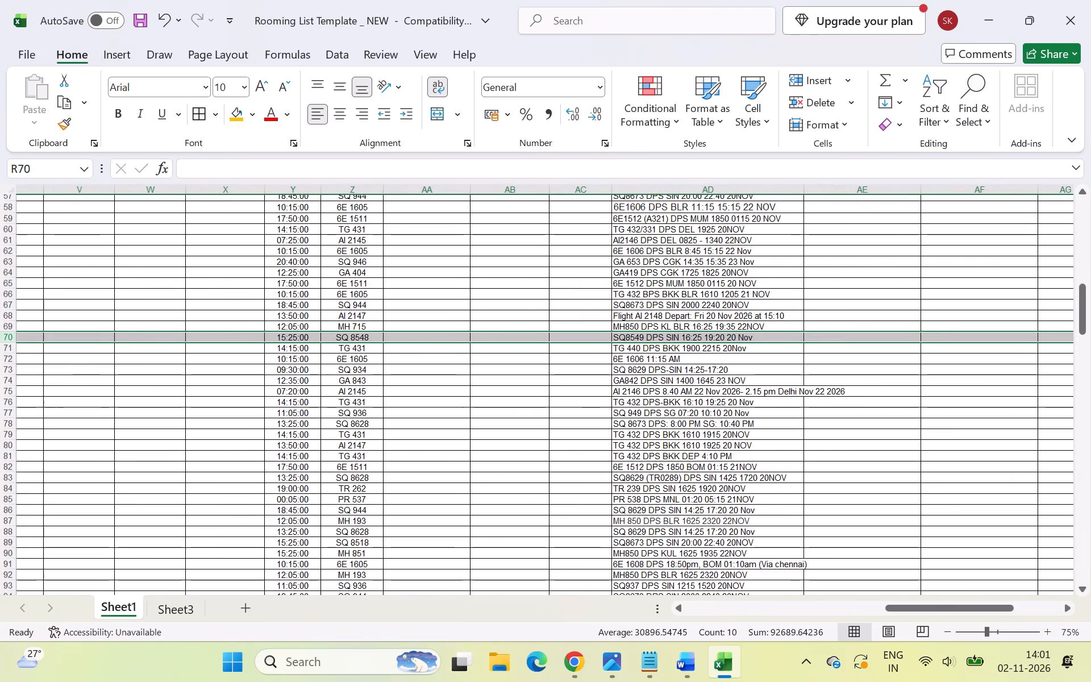
scroll(635, 359, "up", 8)
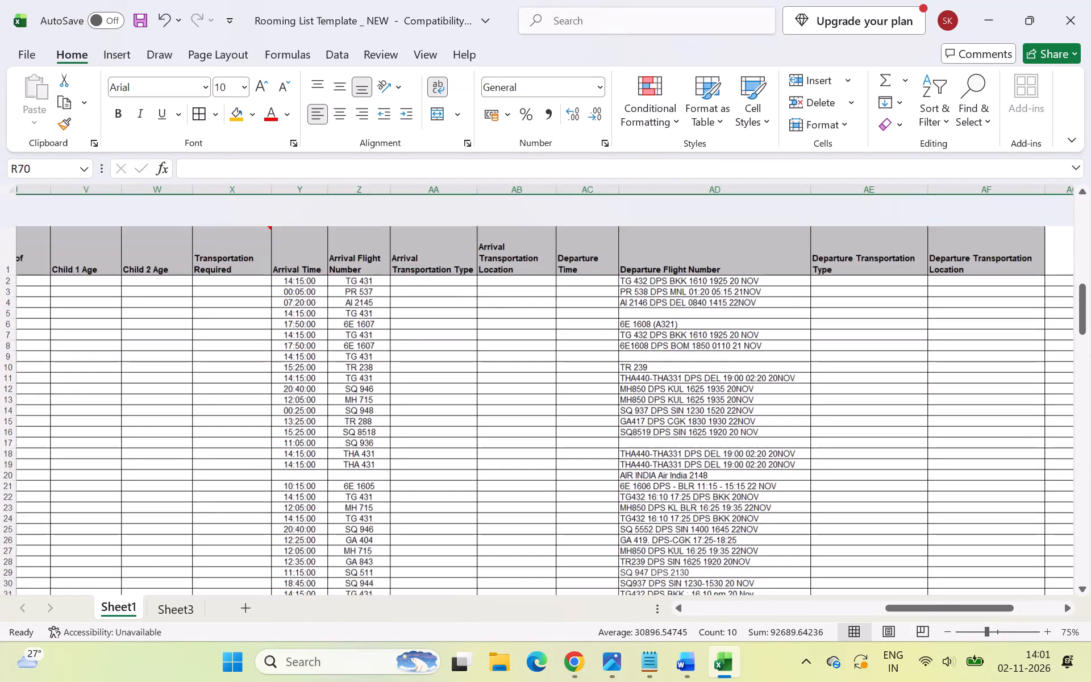
scroll(635, 359, "down", 4)
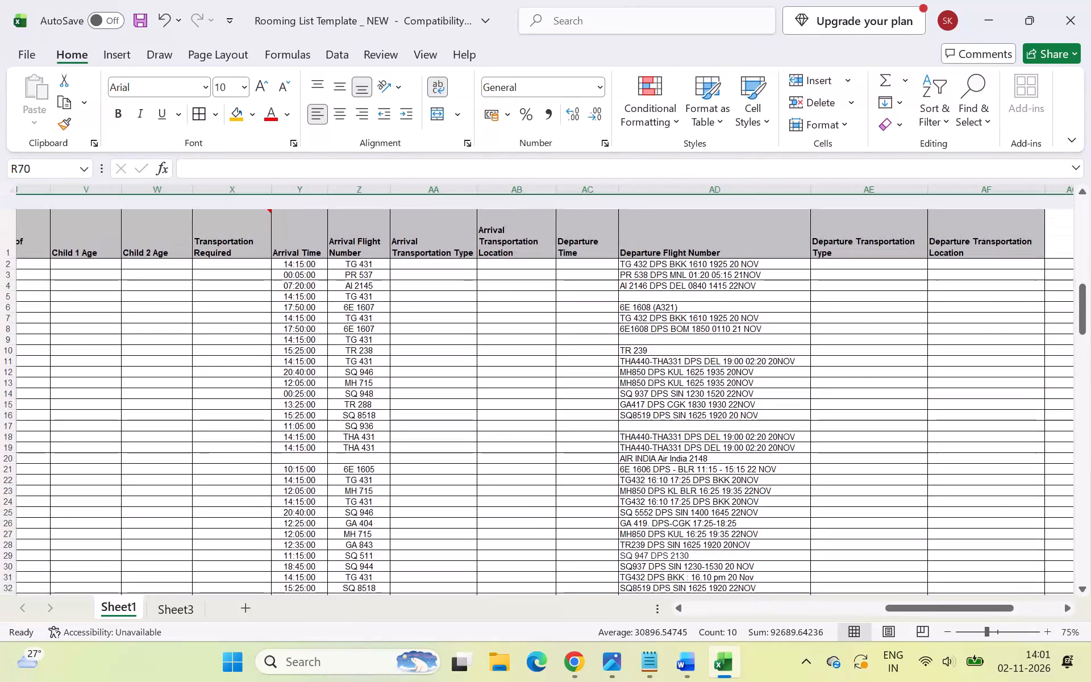
scroll(635, 359, "down", 7)
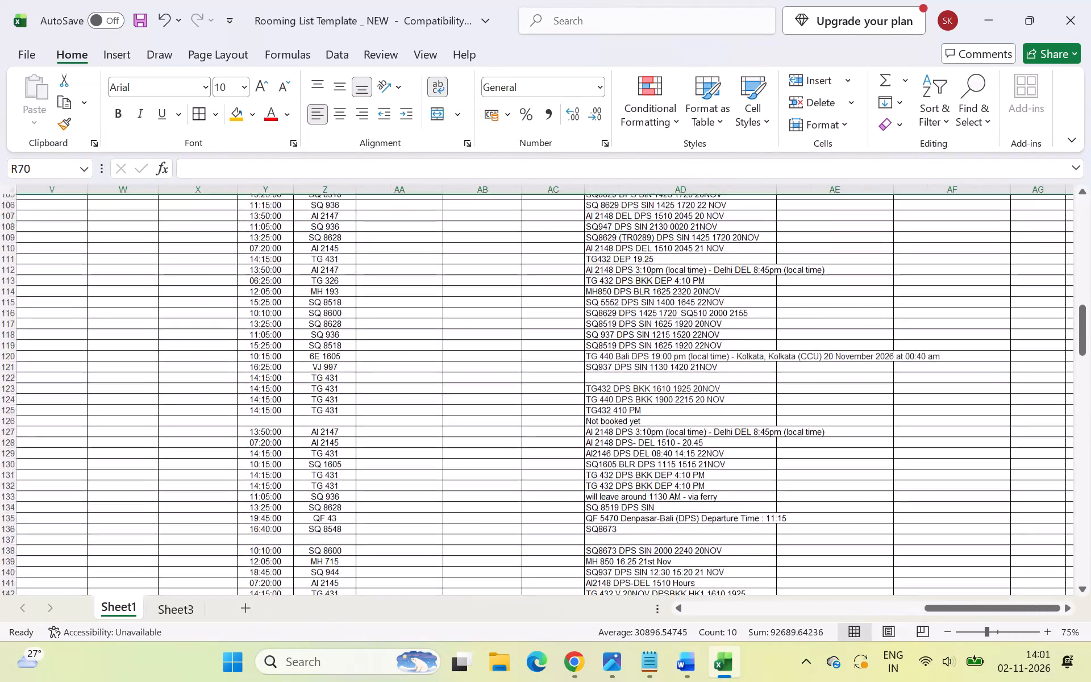
scroll(635, 359, "right", 2)
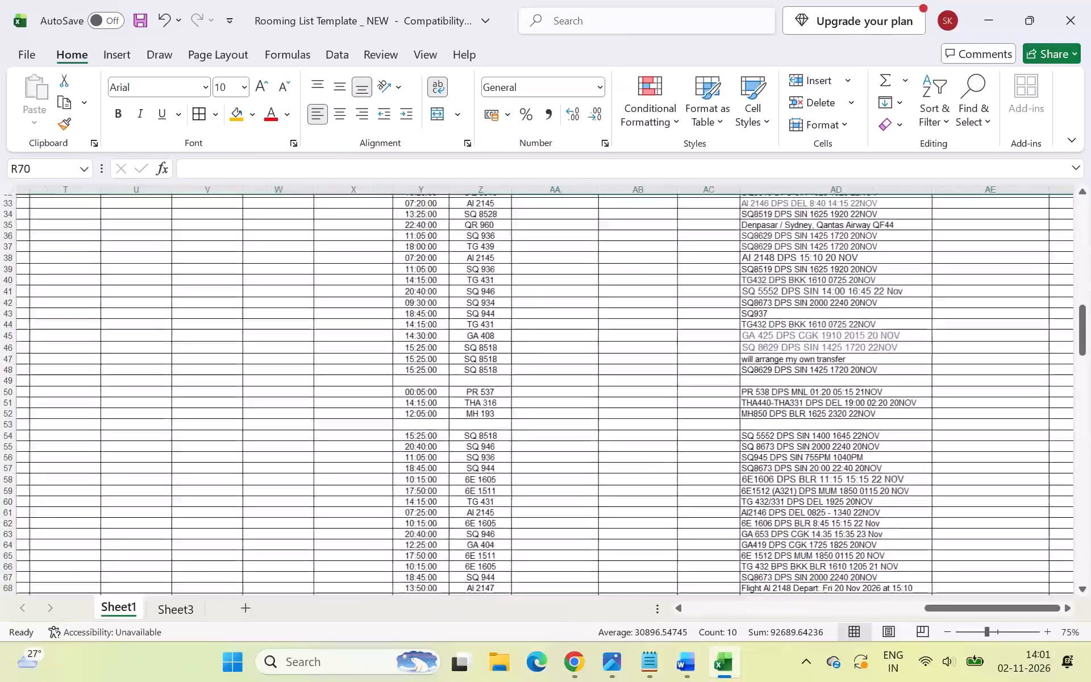
scroll(635, 359, "right", 5)
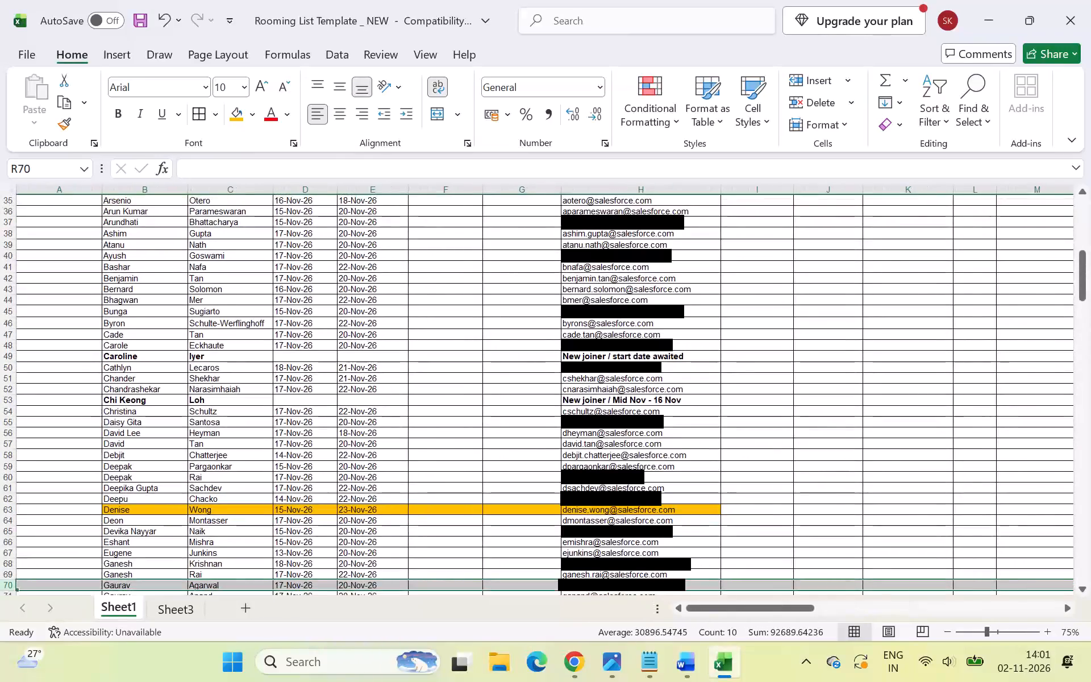
scroll(635, 359, "down", 3)
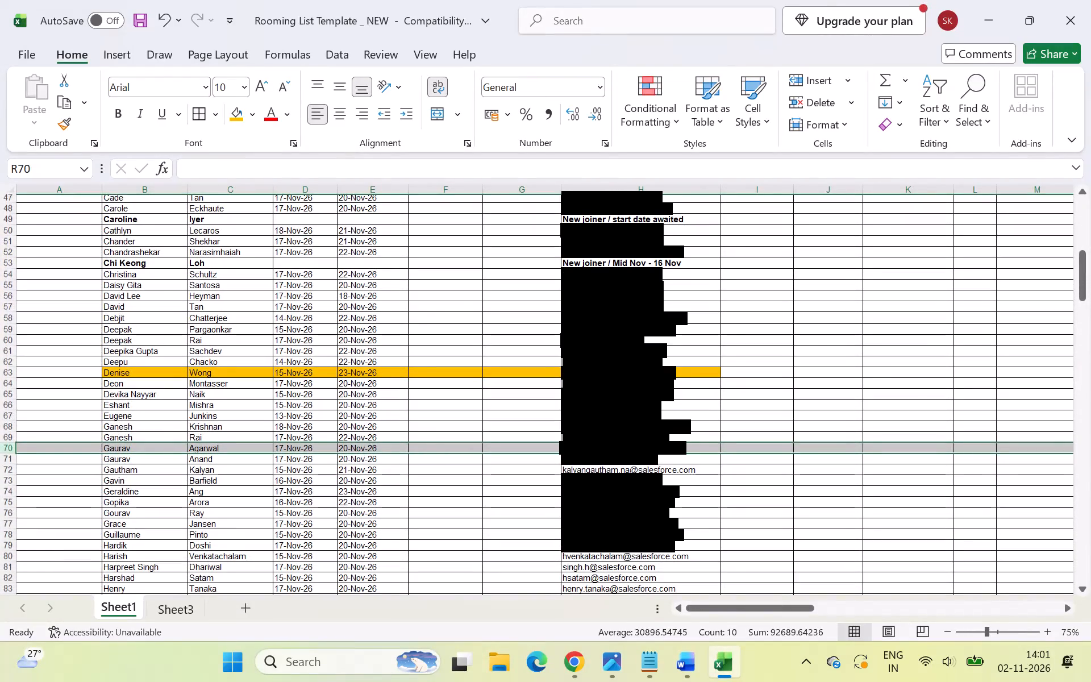
scroll(327, 443, "down", 1)
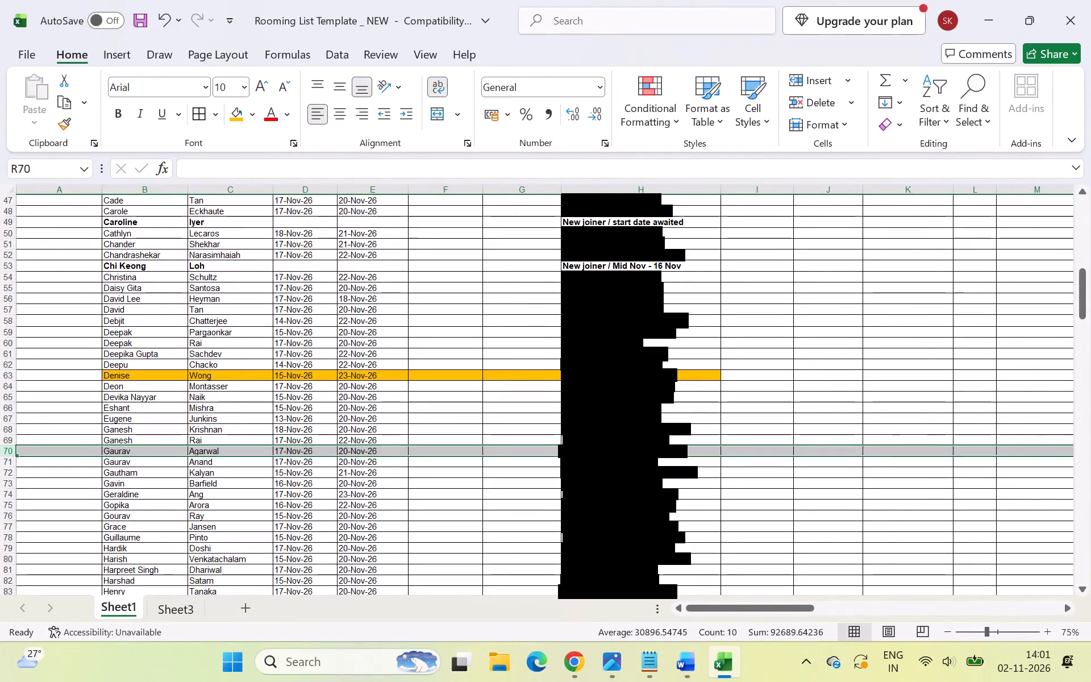
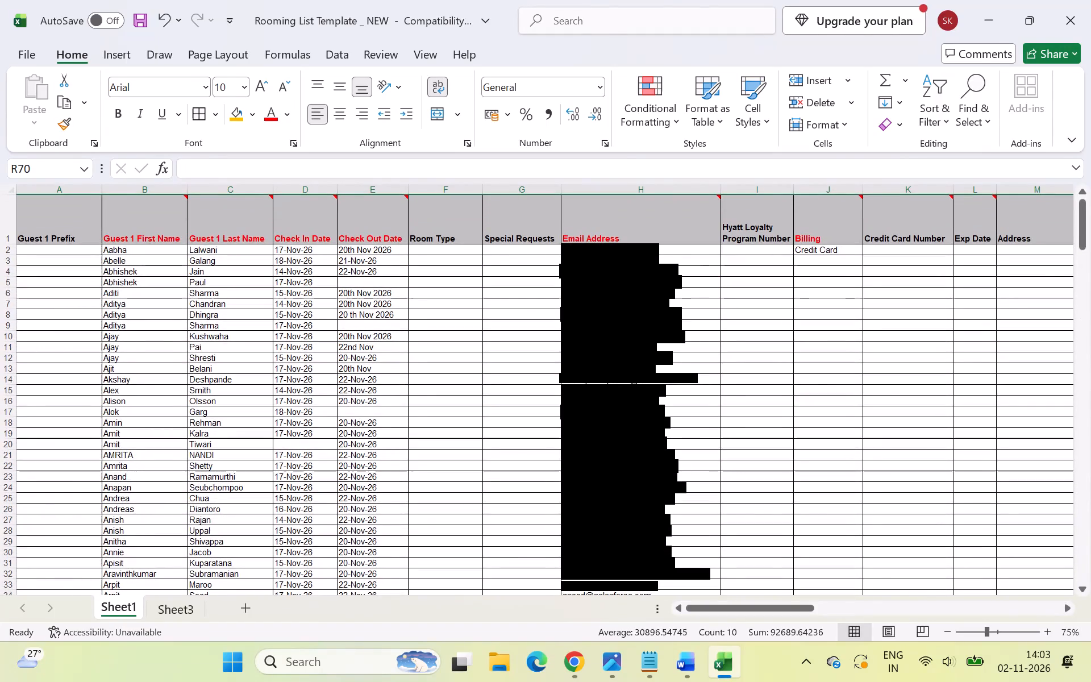
Review Sheet1's guest columns from Room Type through Country, checking the Special Requests, Exp Date, Address, City and State entries.
left_click(459, 245)
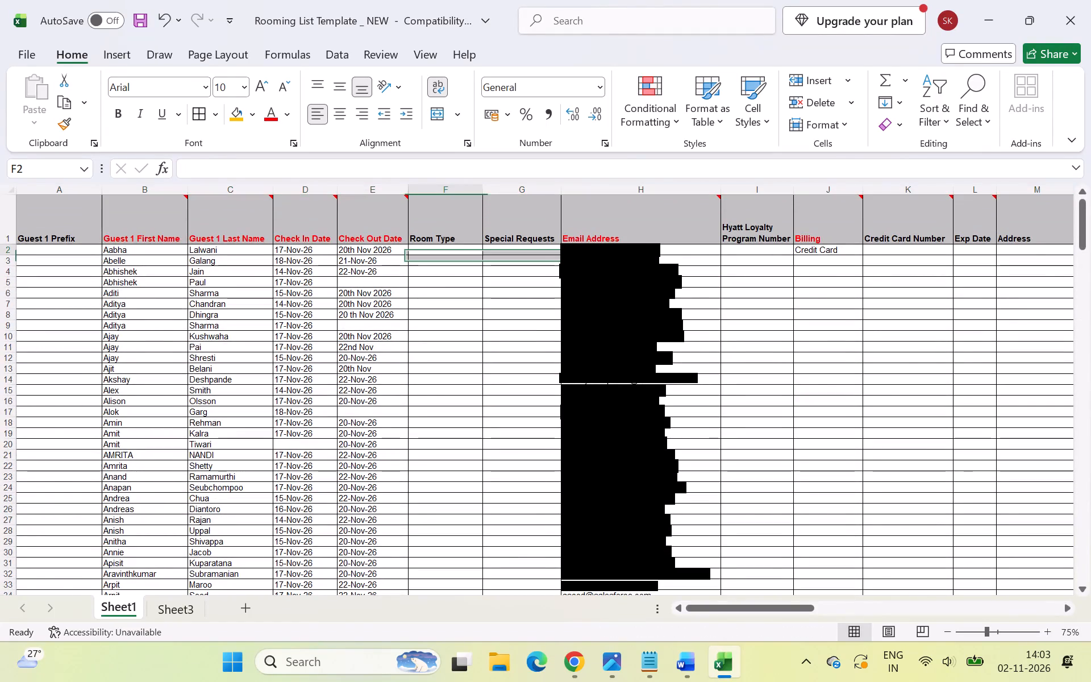
left_click(459, 256)
left_click(459, 257)
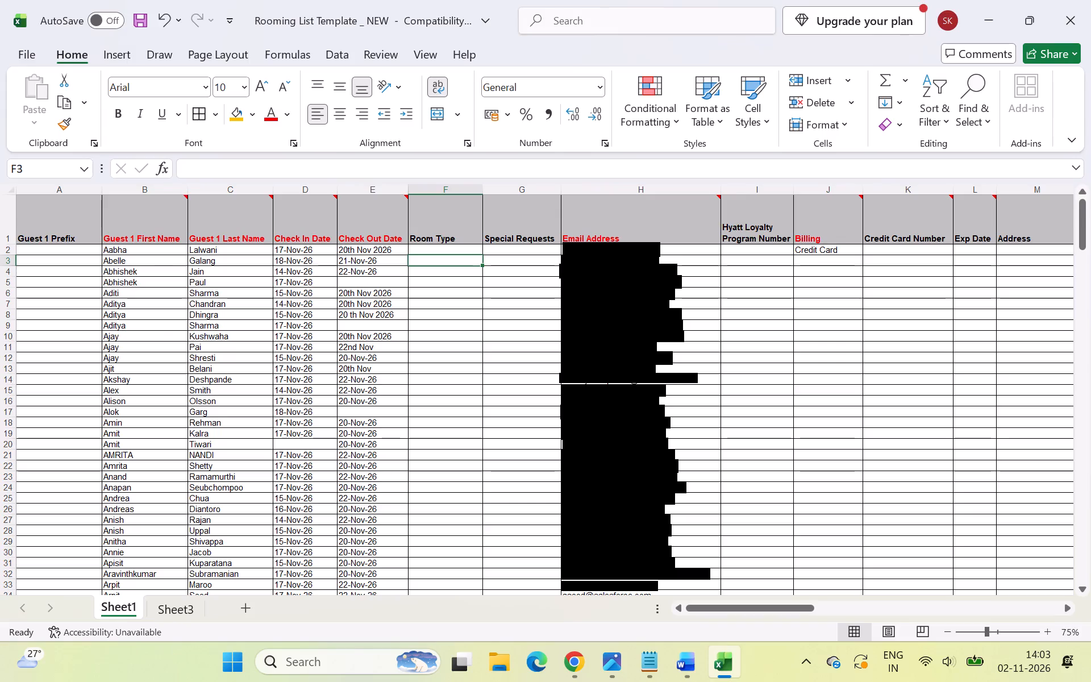
left_click(530, 248)
scroll(530, 248, "left", 2)
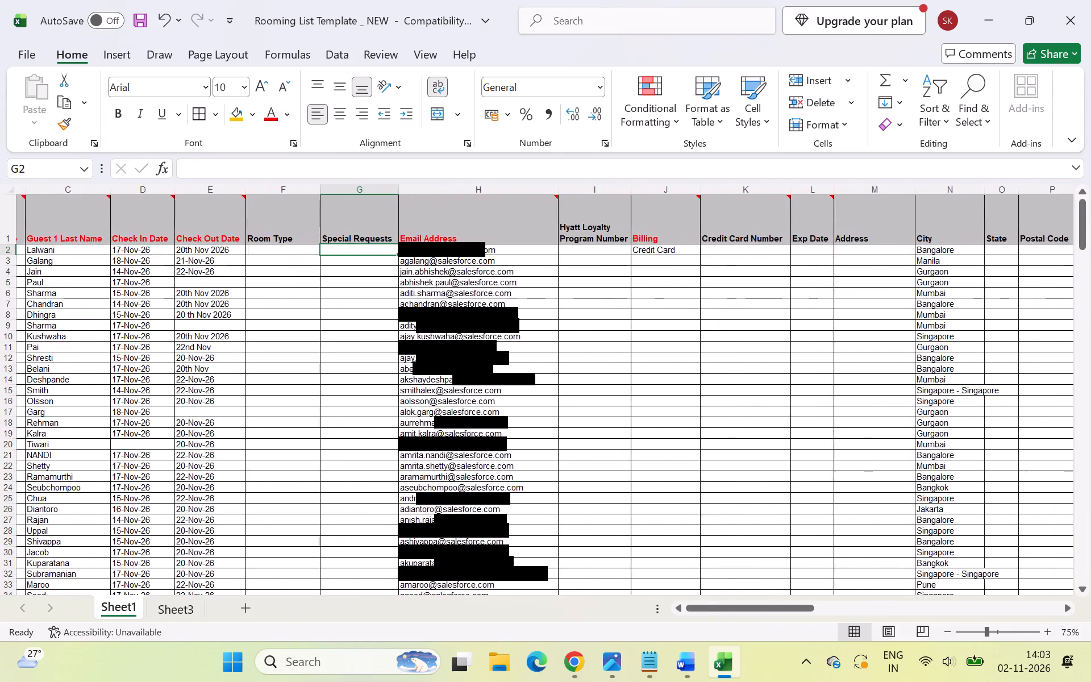
scroll(599, 253, "left", 2)
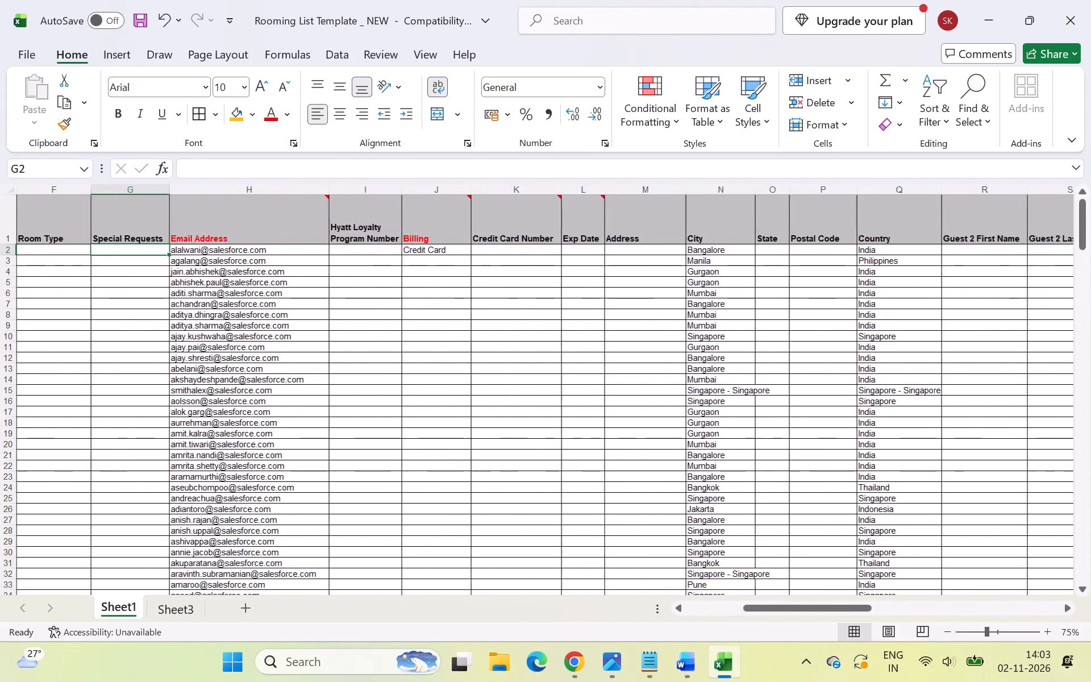
scroll(599, 253, "left", 2)
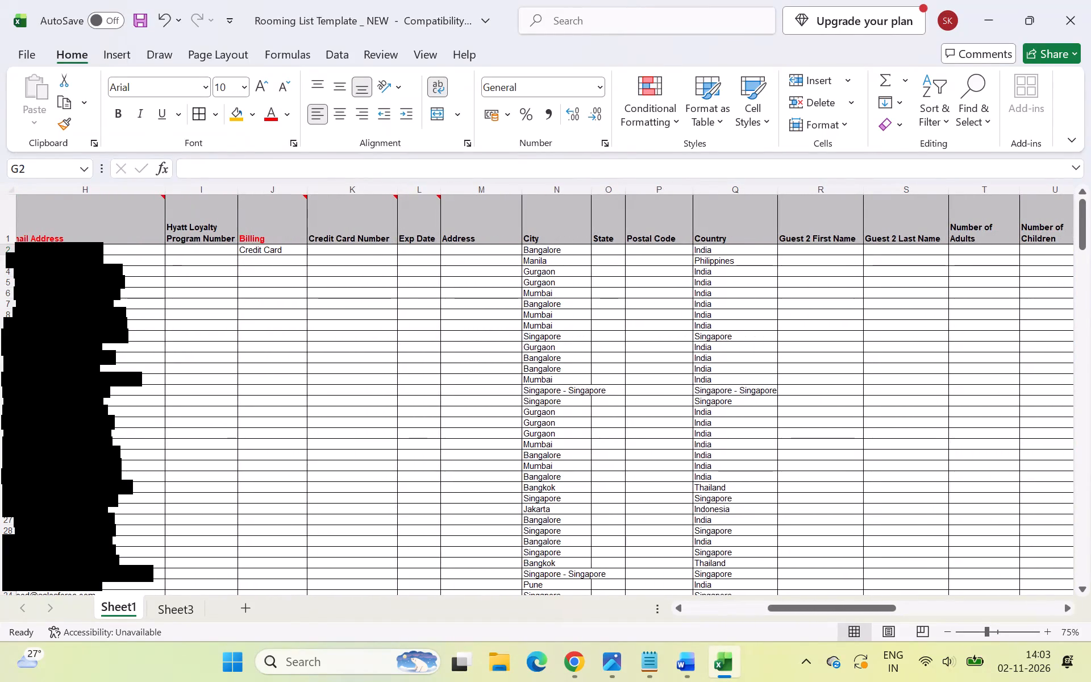
left_click(422, 251)
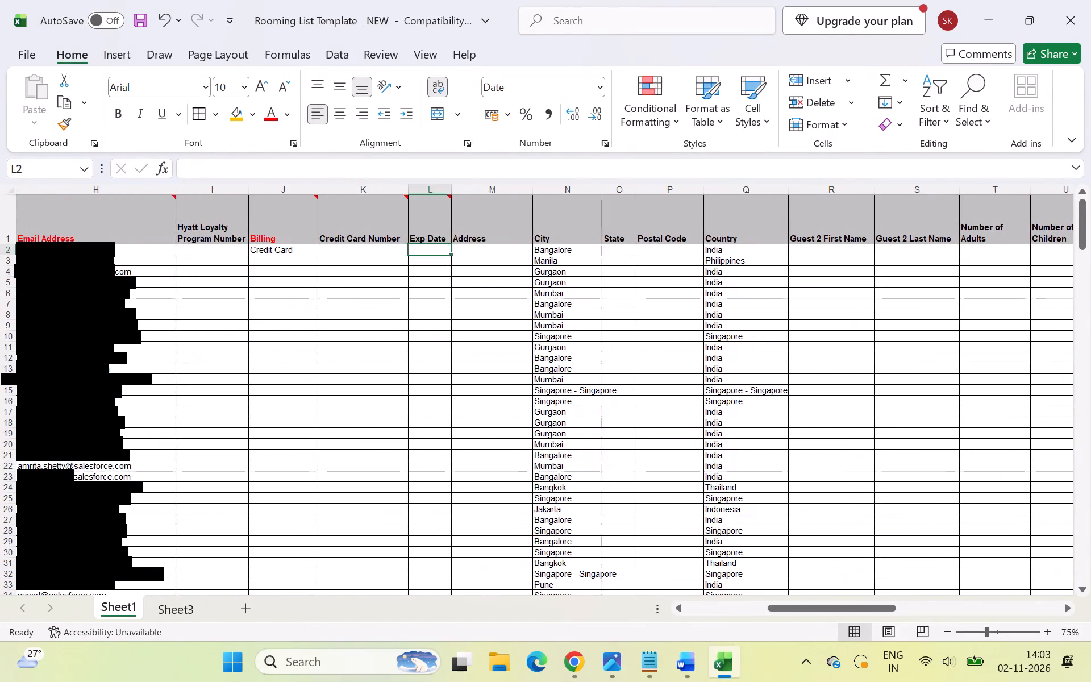
left_click(495, 253)
scroll(495, 253, "left", 1)
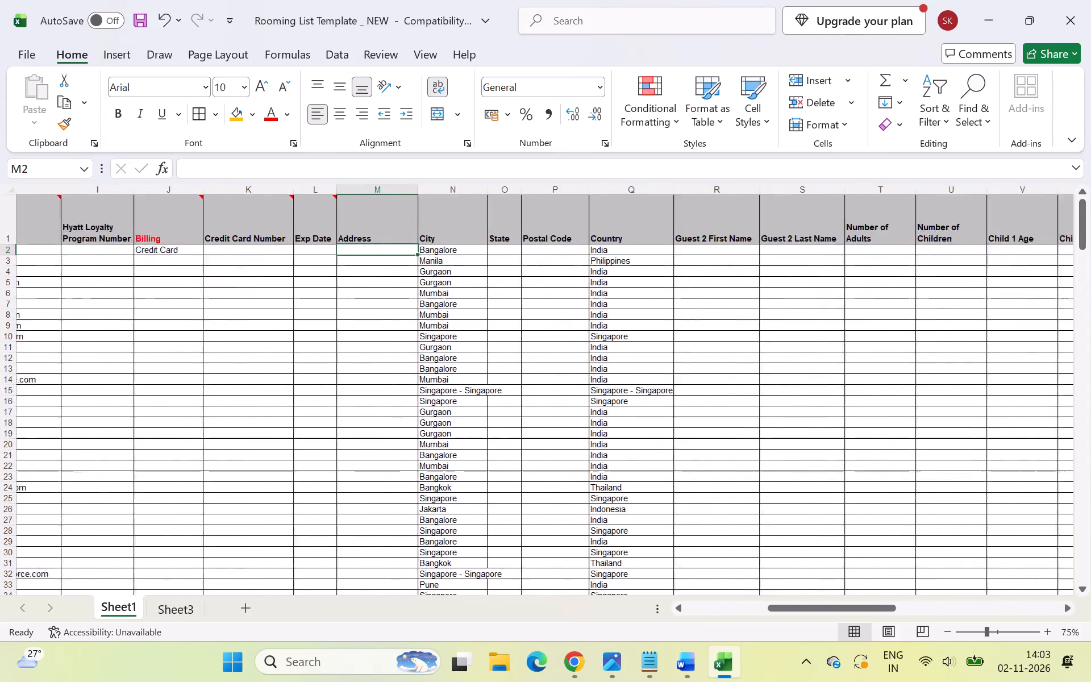
scroll(495, 253, "left", 1)
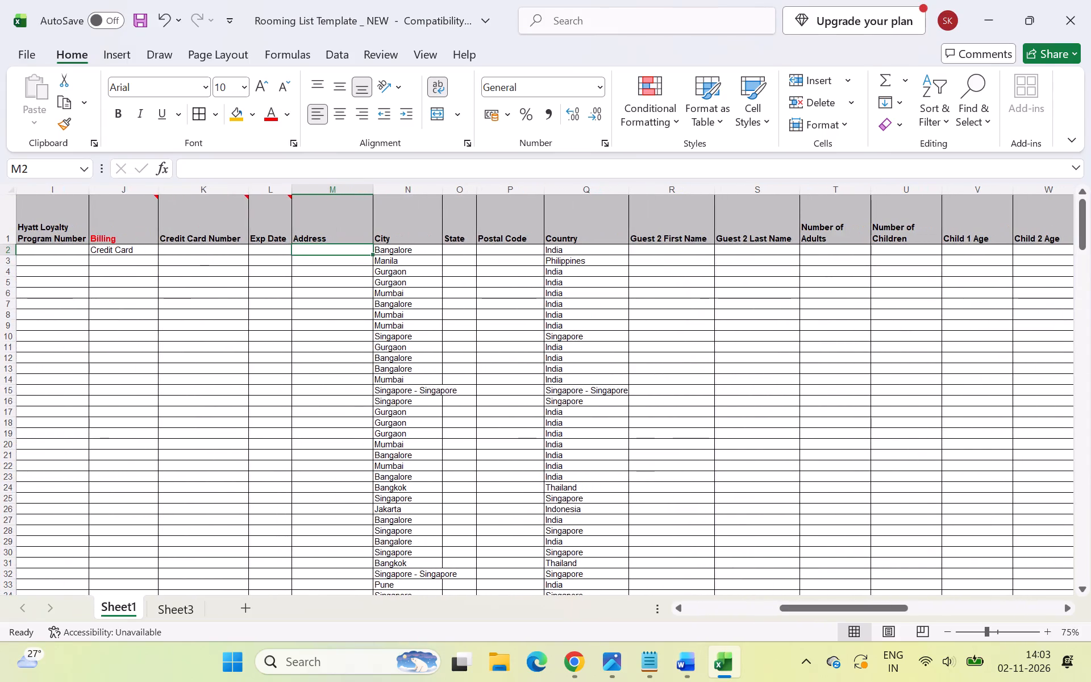
left_click(457, 248)
left_click(451, 264)
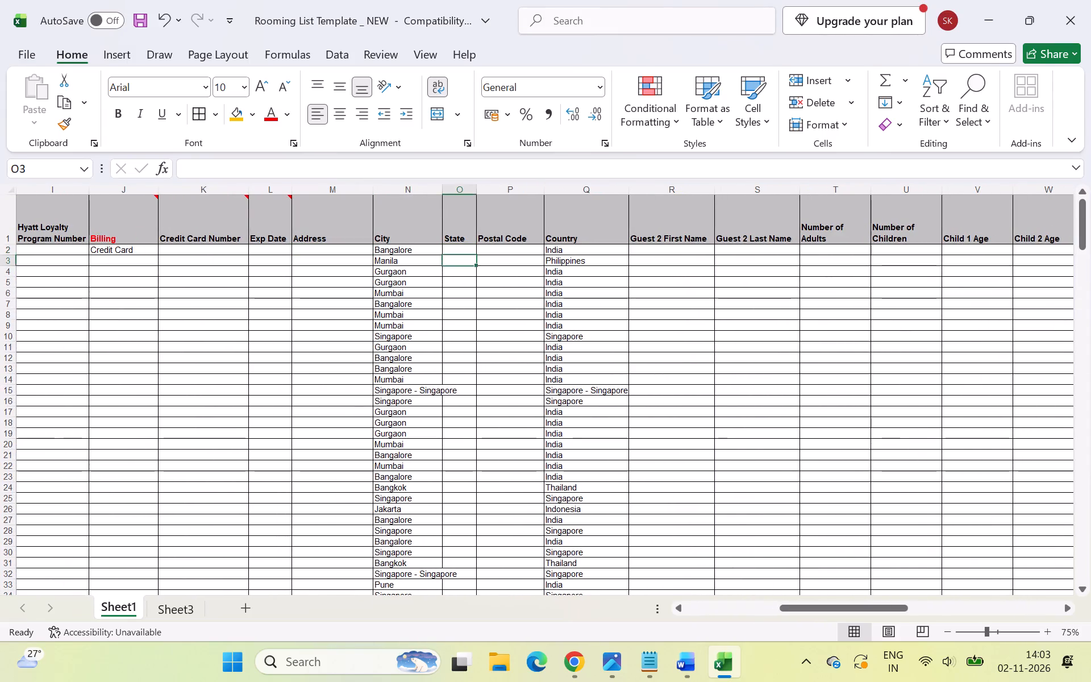
left_click(459, 325)
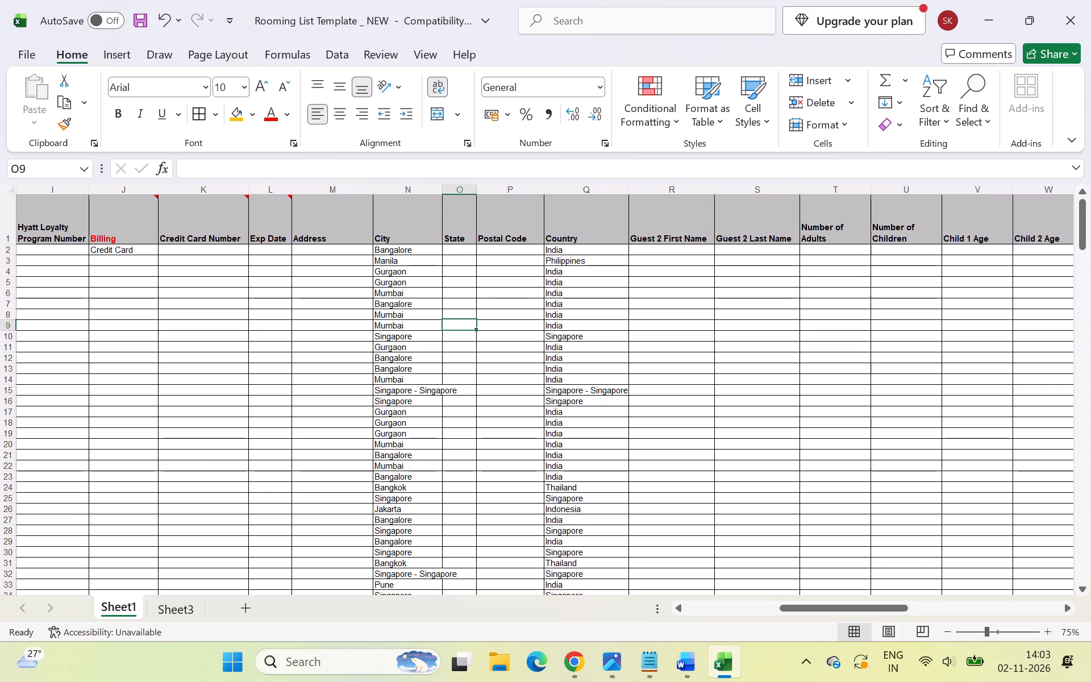
scroll(459, 325, "down", 2)
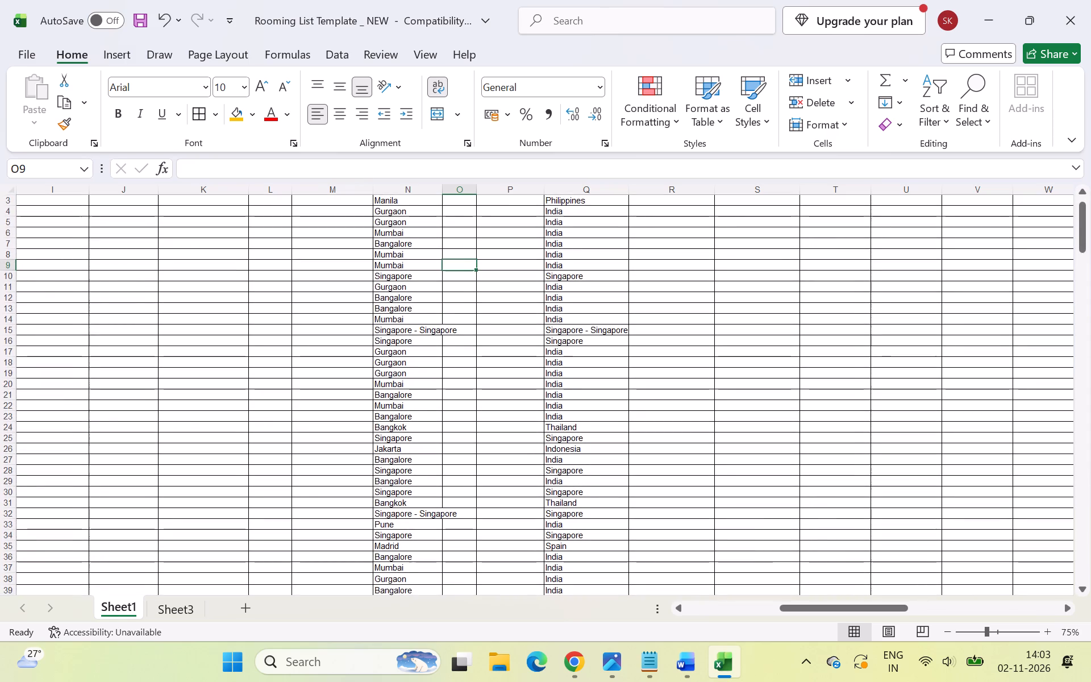
scroll(459, 325, "down", 1)
scroll(459, 325, "up", 2)
Examine Sheet1's arrival and departure flight and transportation columns, including the Departure Time column.
scroll(459, 325, "left", 3)
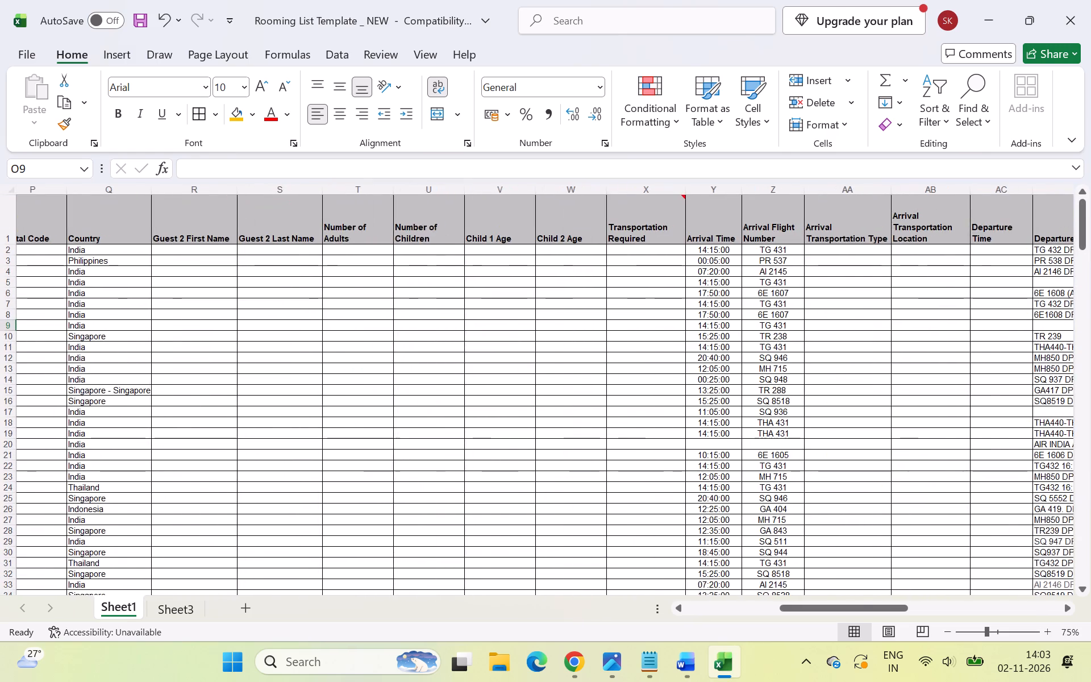
scroll(459, 325, "left", 4)
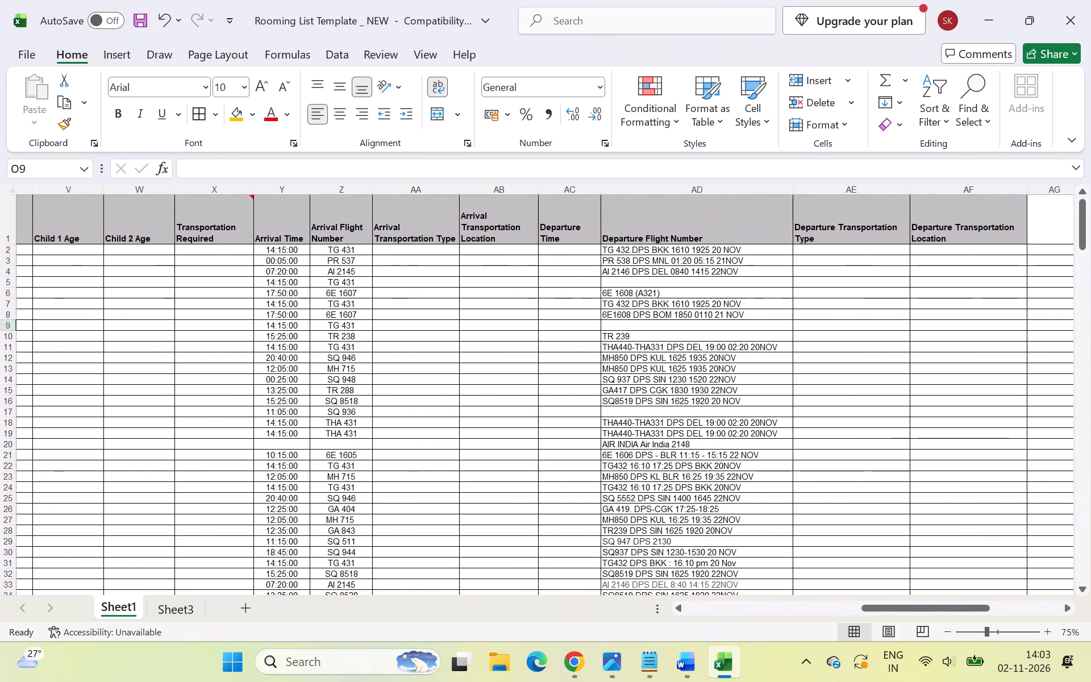
scroll(459, 325, "left", 1)
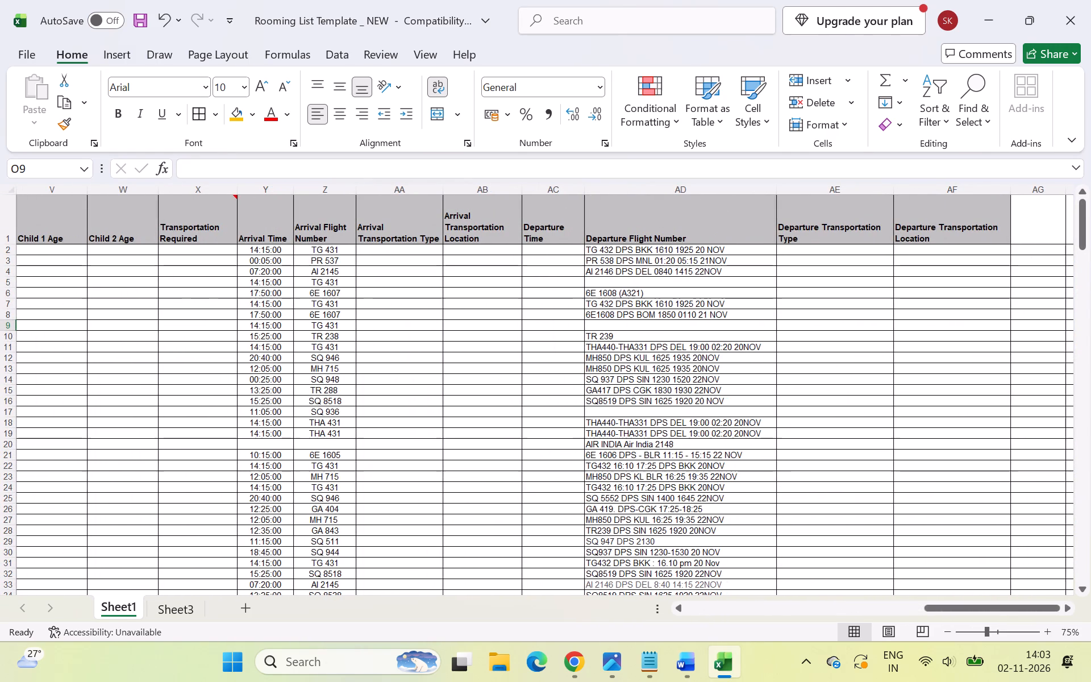
left_click(576, 239)
scroll(576, 239, "left", 1)
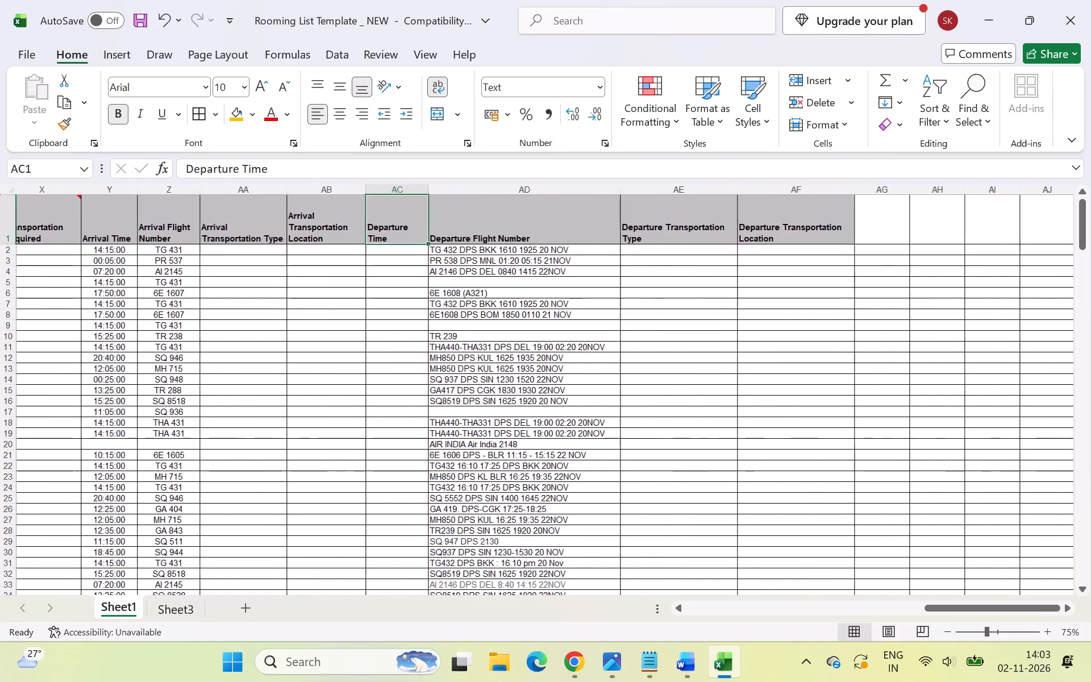